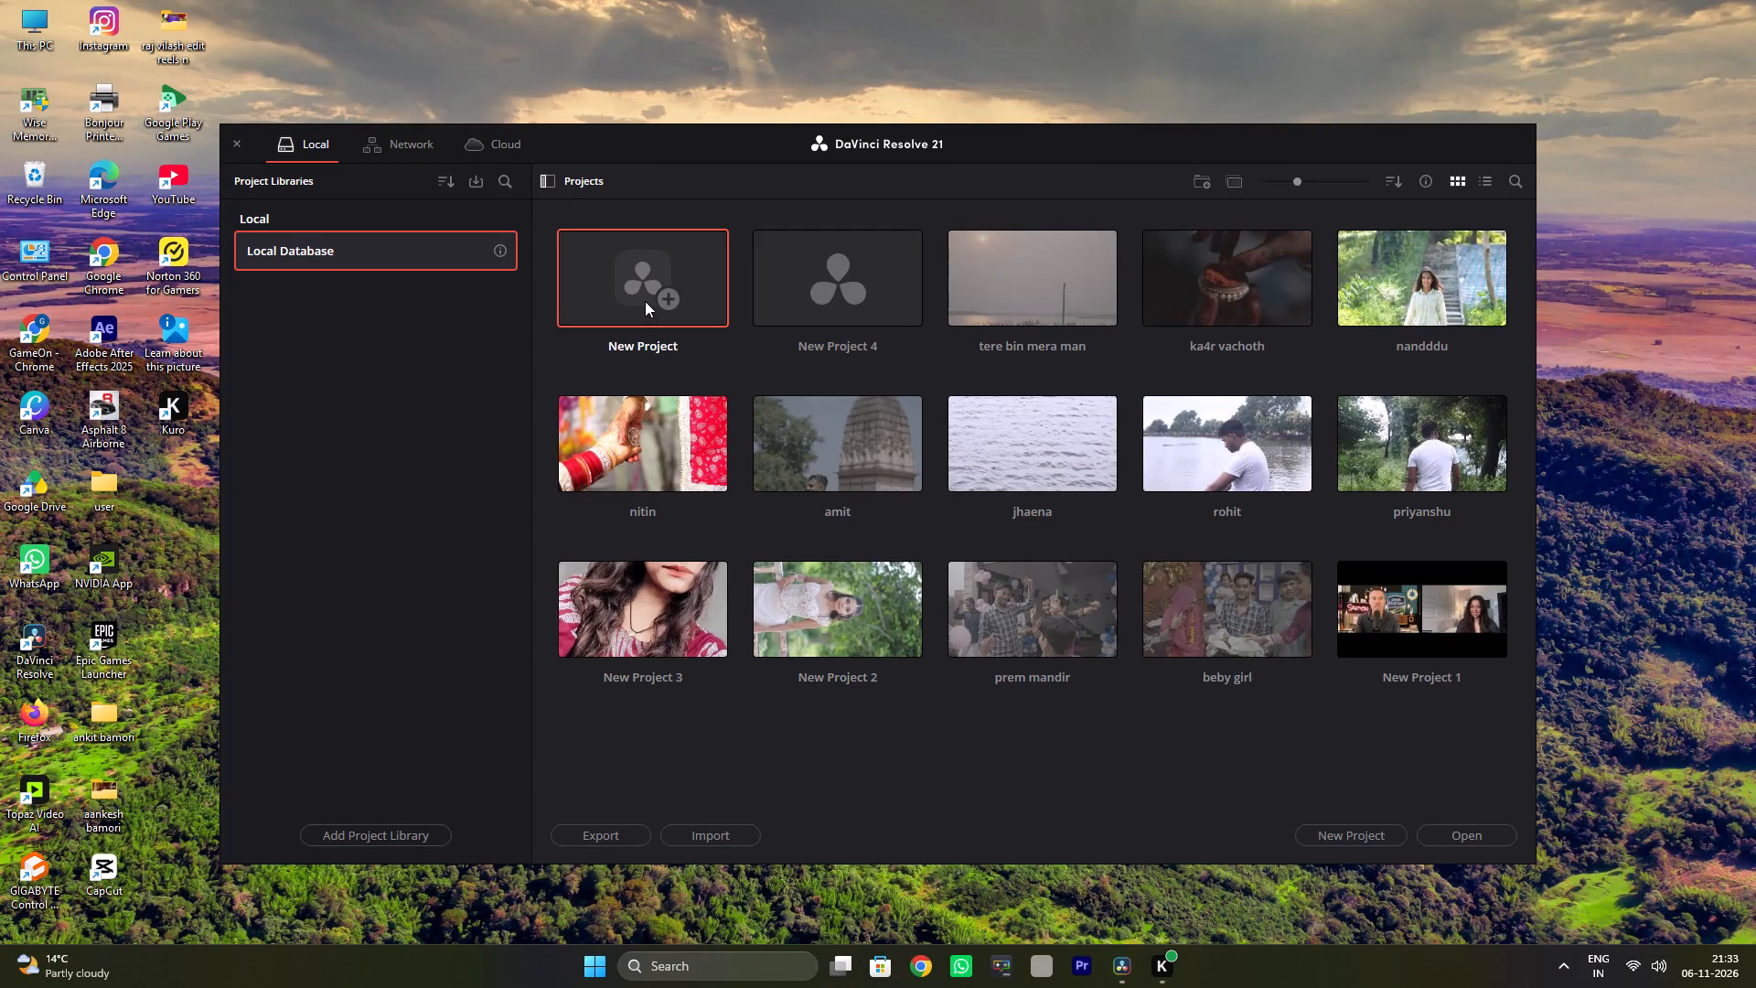
Open the existing project New Project 4 from the local project library.
double_click(847, 309)
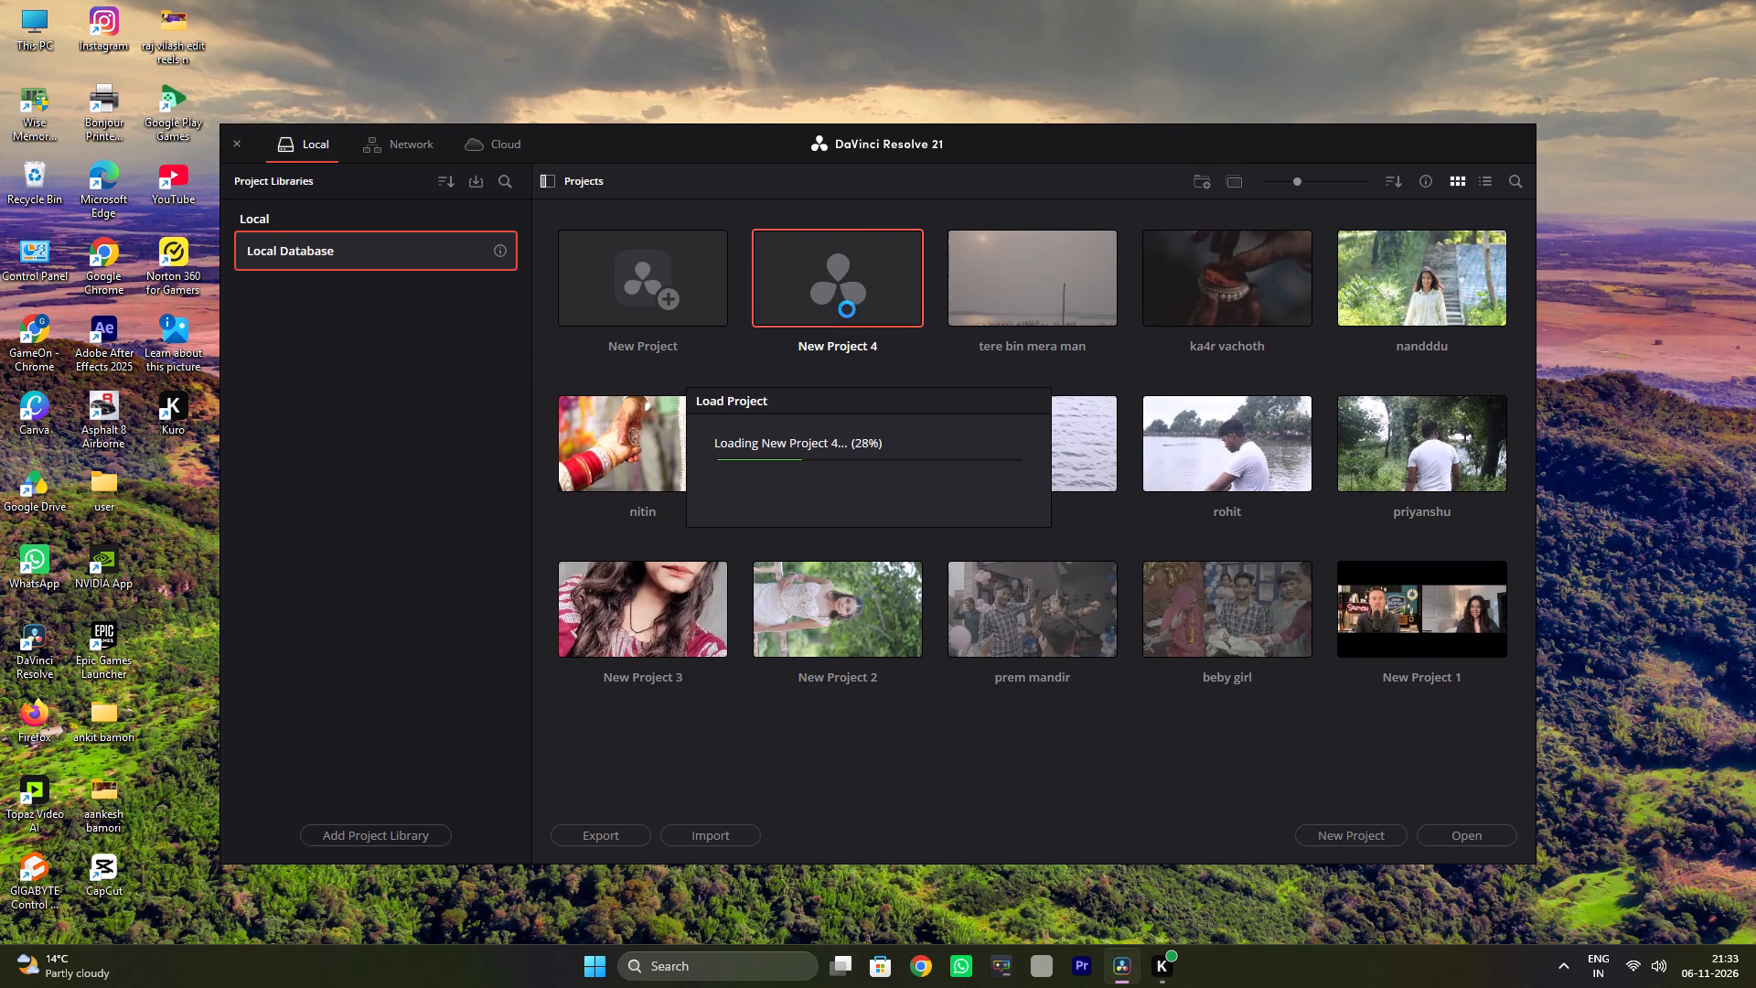
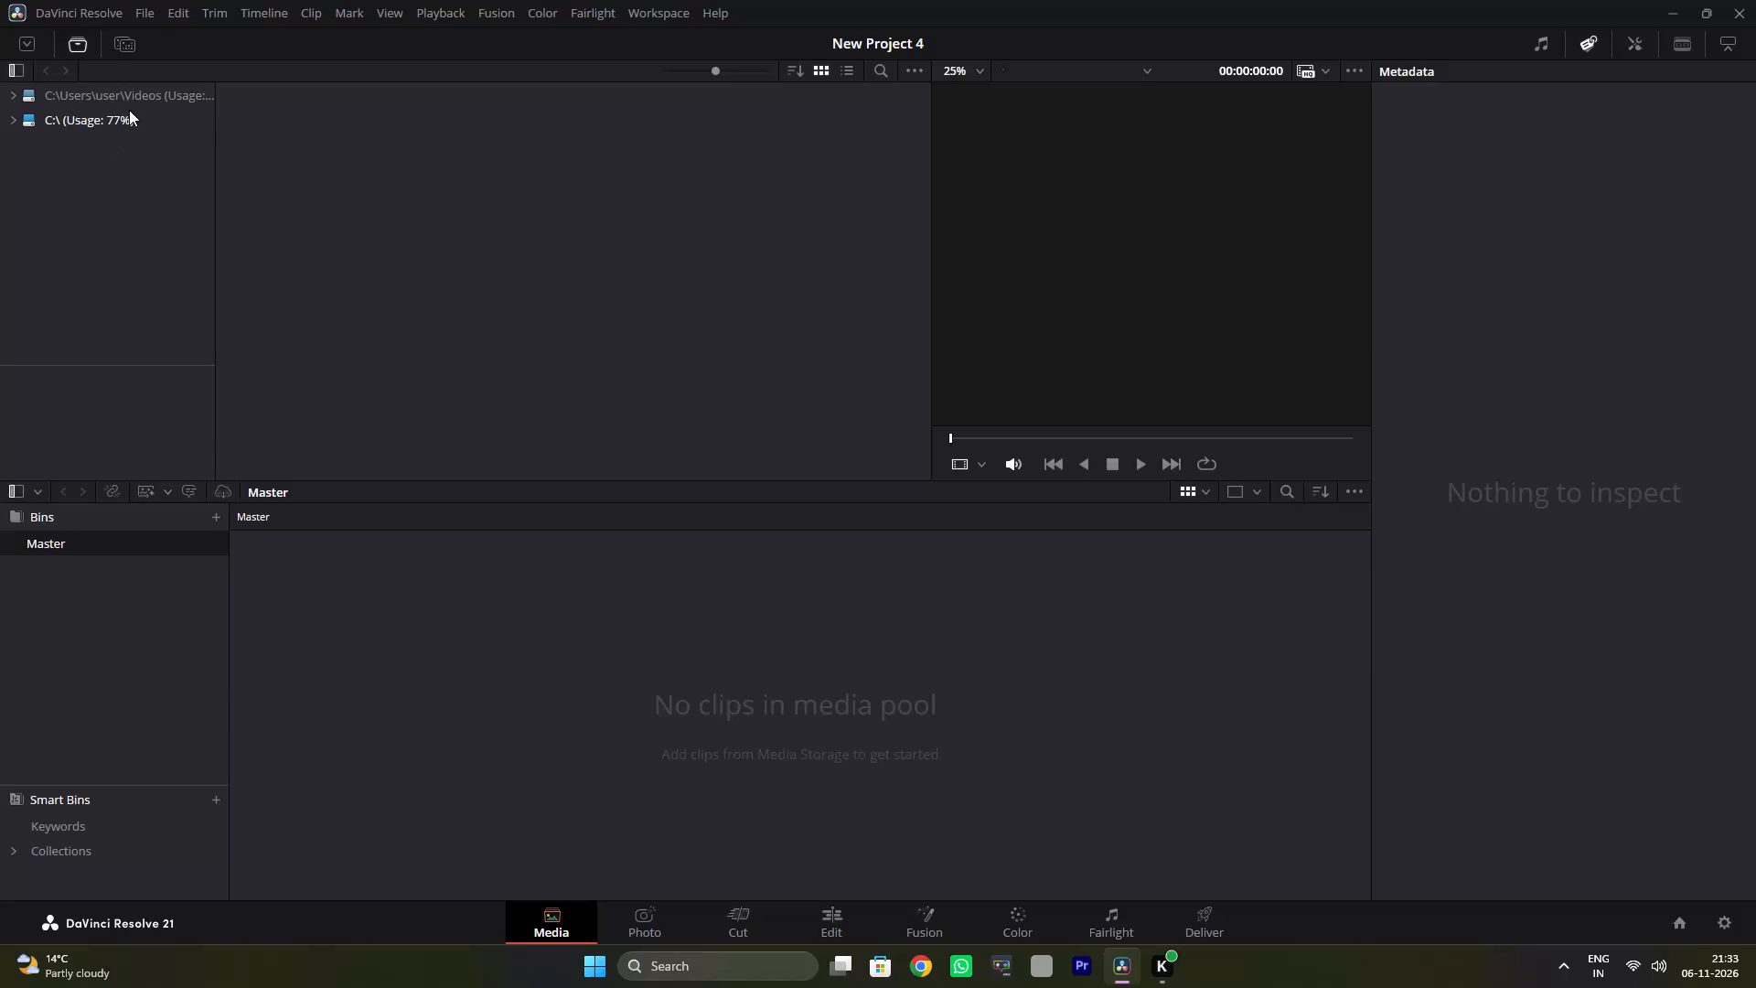
Browse the C: drive in media storage and open the rashi didi folder inside dheepp.
left_click(129, 110)
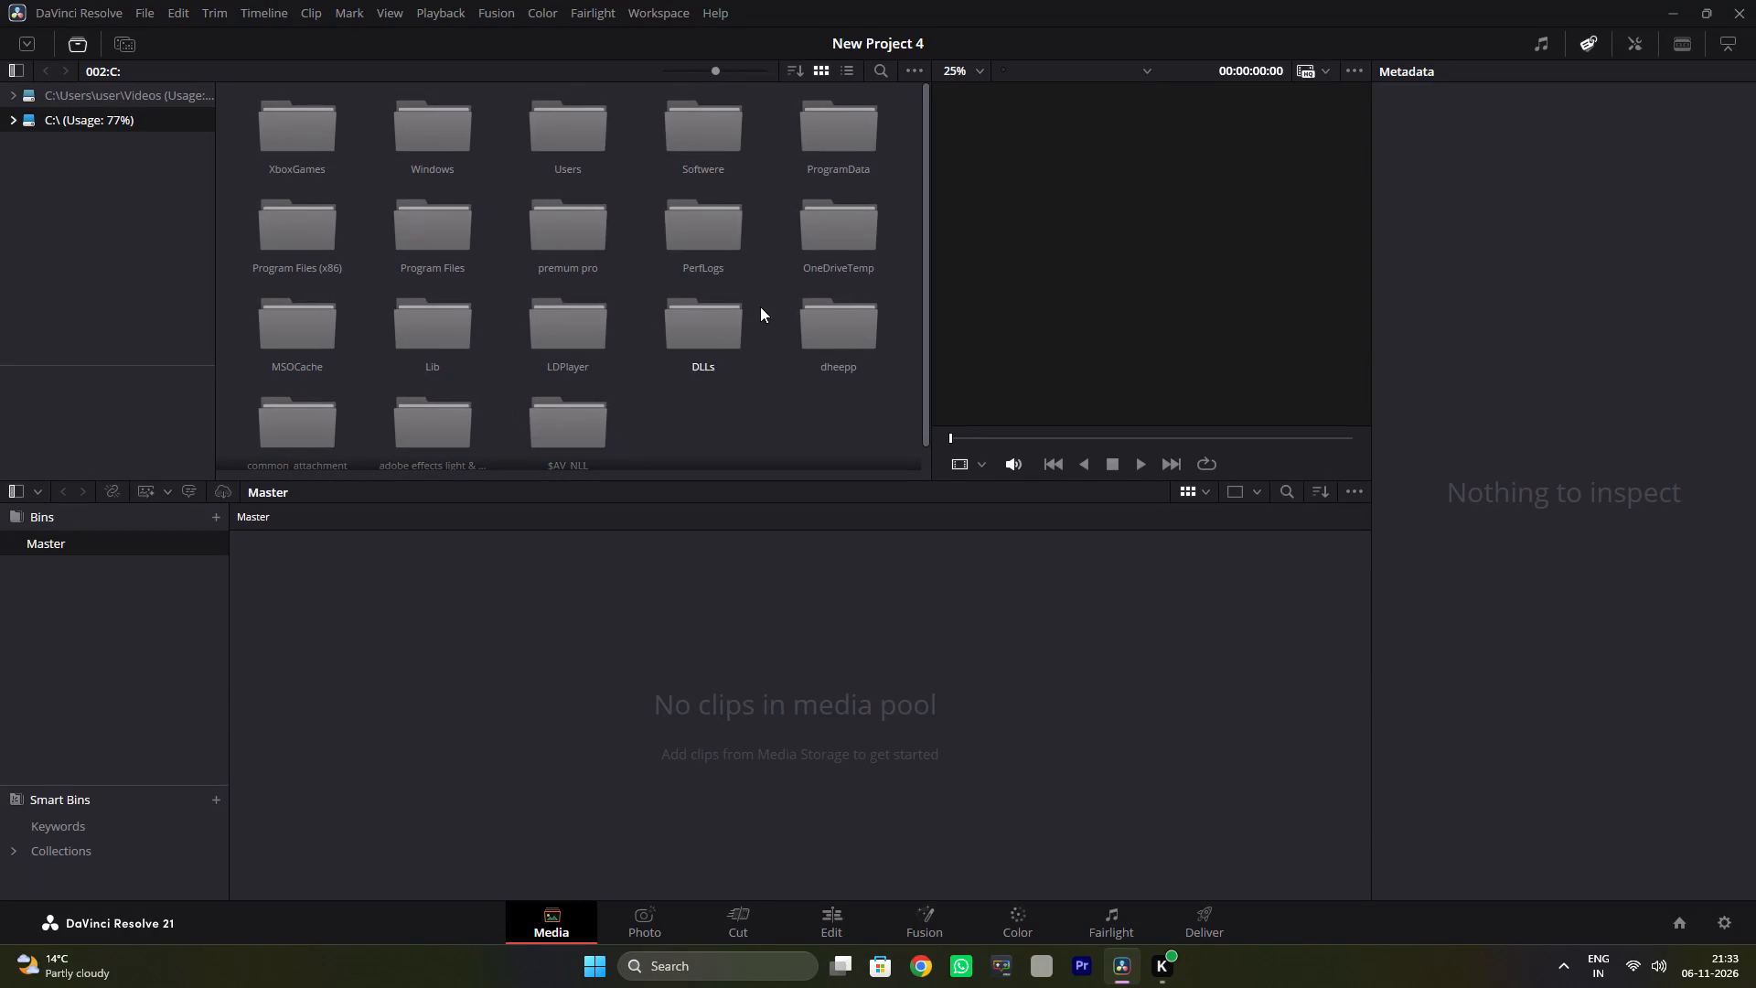
double_click(837, 332)
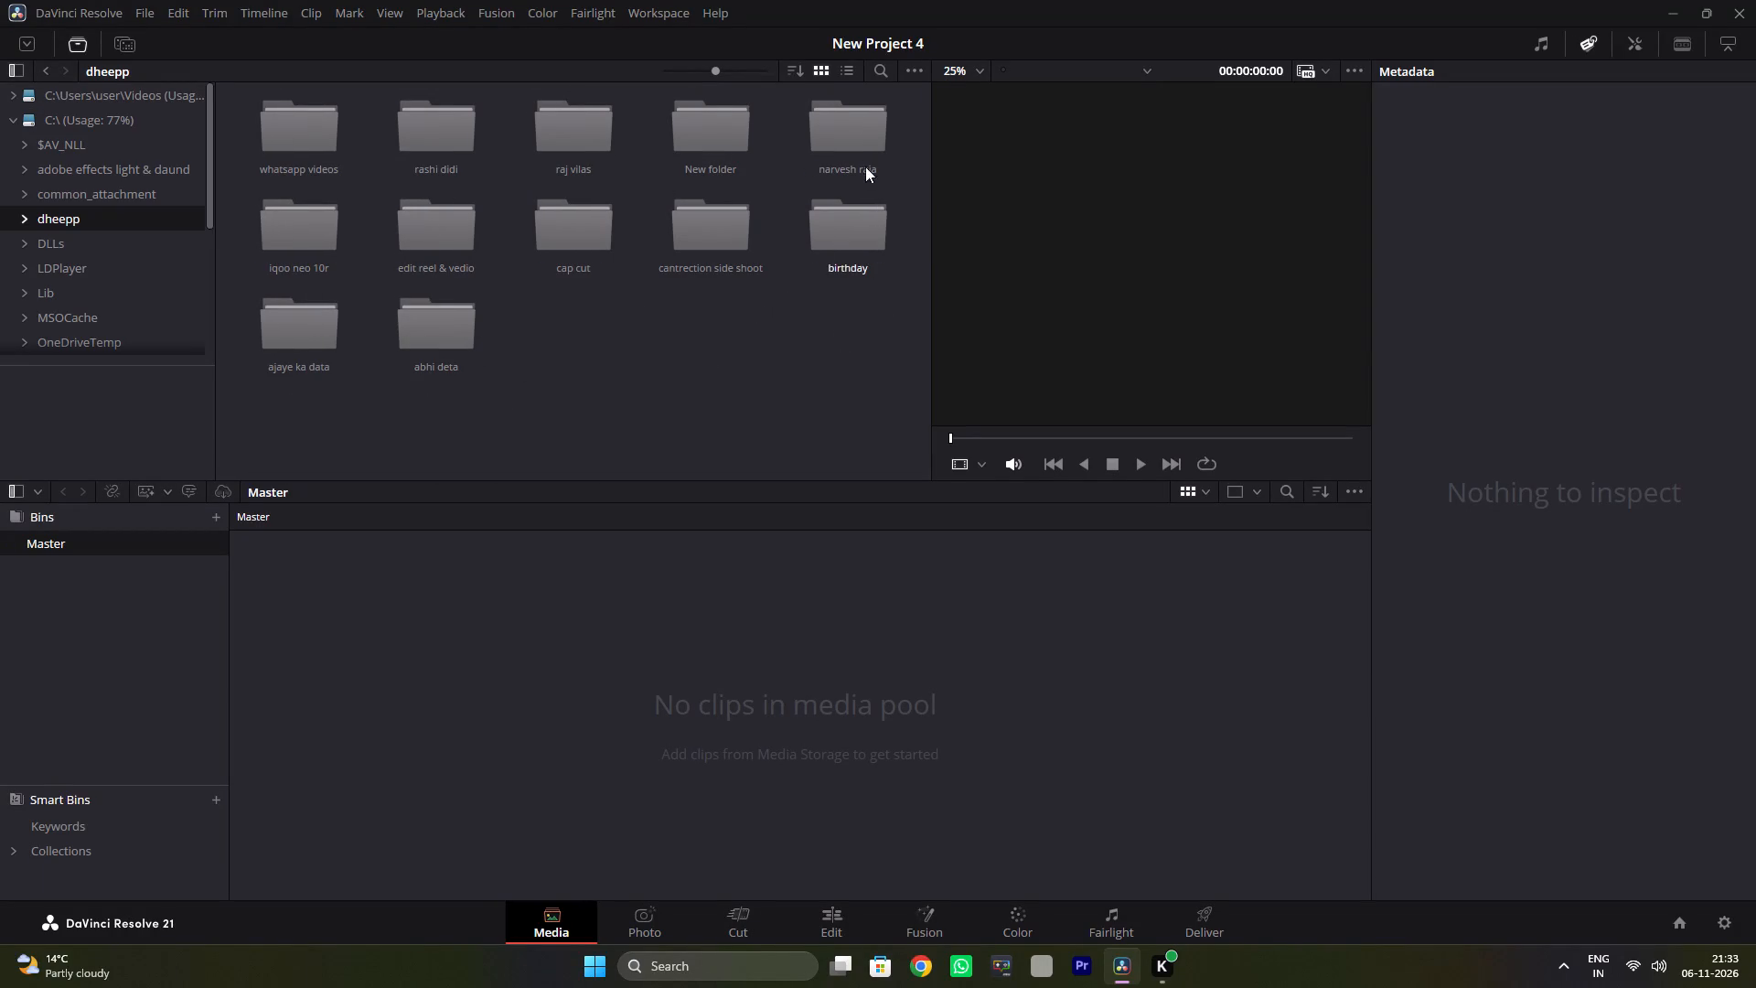
double_click(432, 125)
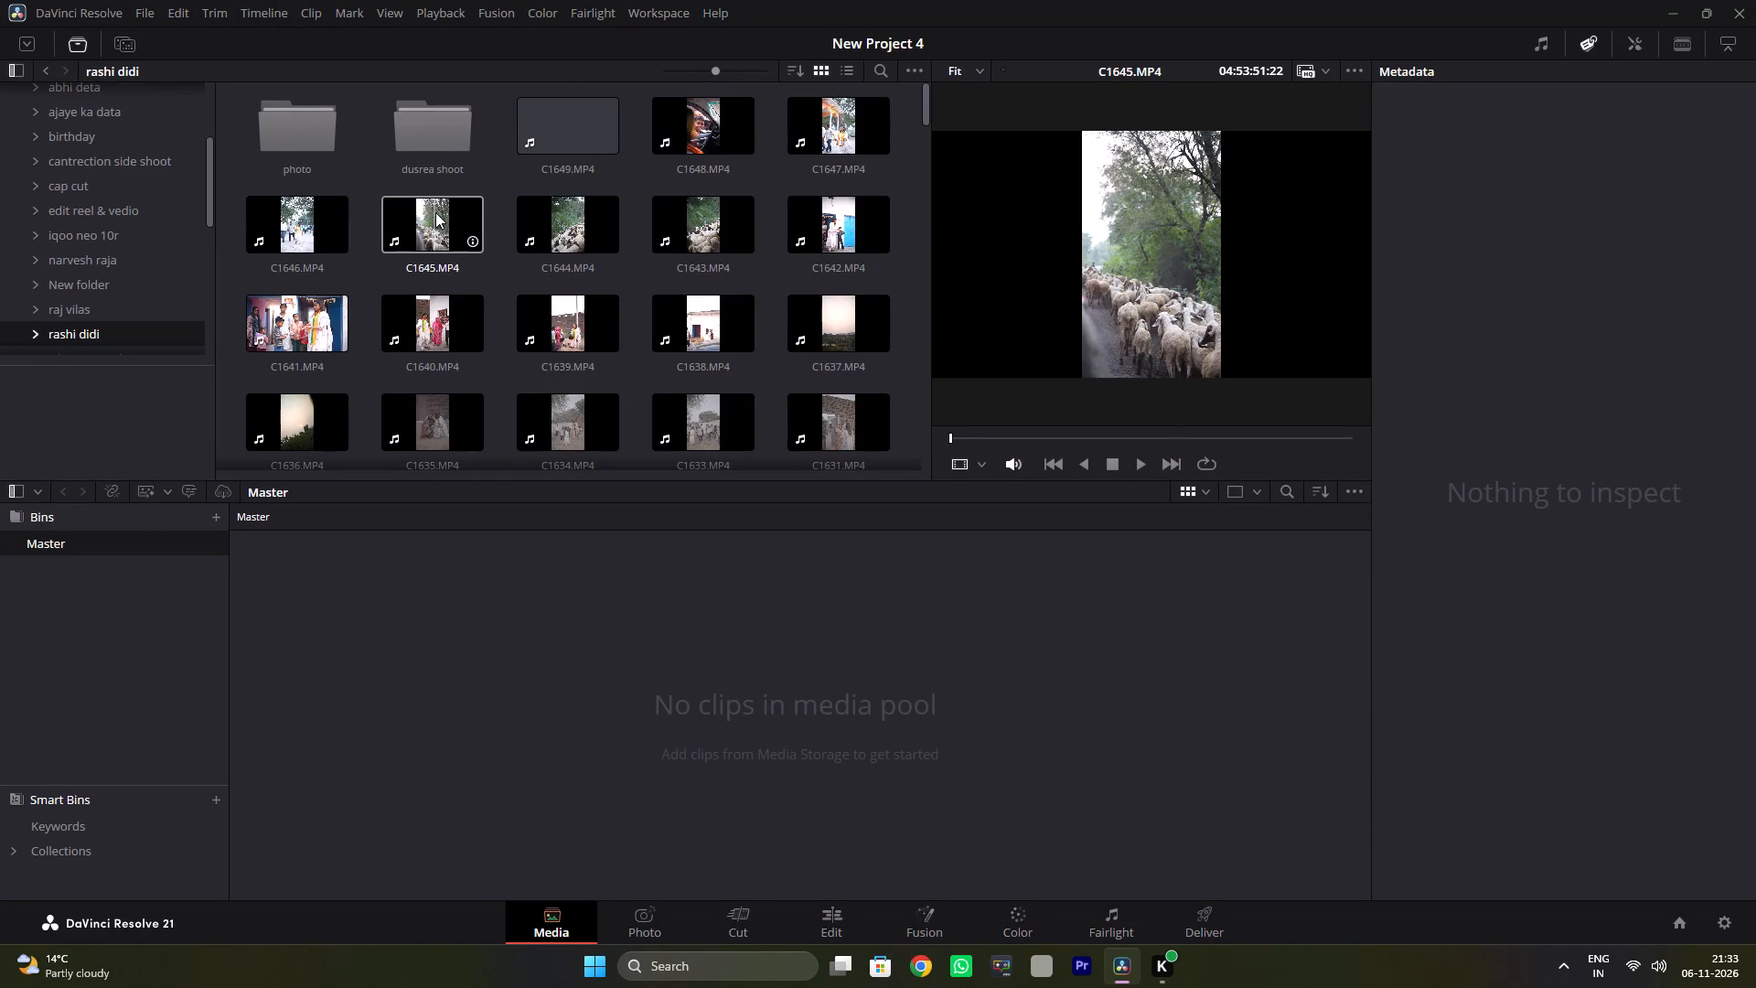
Look through the folder's footage, select all its video clips and import them into the Master bin.
scroll(680, 397, "down", 3)
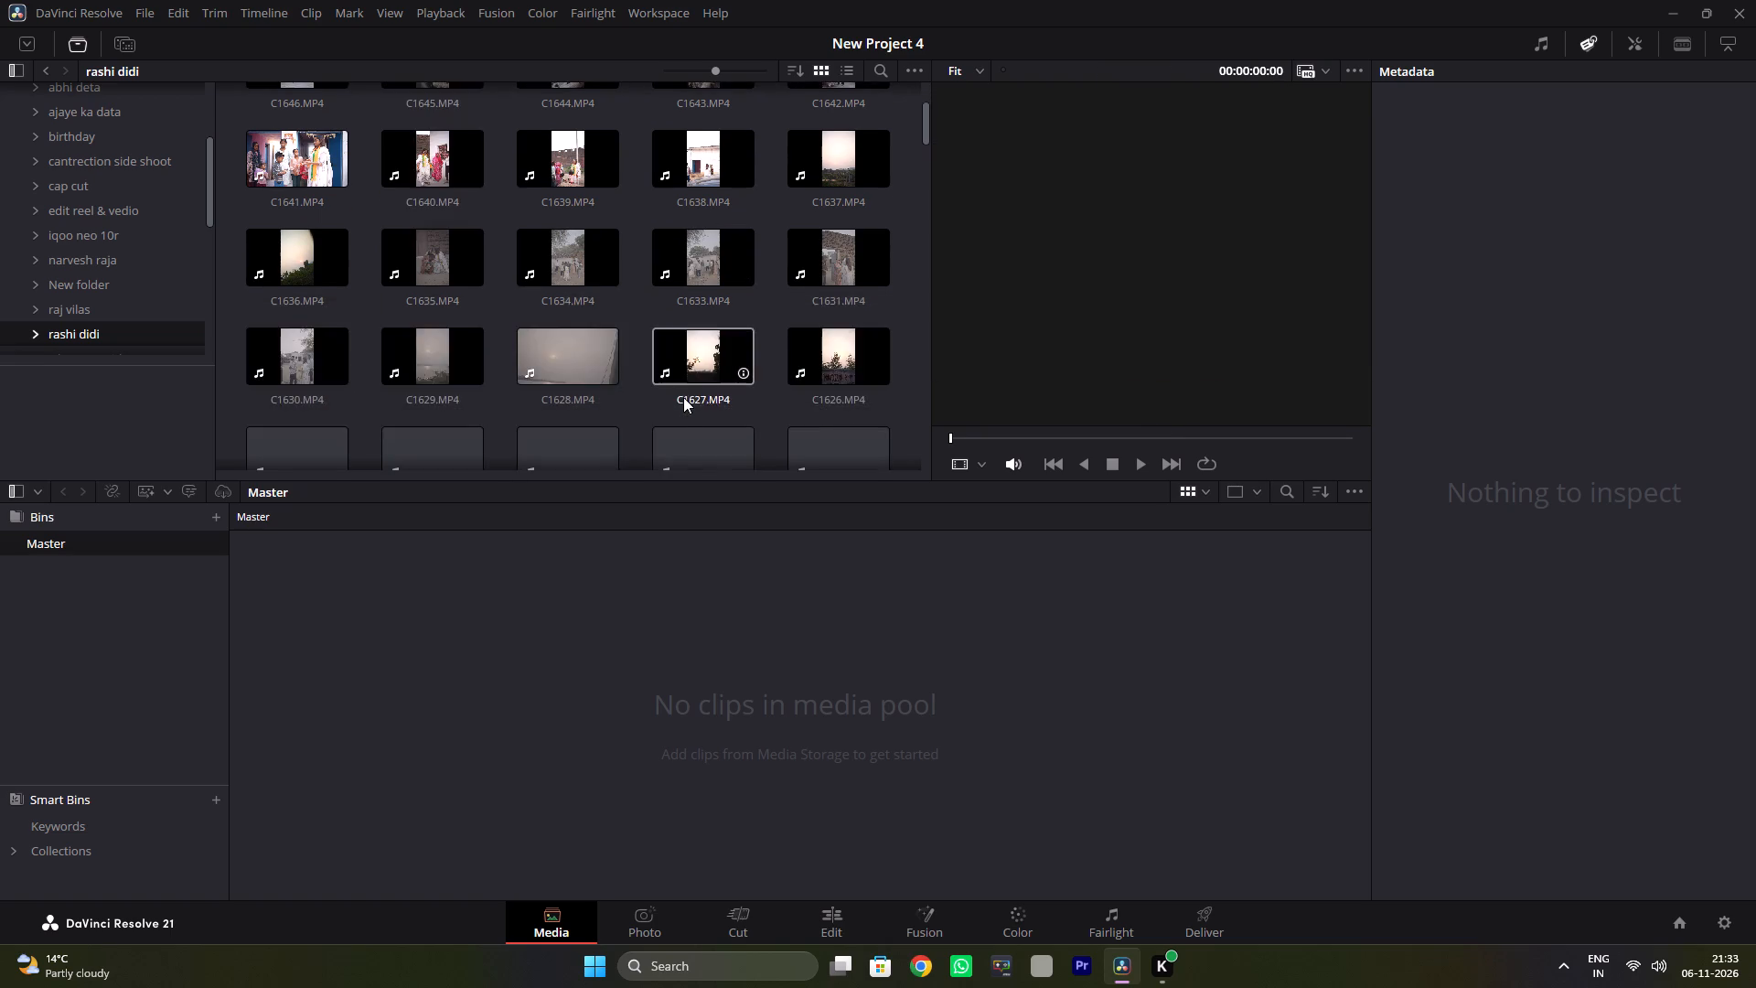
scroll(681, 397, "down", 11)
scroll(681, 397, "down", 17)
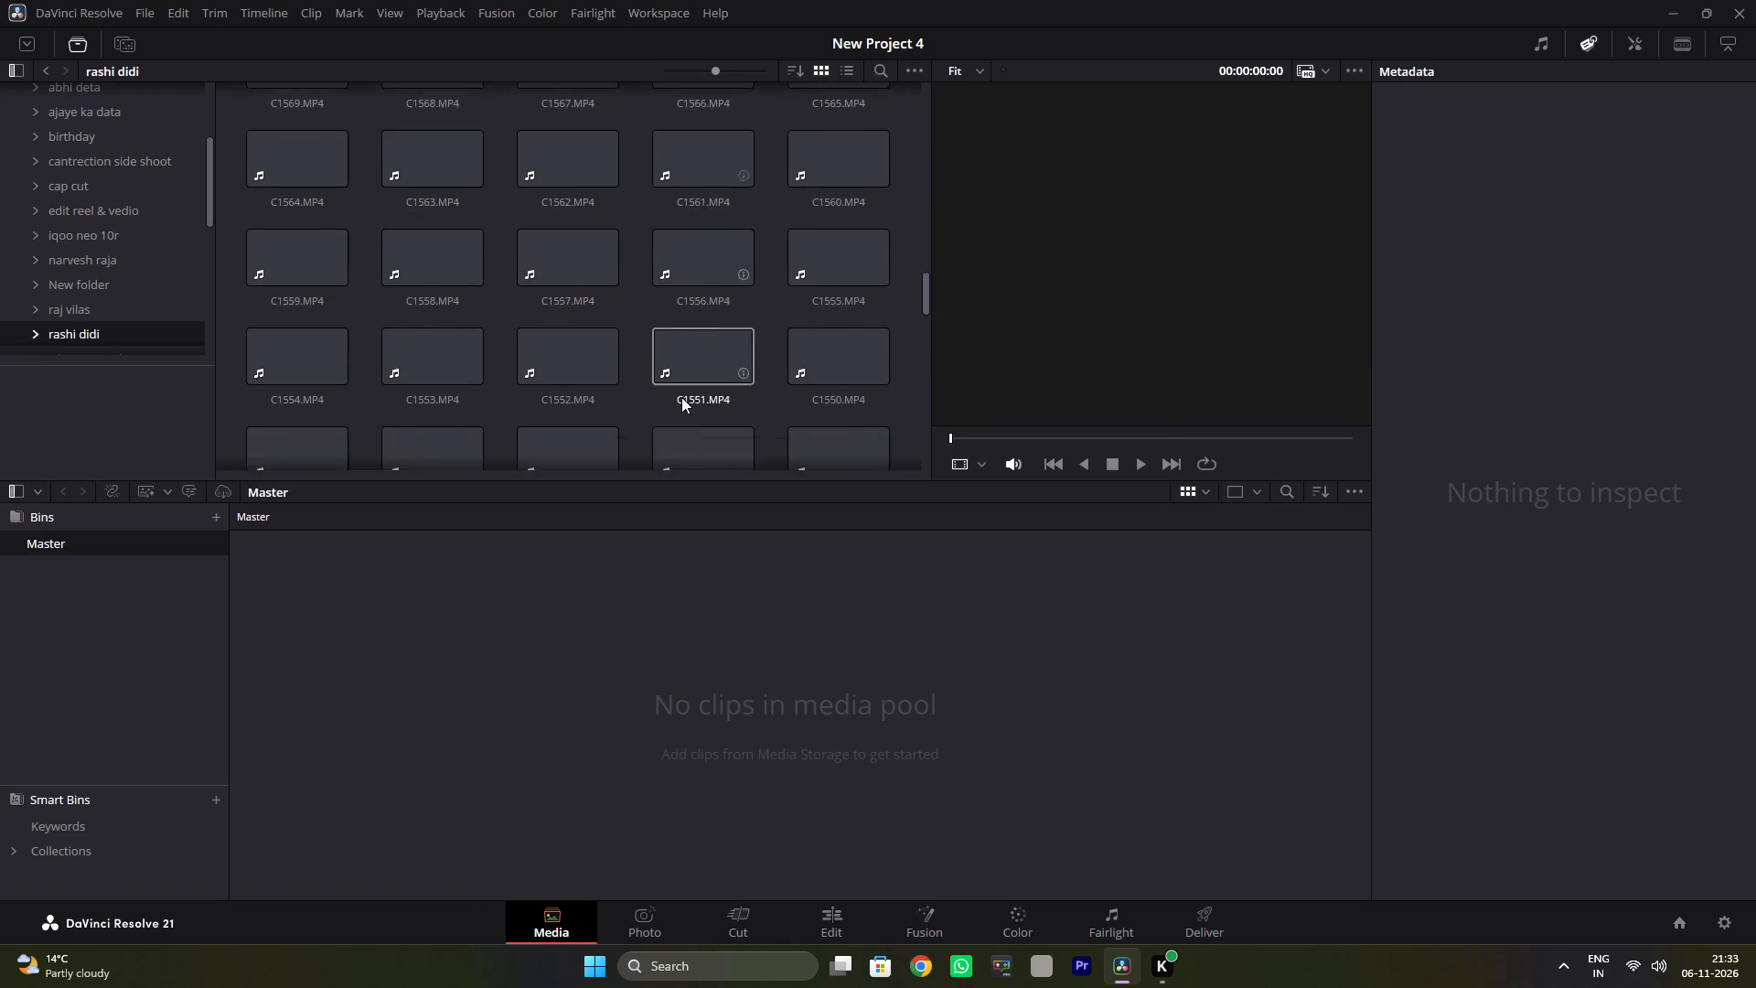
scroll(681, 397, "down", 8)
scroll(701, 381, "up", 17)
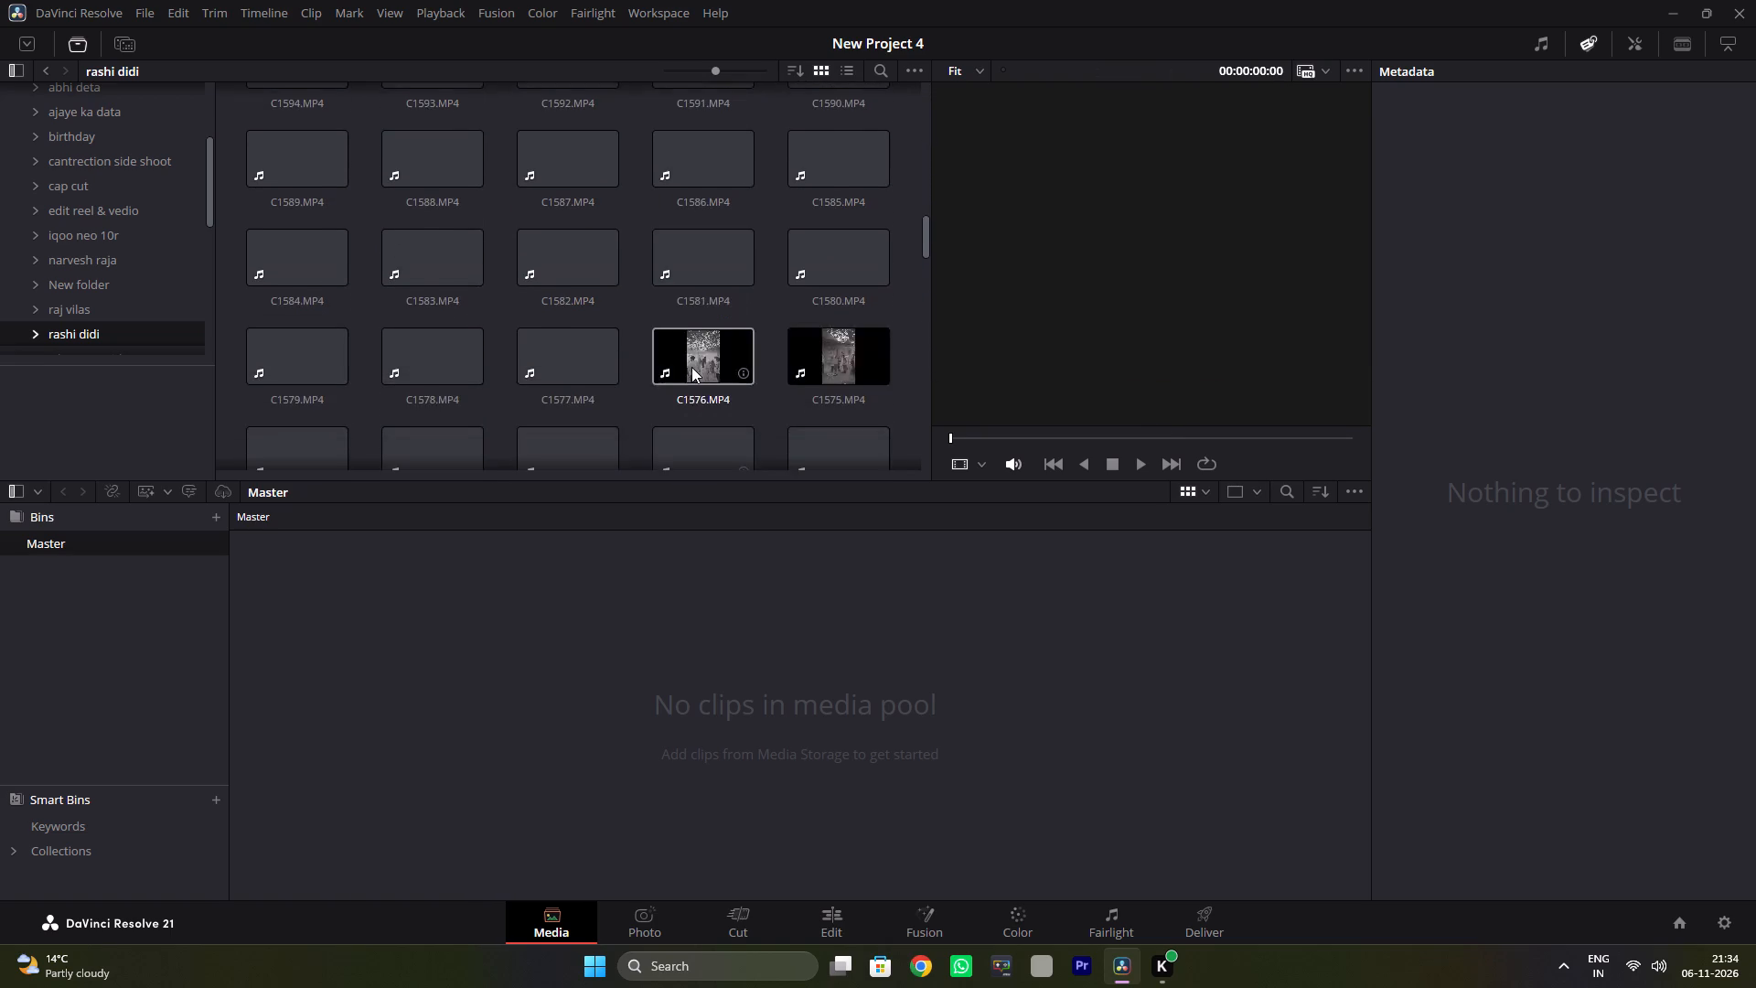
scroll(691, 367, "up", 20)
scroll(691, 367, "up", 17)
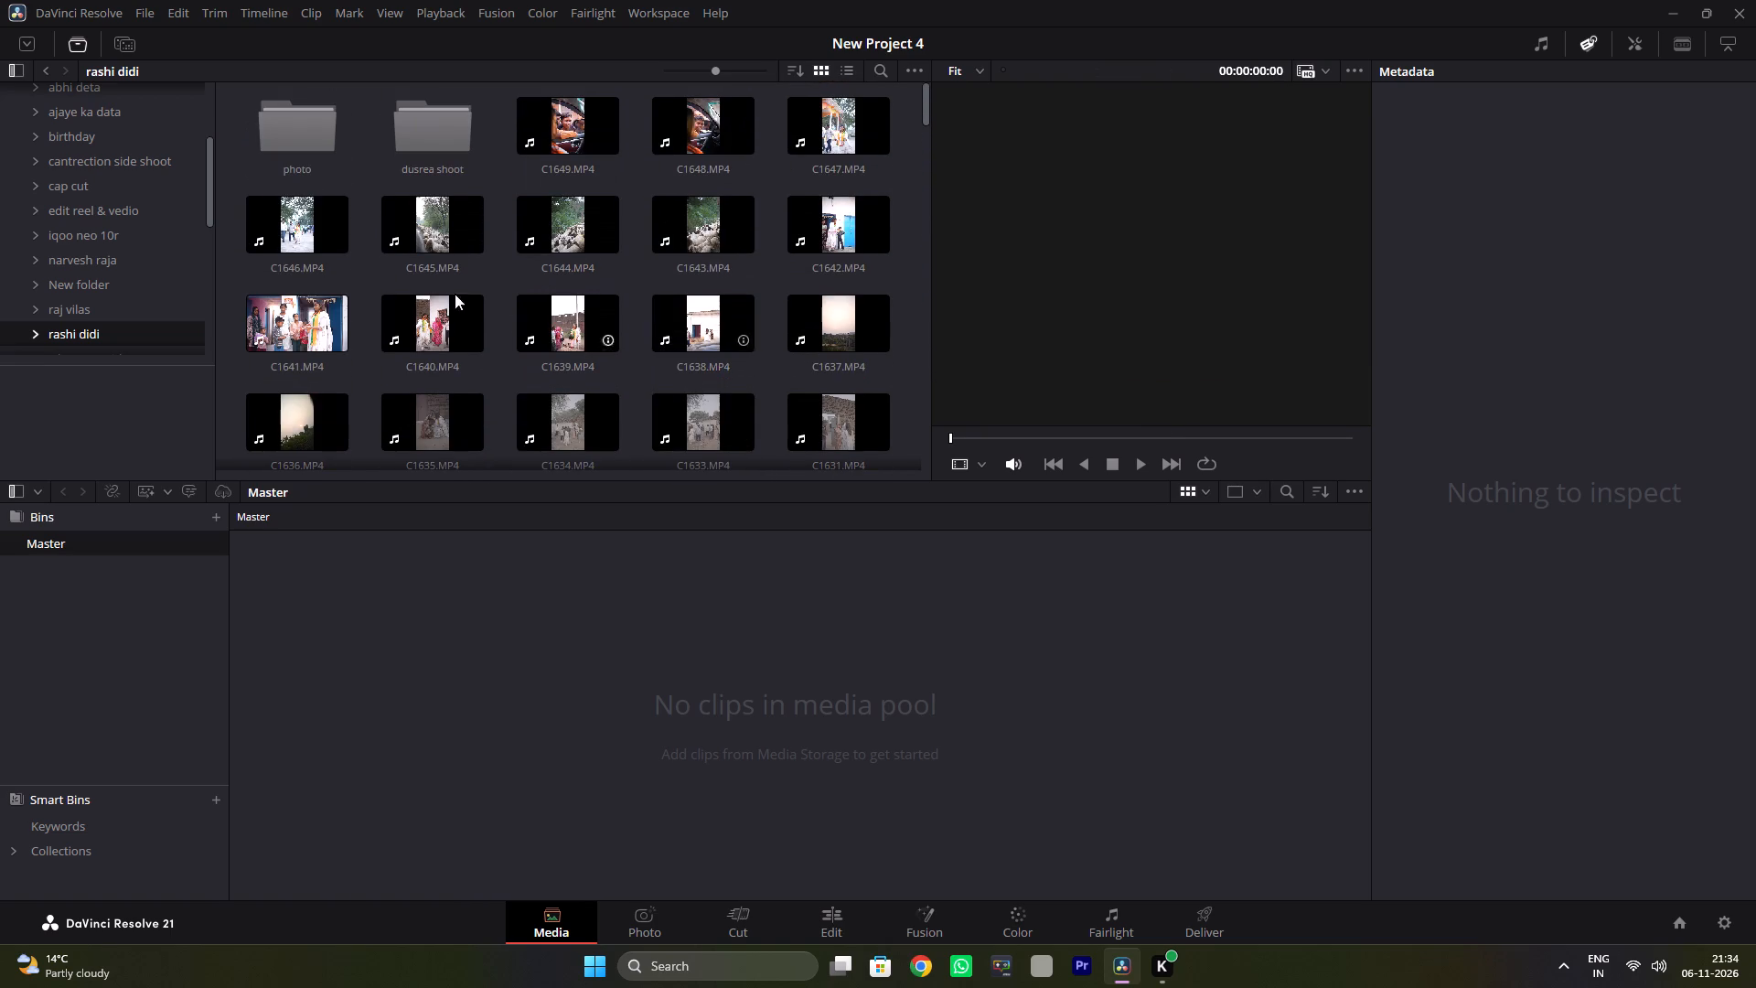
left_click(277, 231)
key("ctrl+a")
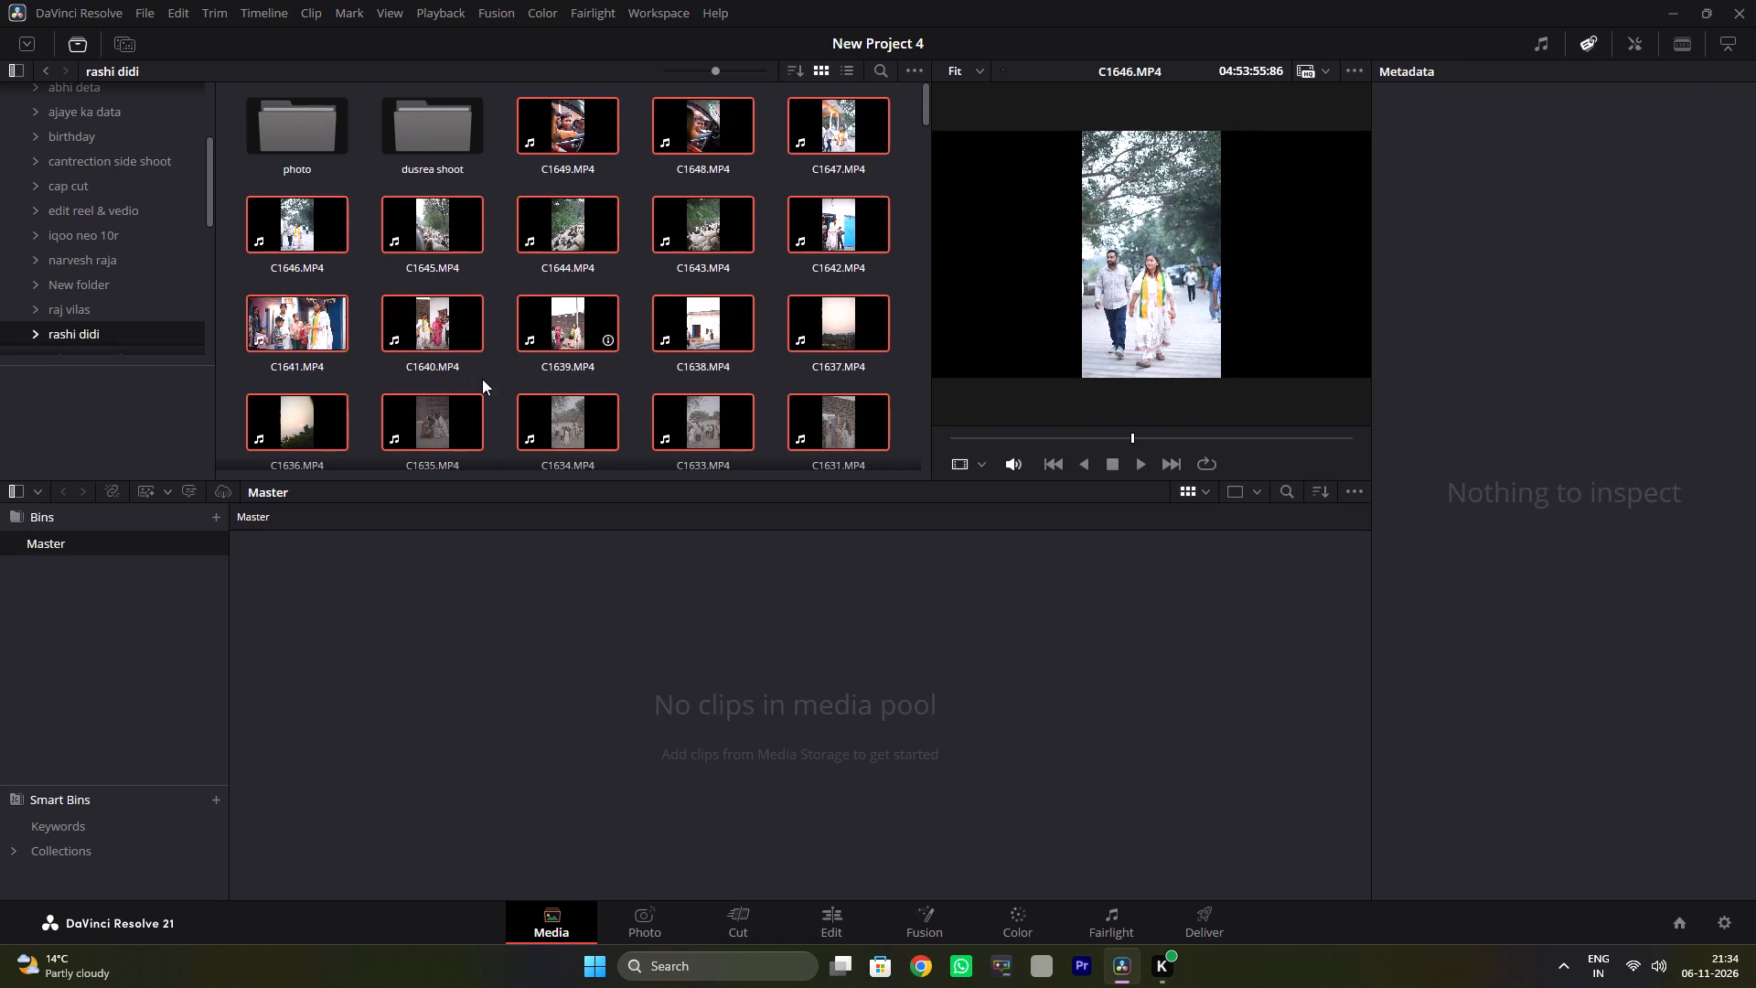
left_click_drag(709, 306, 591, 608)
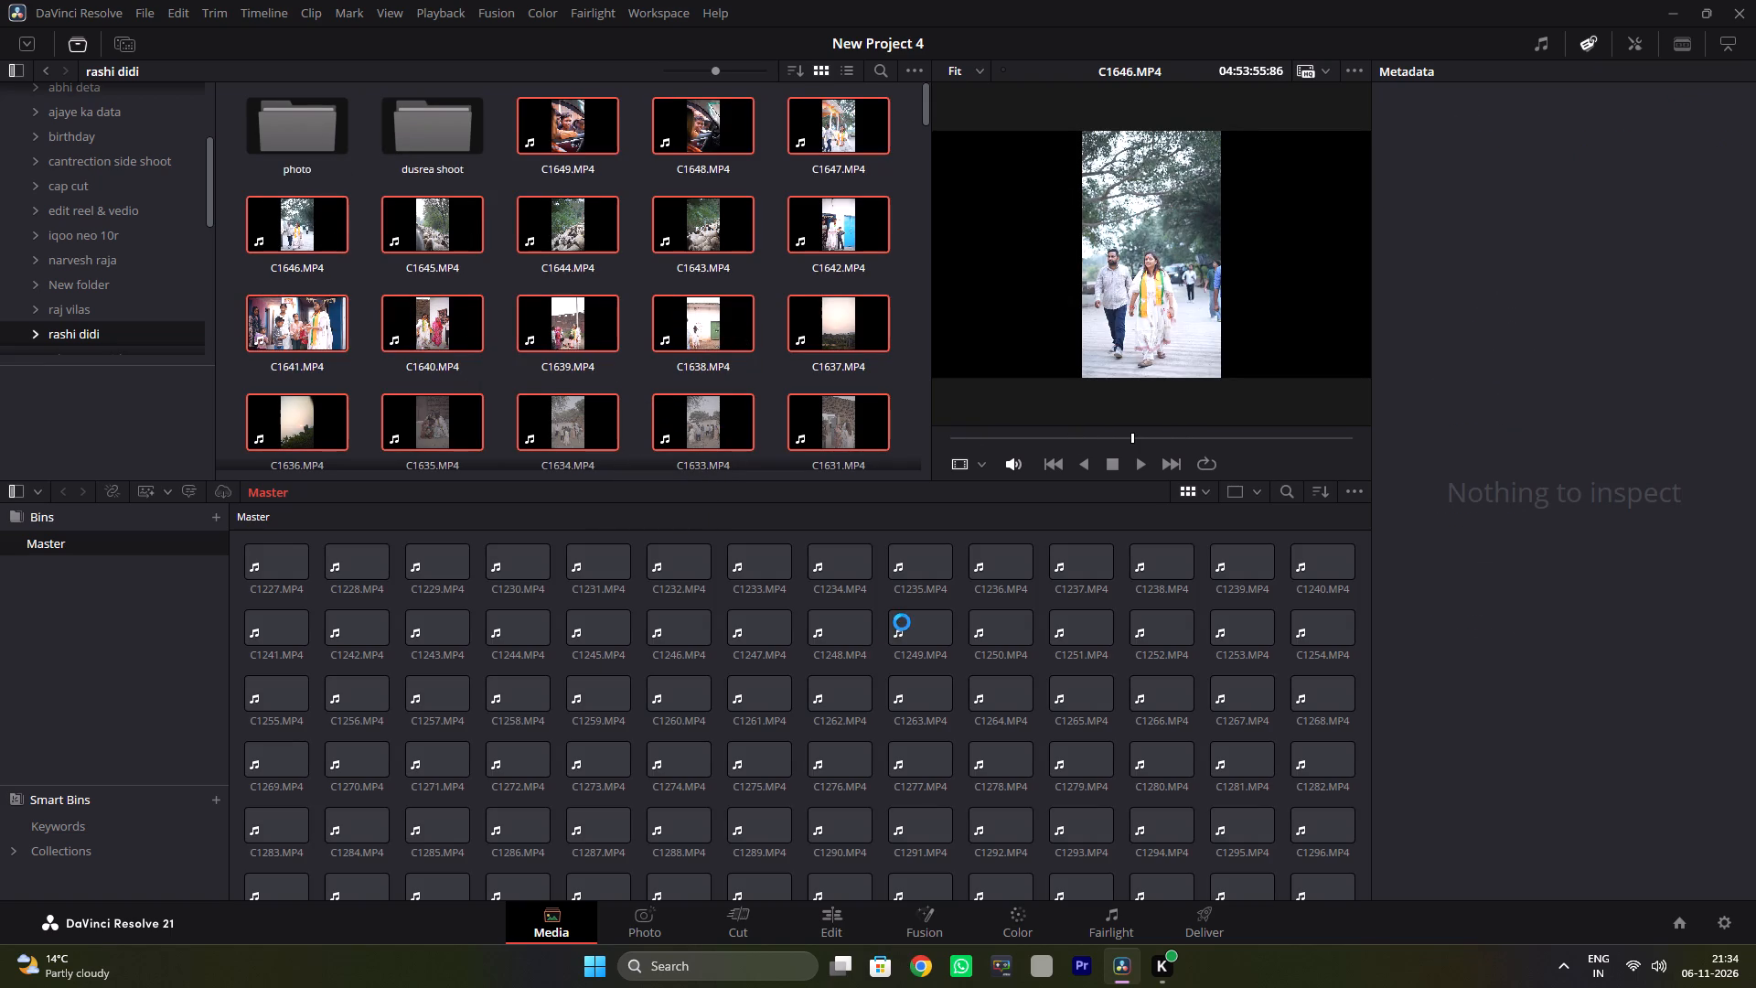
Switch to the Edit page.
left_click(830, 920)
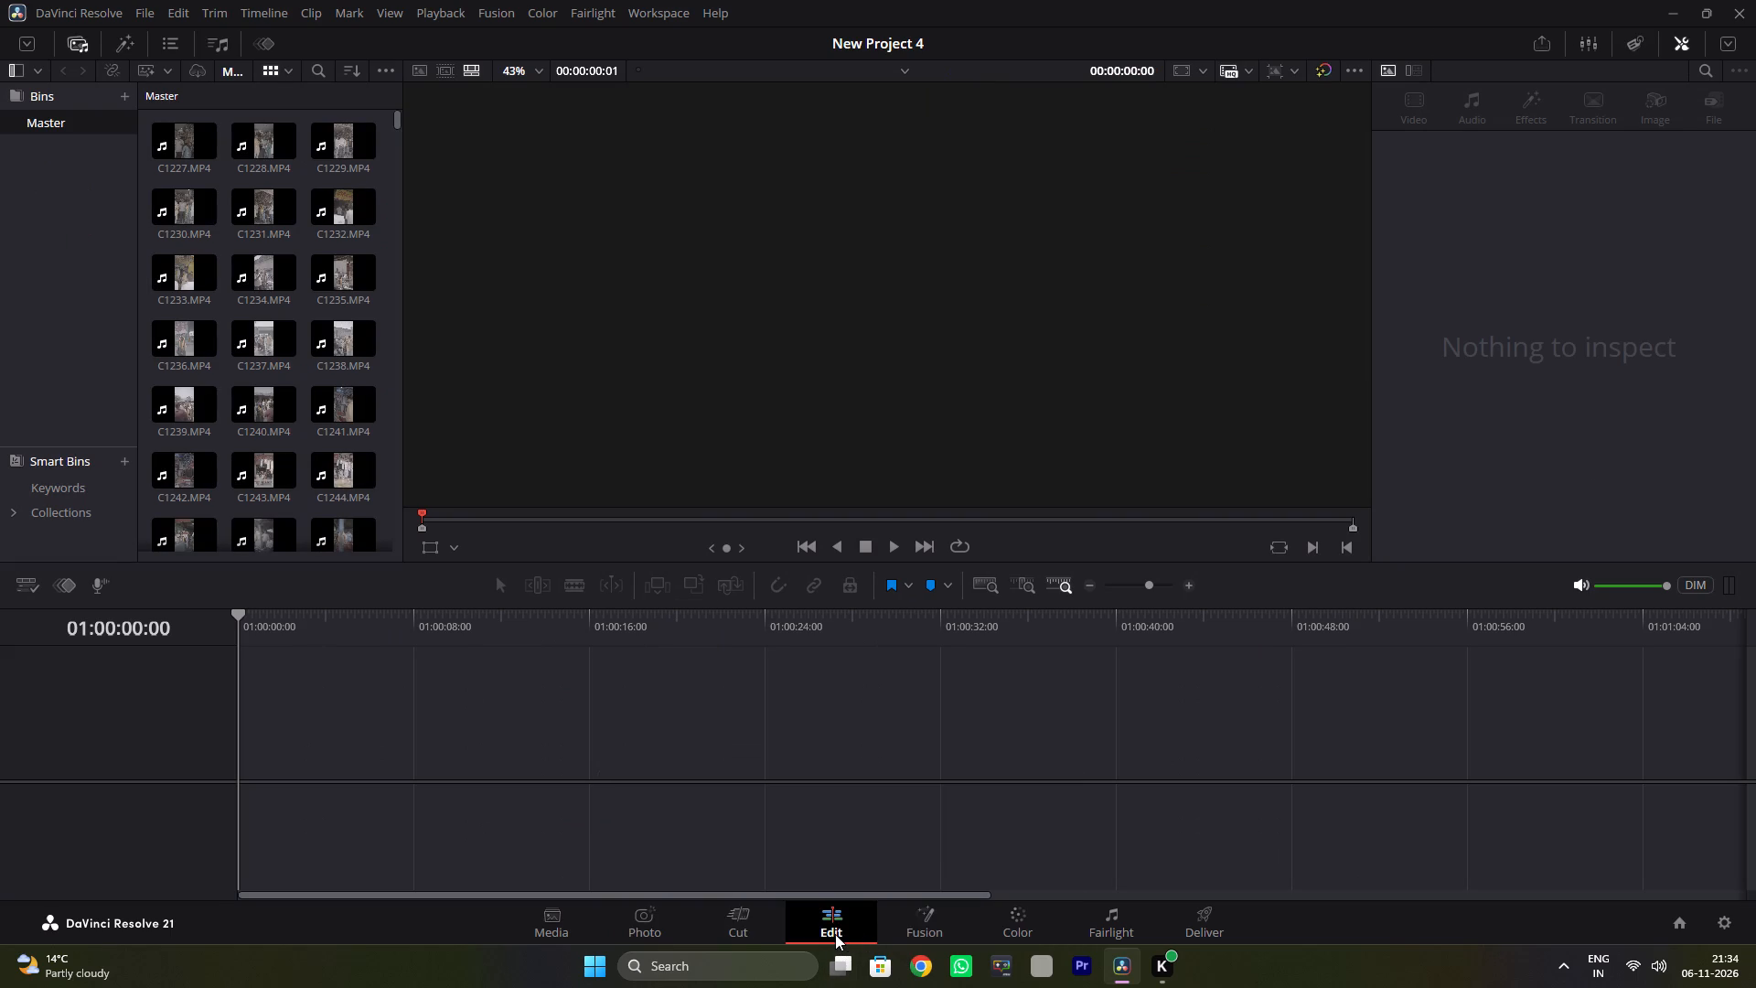
left_click(835, 934)
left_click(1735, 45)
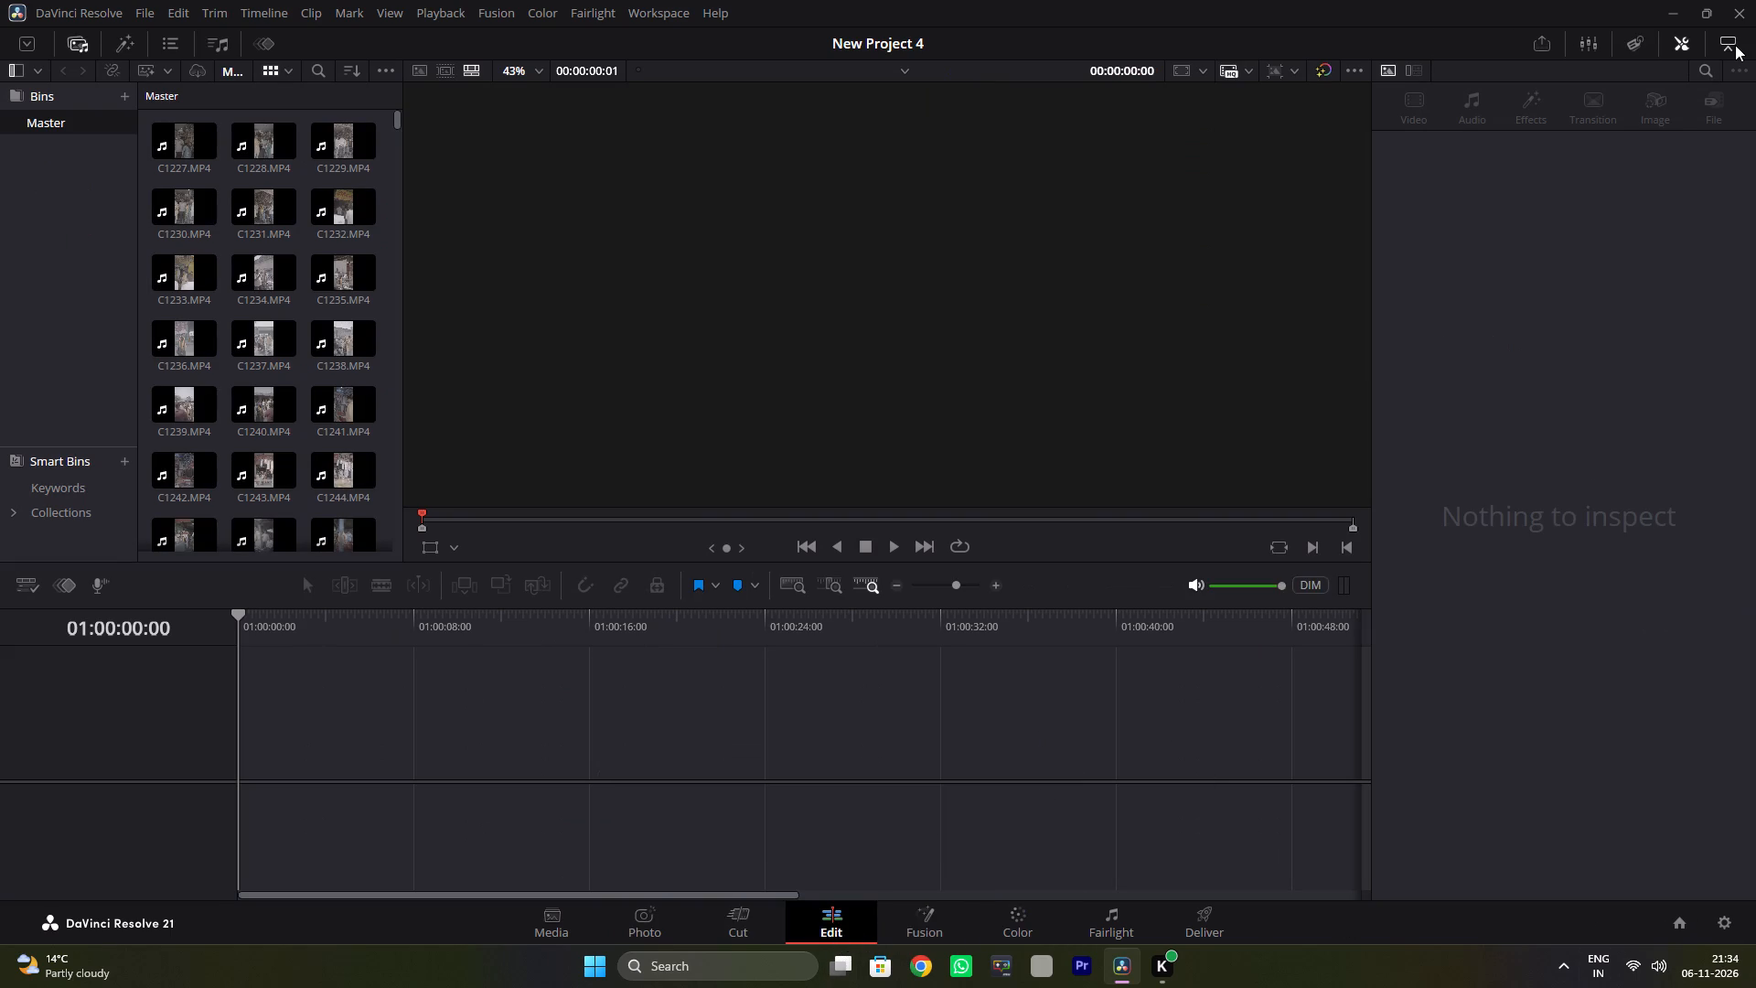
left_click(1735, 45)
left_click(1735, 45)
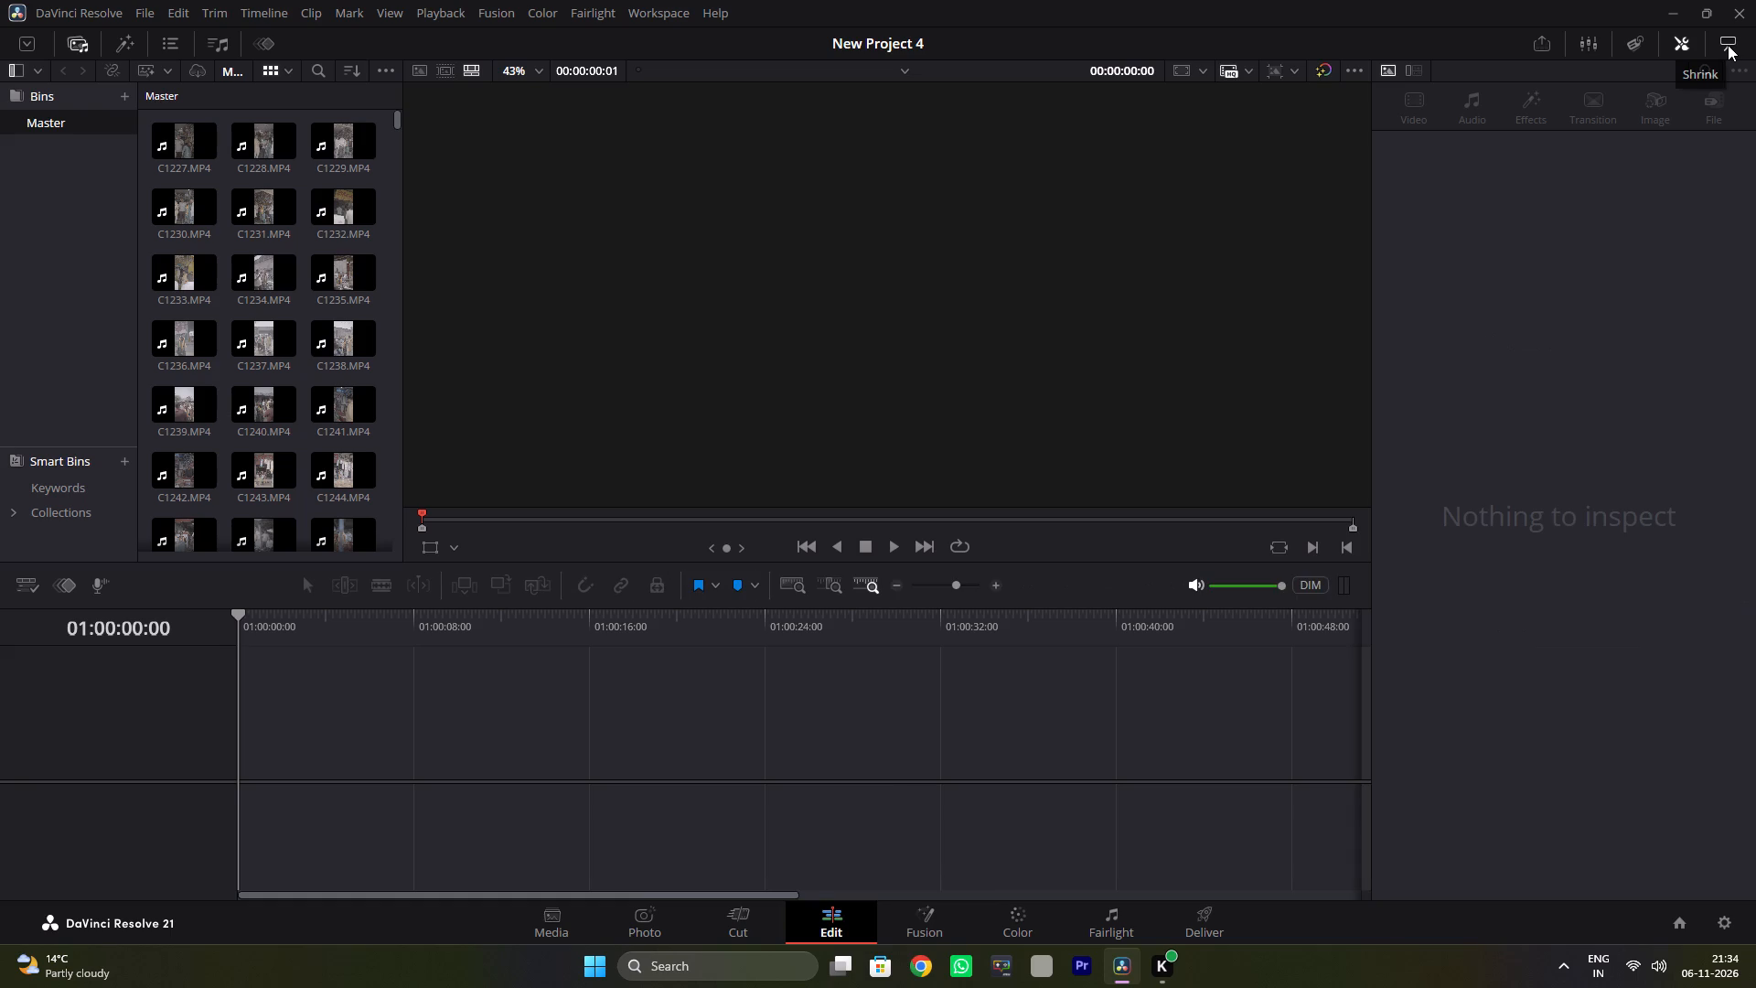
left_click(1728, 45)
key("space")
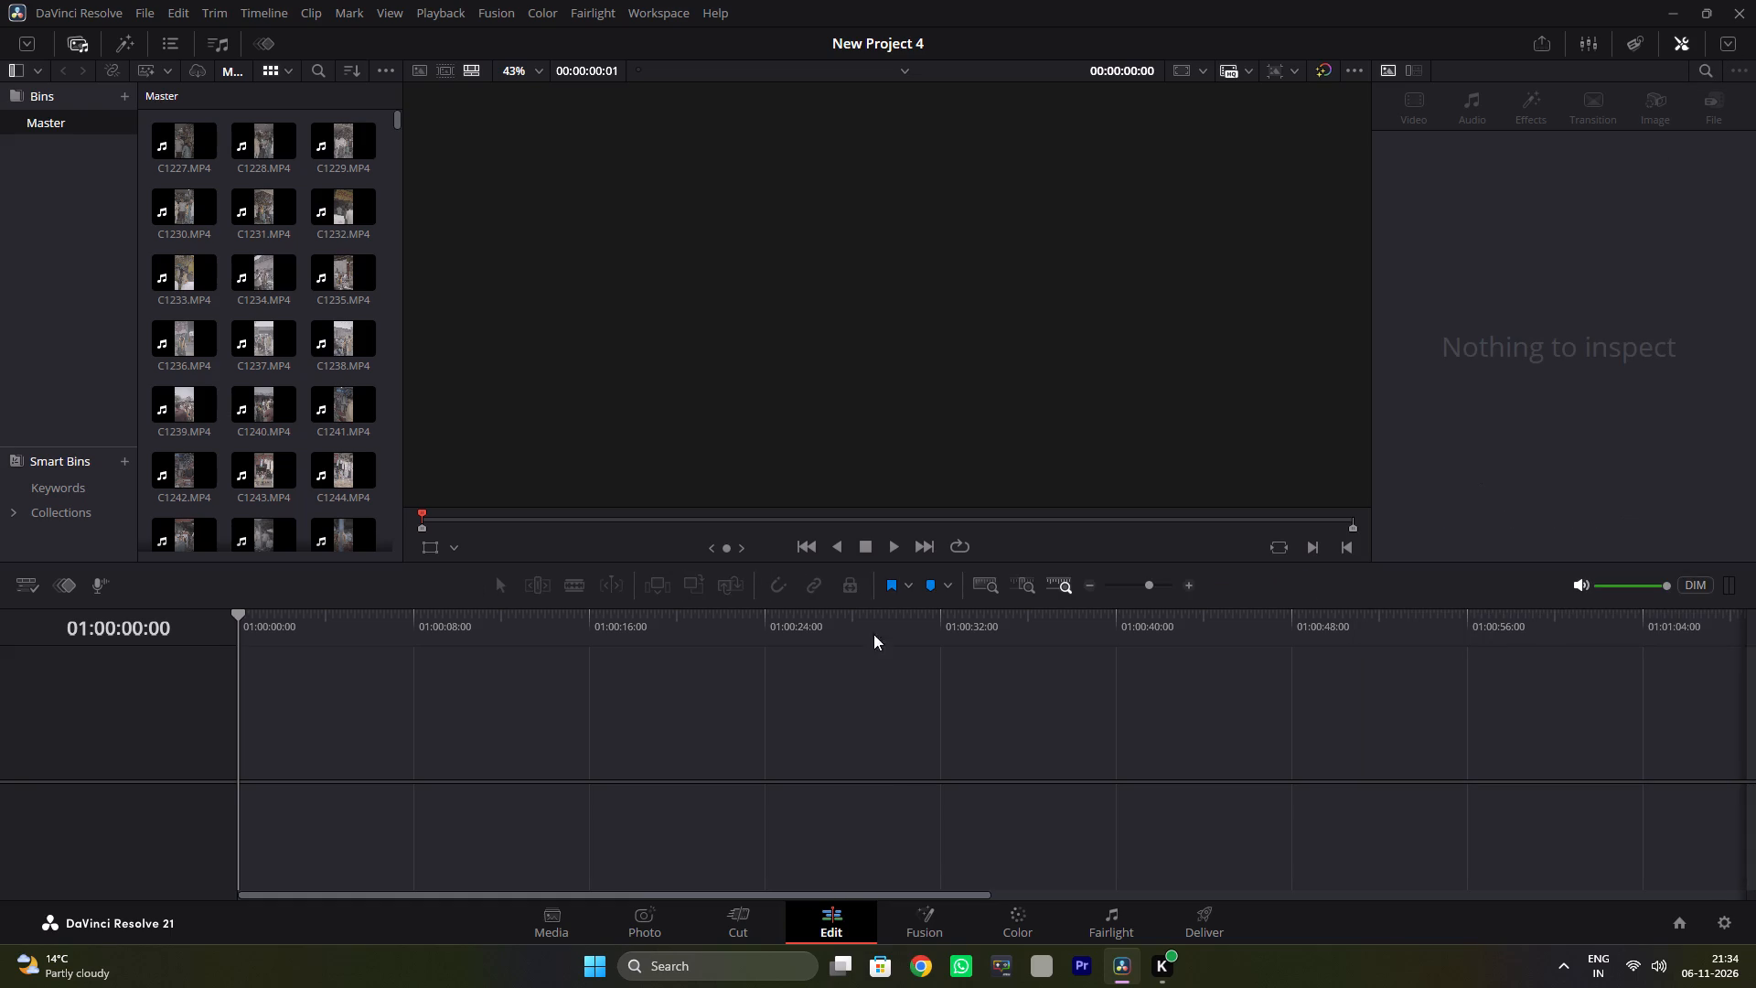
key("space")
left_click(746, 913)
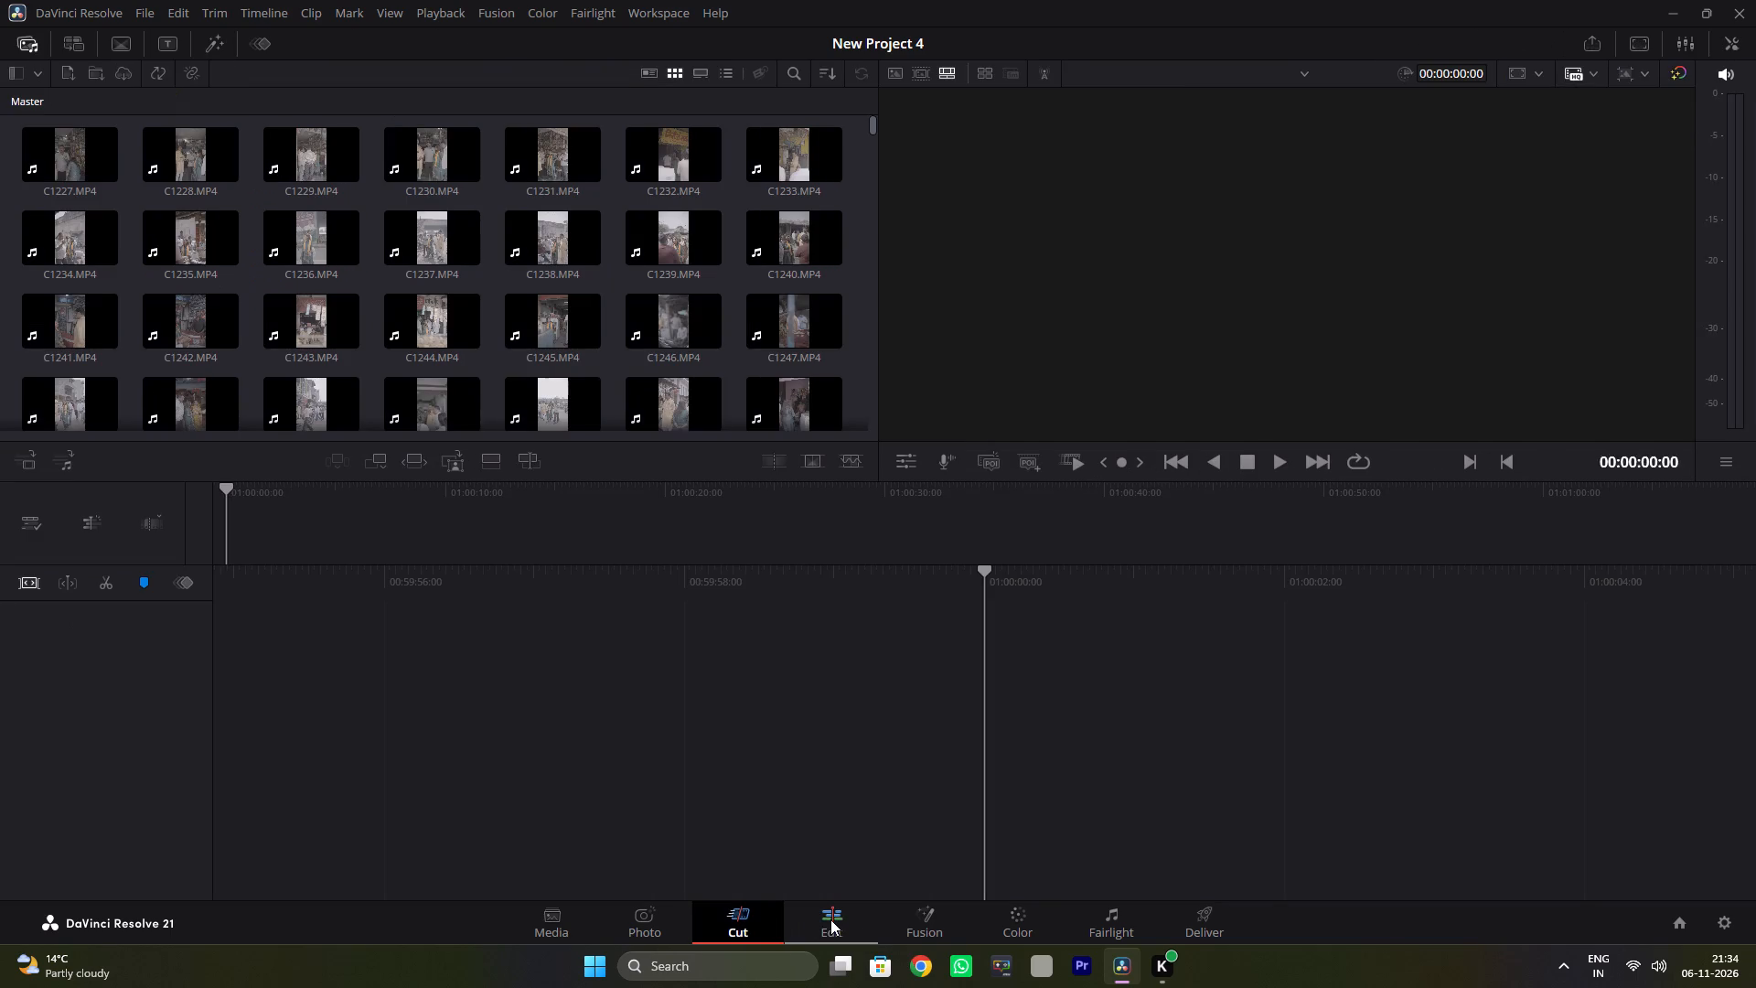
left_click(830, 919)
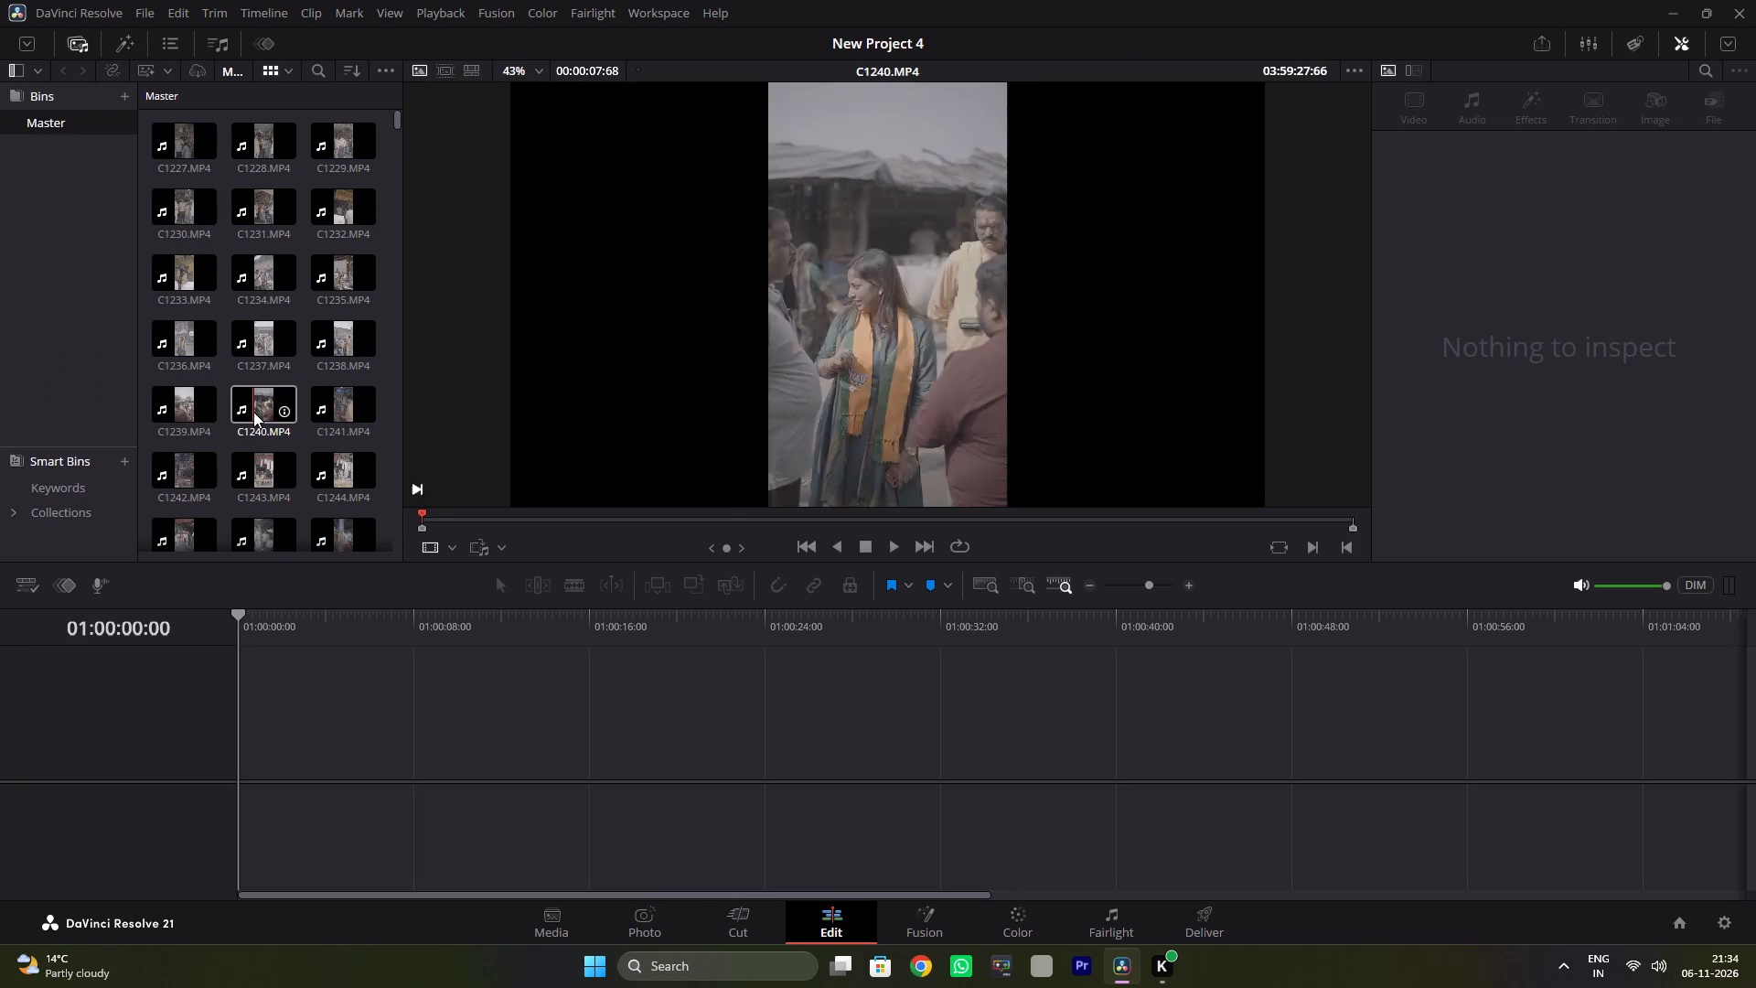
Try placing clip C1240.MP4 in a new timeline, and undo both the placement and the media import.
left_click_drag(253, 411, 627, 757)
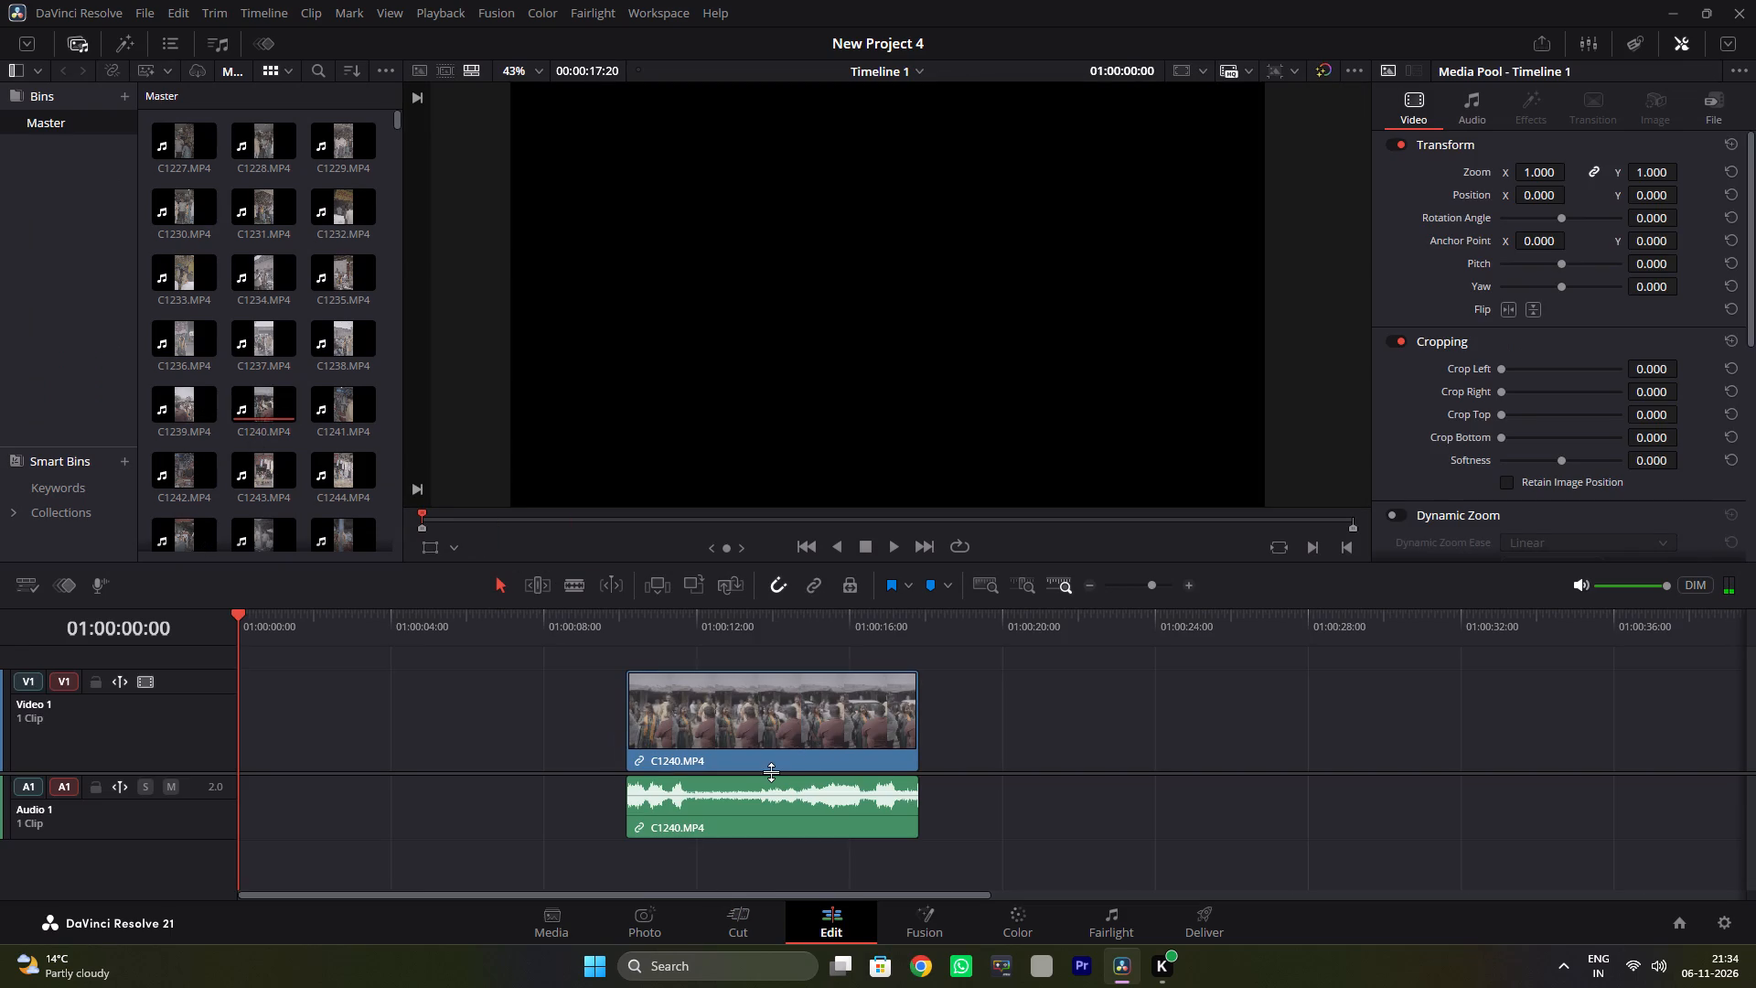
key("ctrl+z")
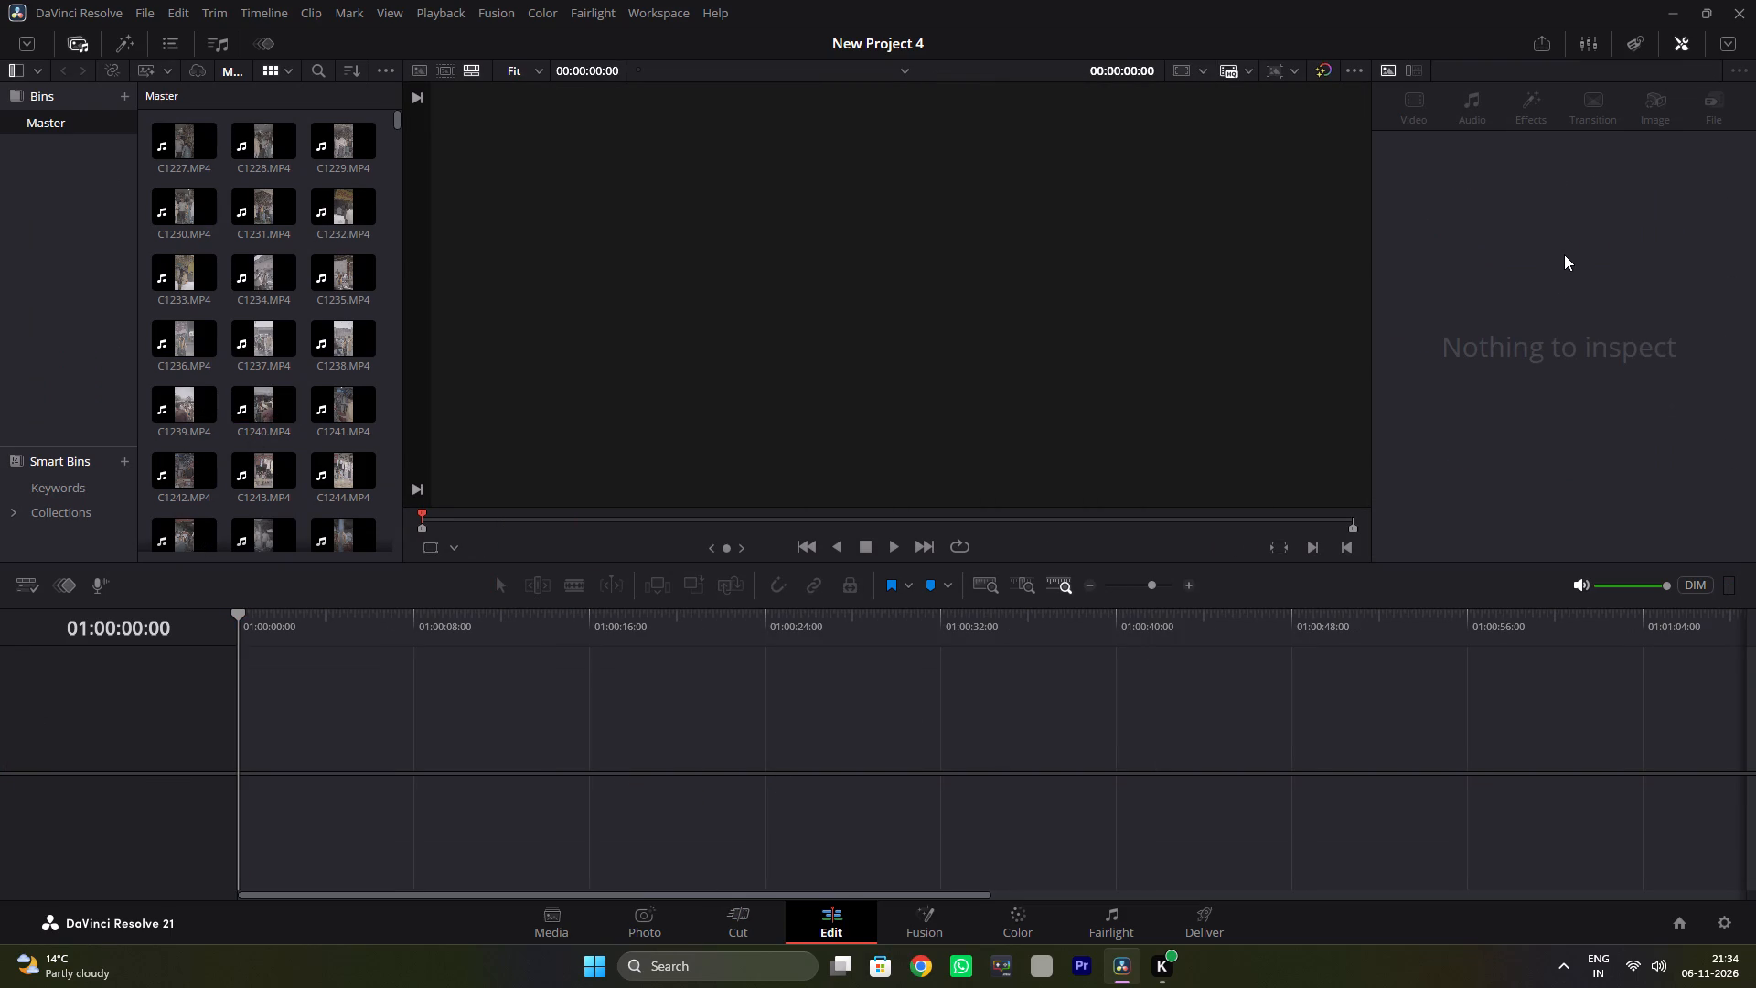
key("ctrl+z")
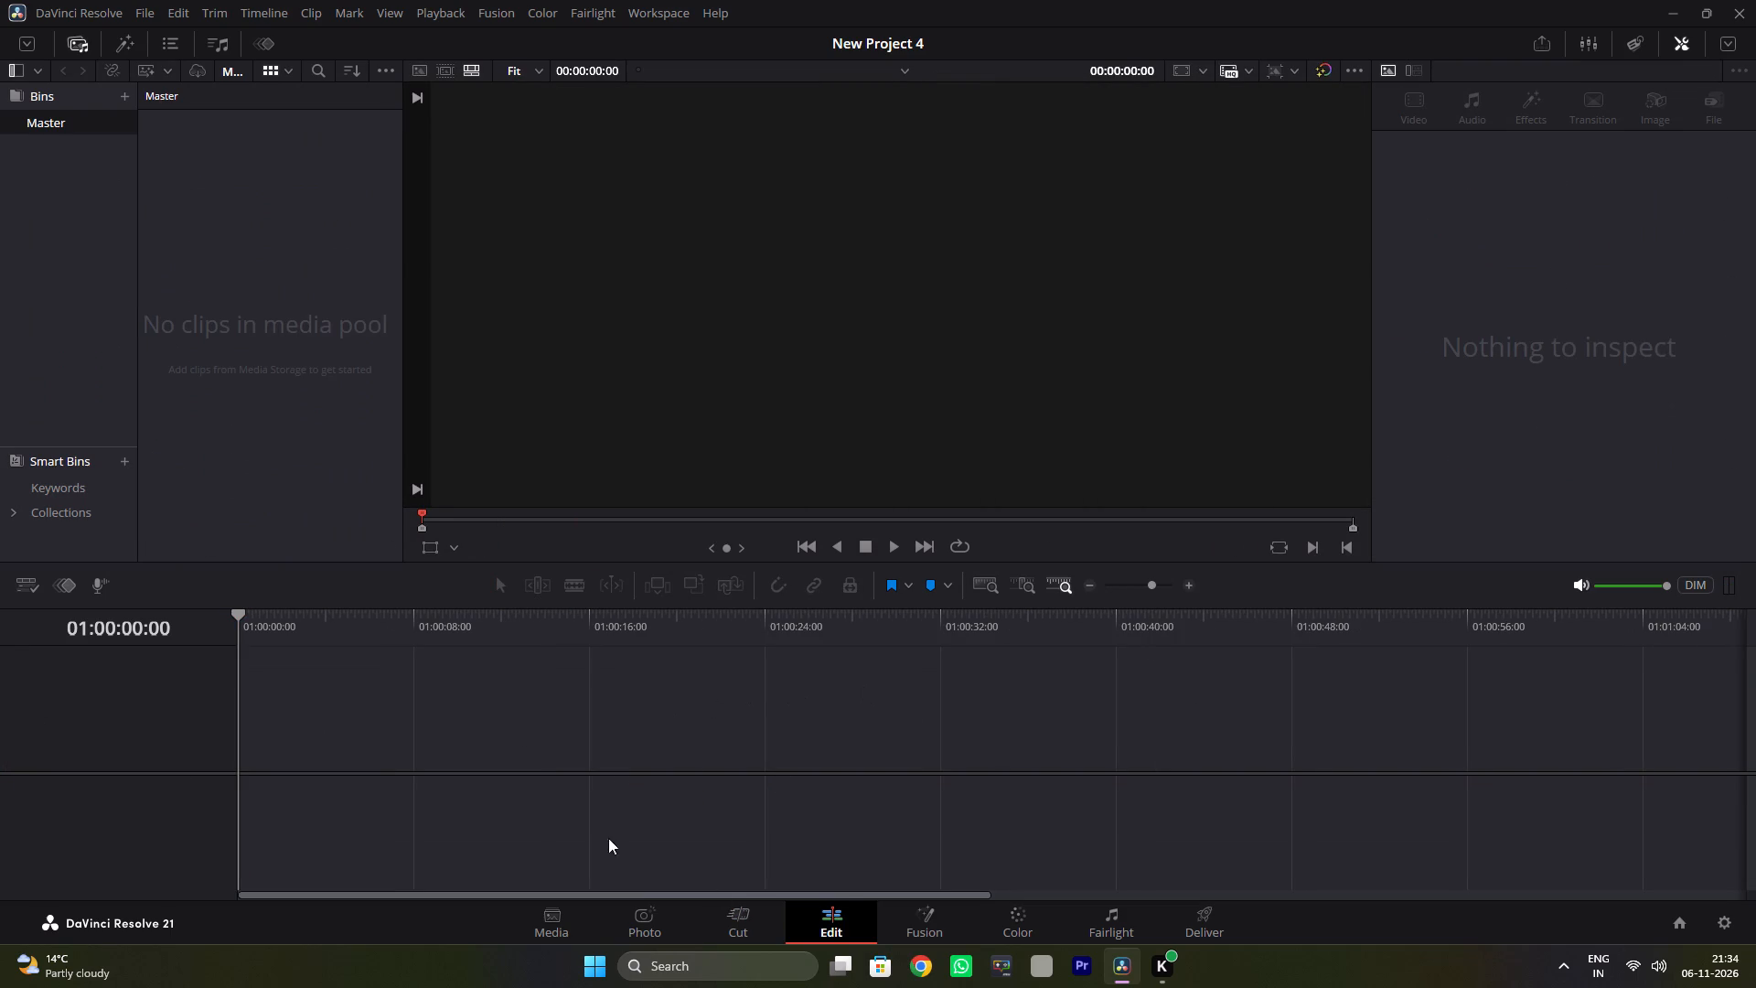
Import the selected rashi didi clips into the Master bin again and return to the Edit page.
left_click(550, 926)
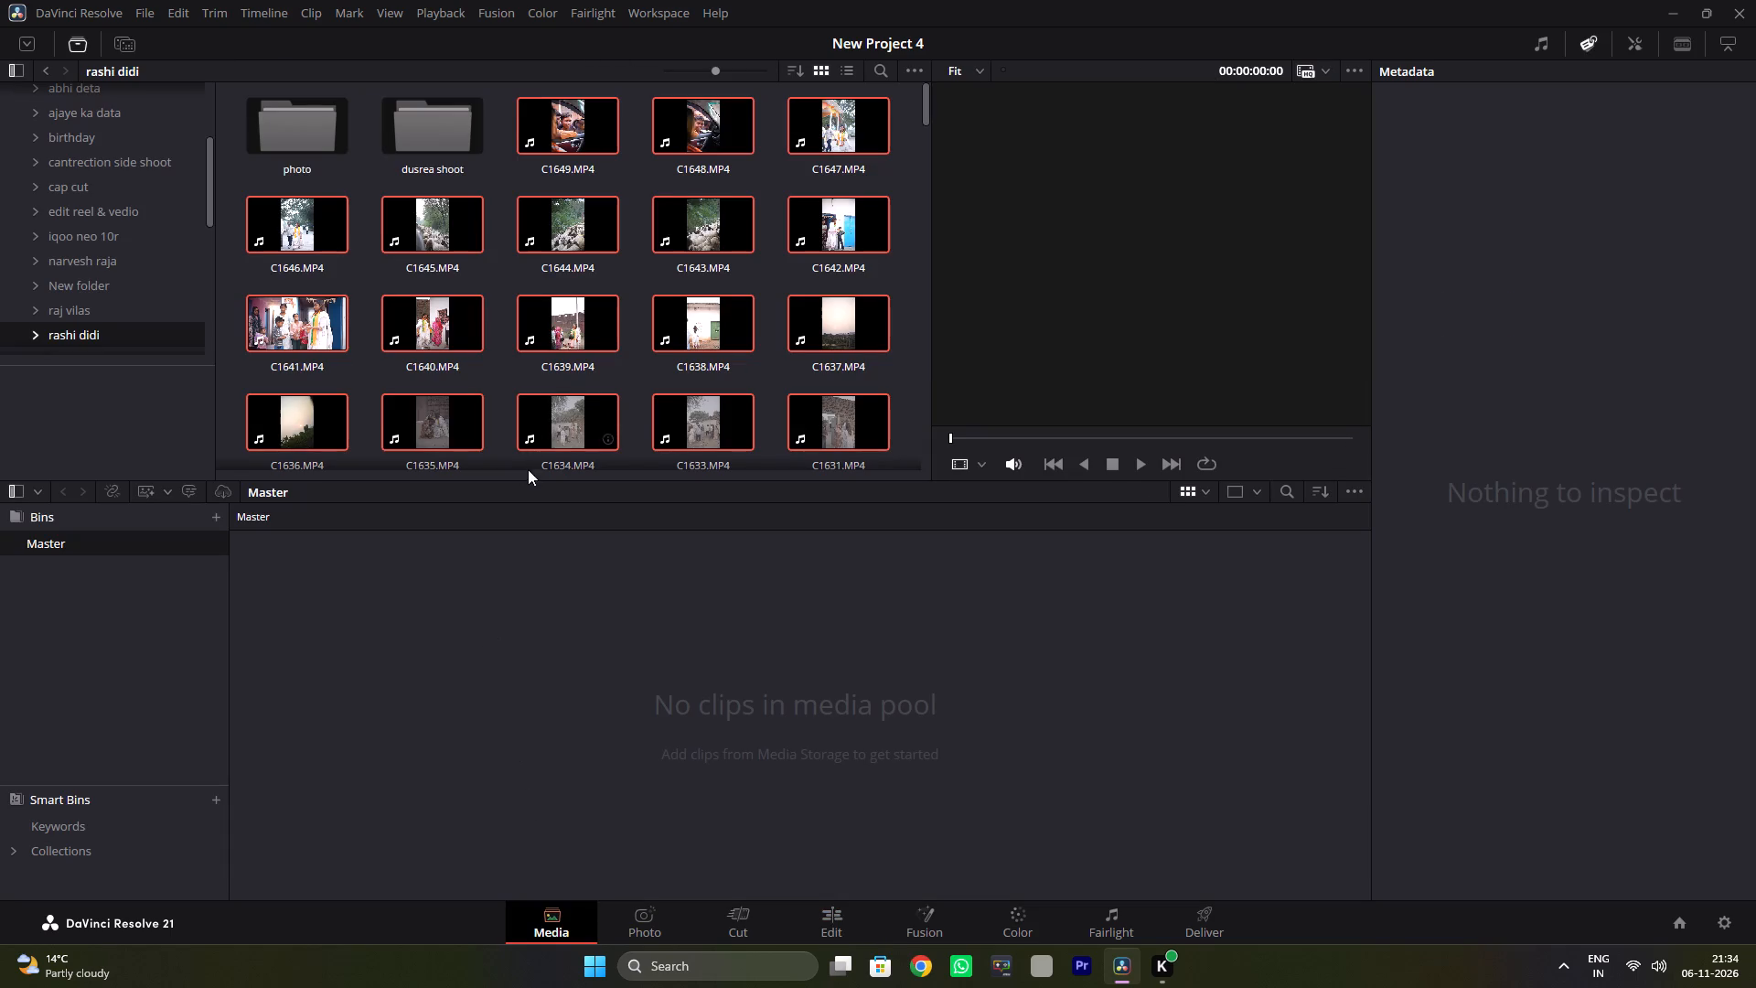
left_click_drag(562, 320, 615, 683)
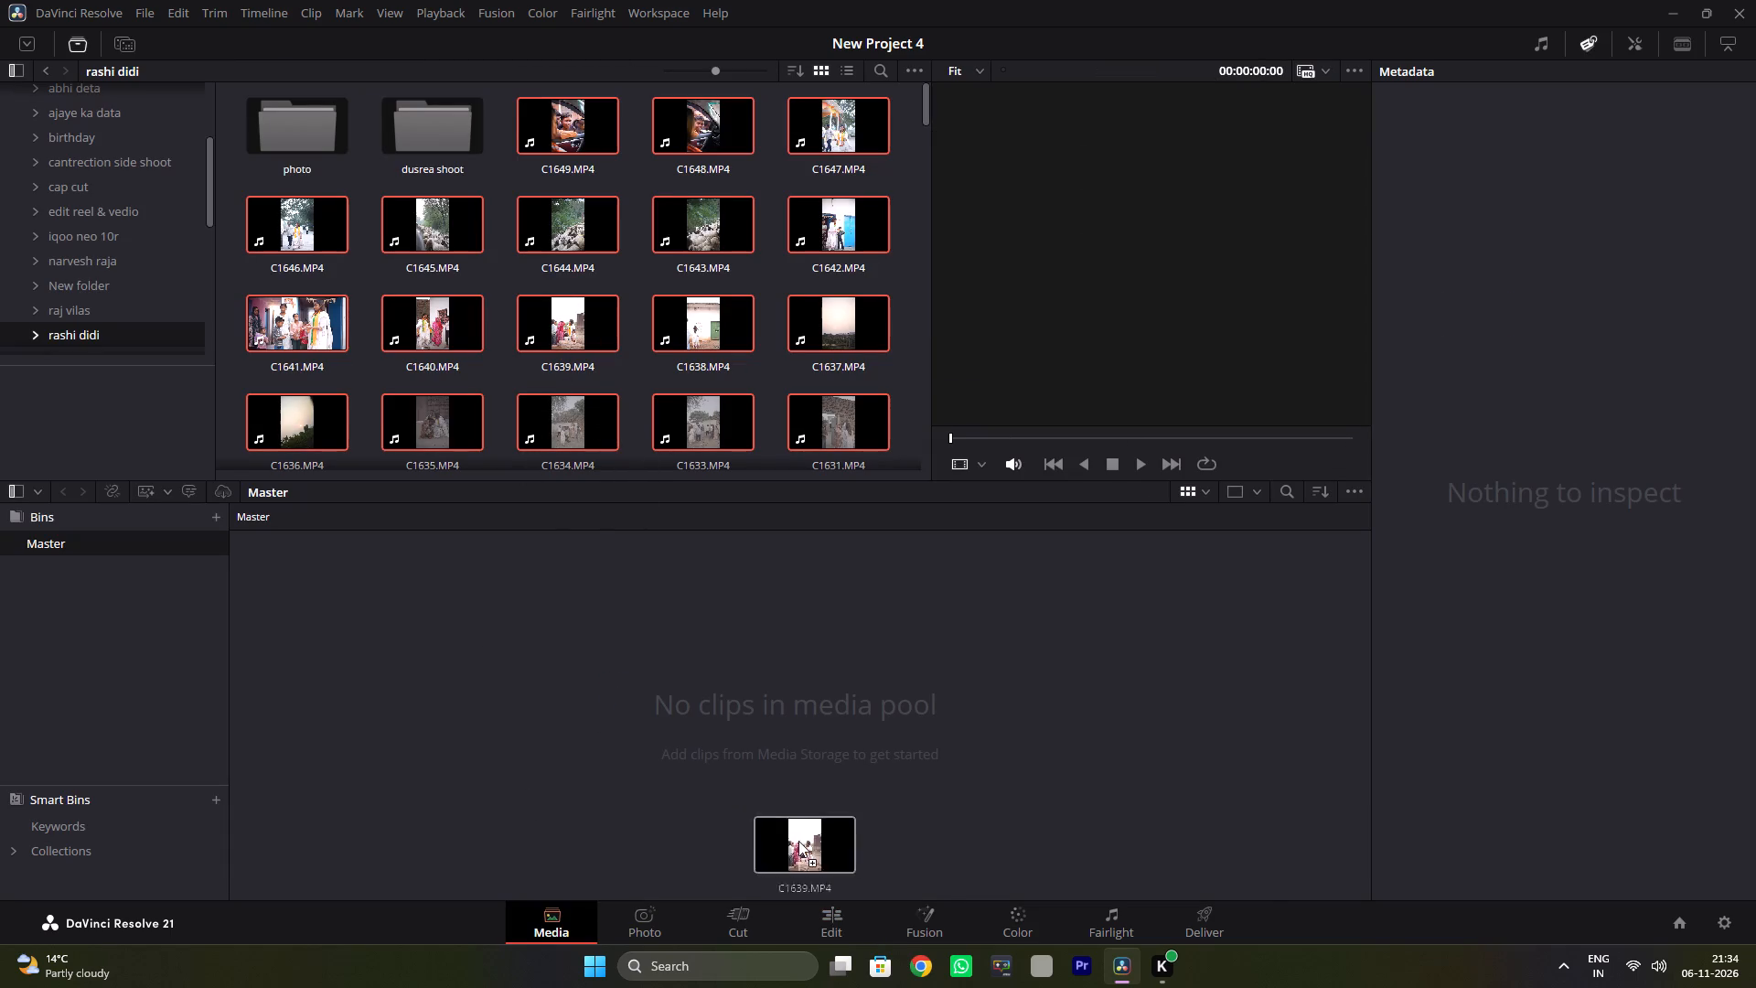
left_click(834, 928)
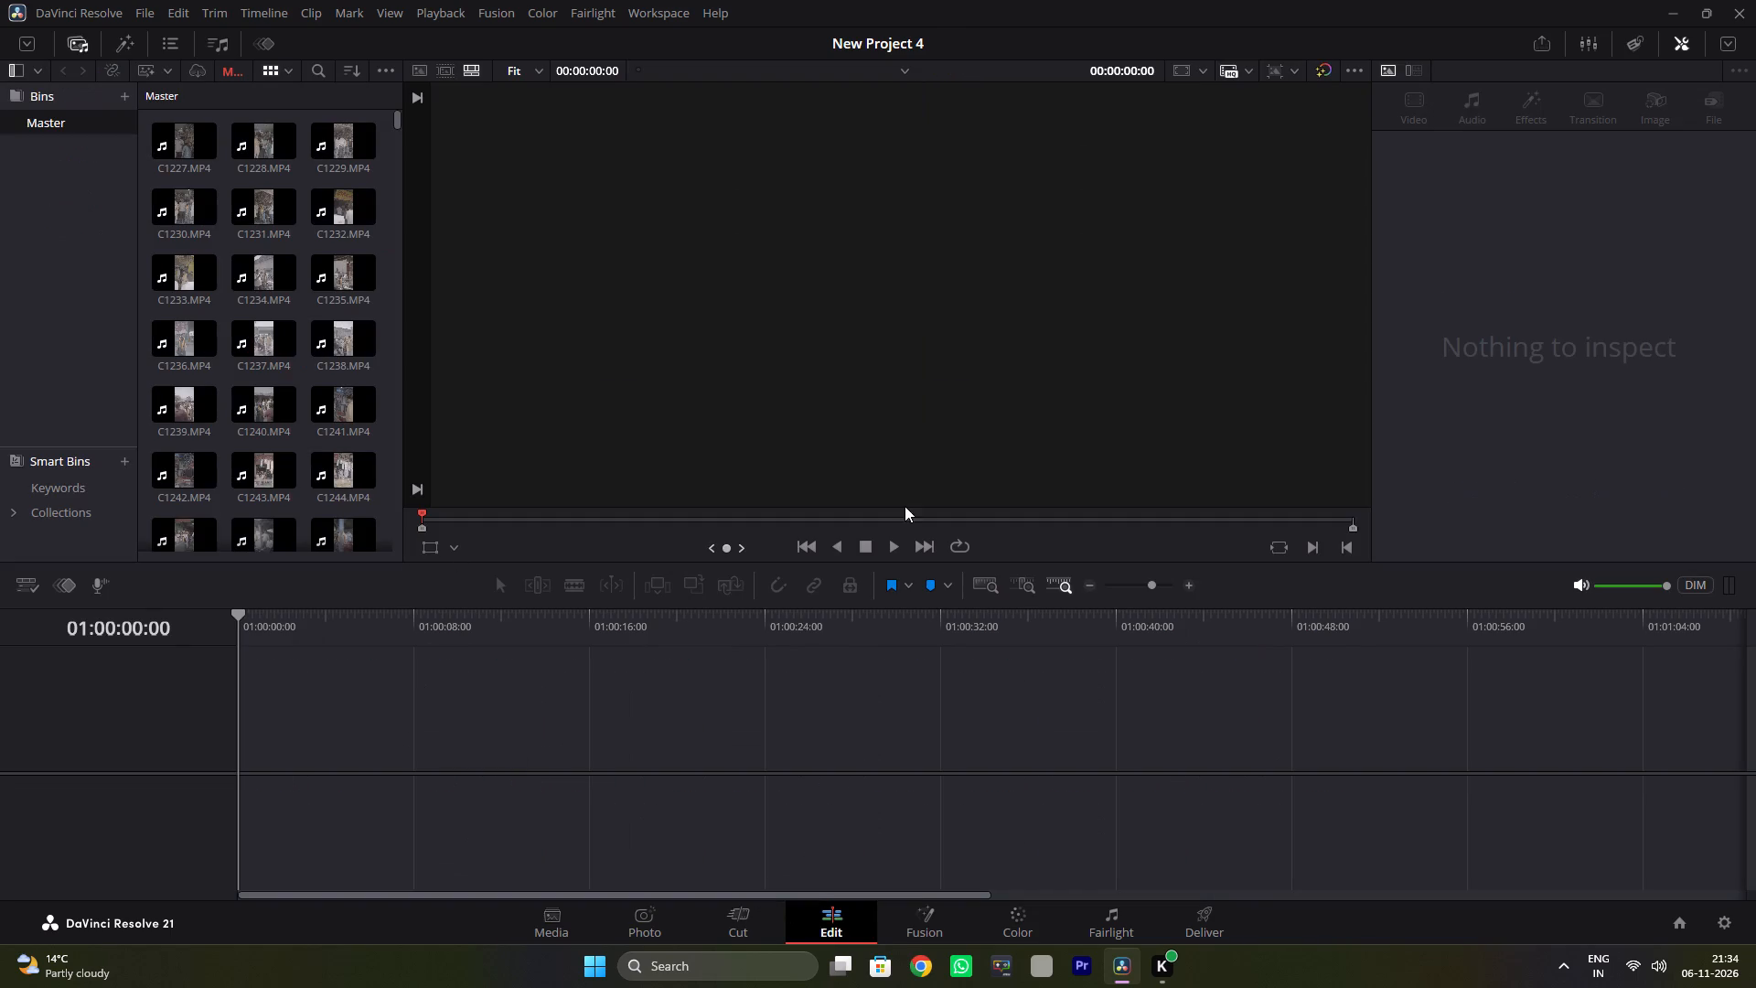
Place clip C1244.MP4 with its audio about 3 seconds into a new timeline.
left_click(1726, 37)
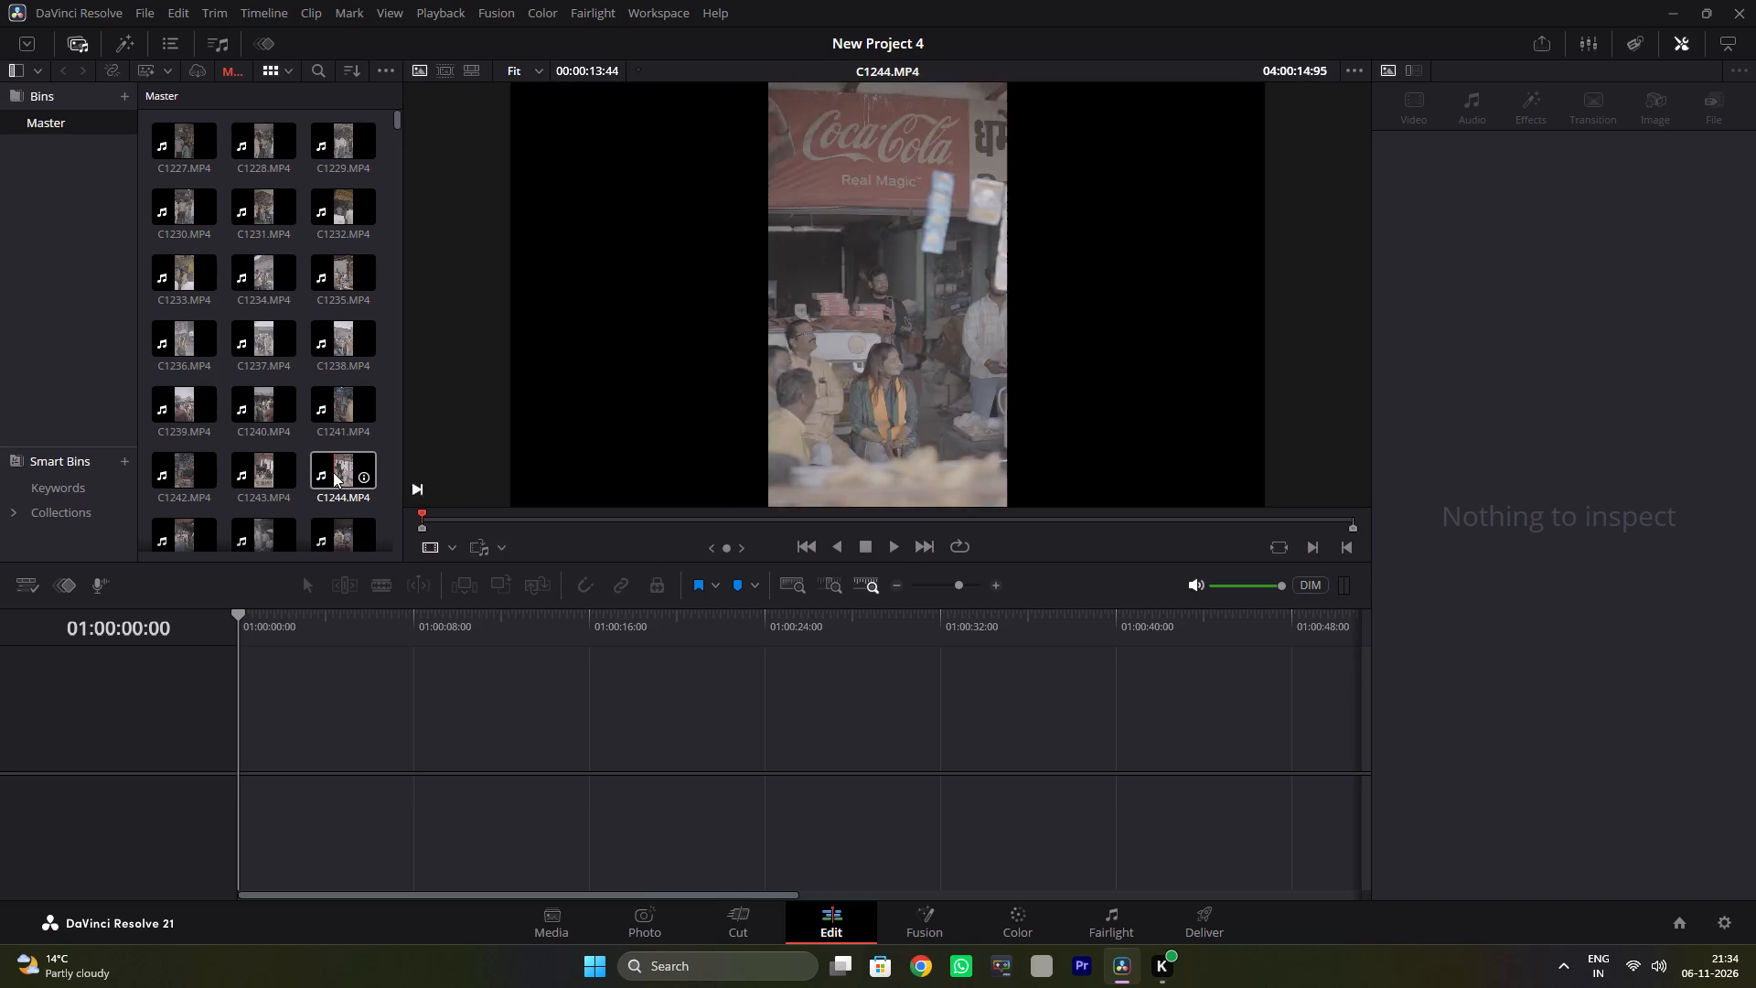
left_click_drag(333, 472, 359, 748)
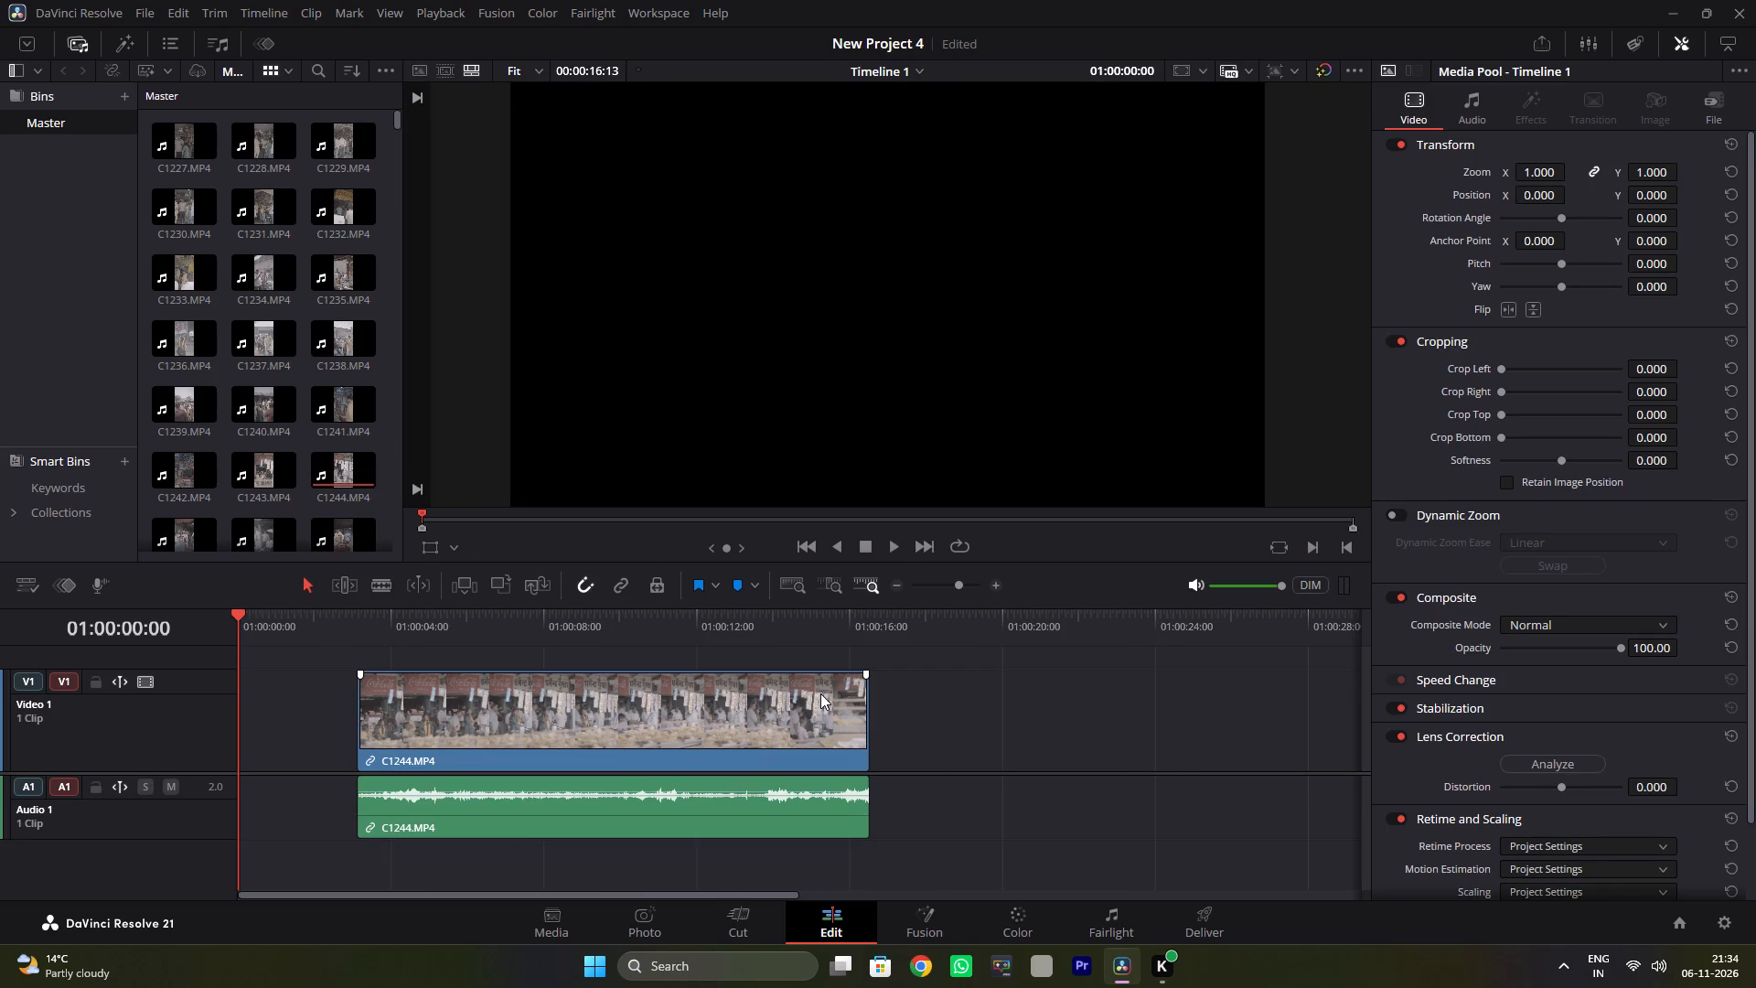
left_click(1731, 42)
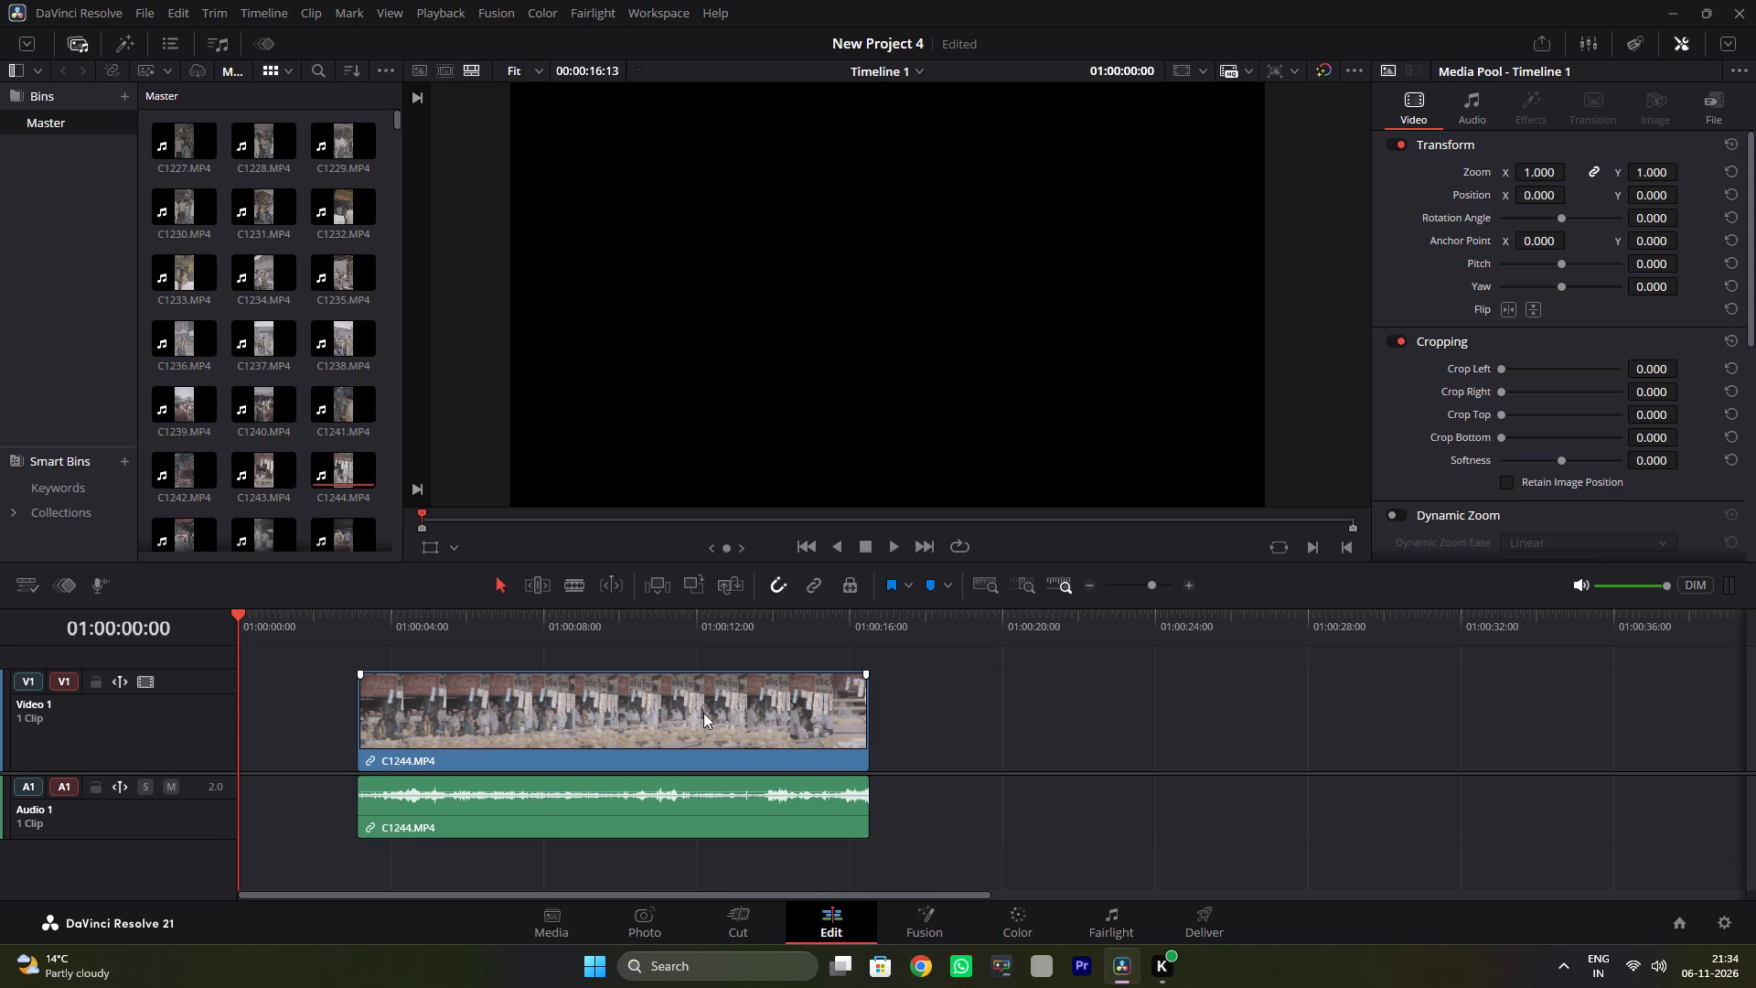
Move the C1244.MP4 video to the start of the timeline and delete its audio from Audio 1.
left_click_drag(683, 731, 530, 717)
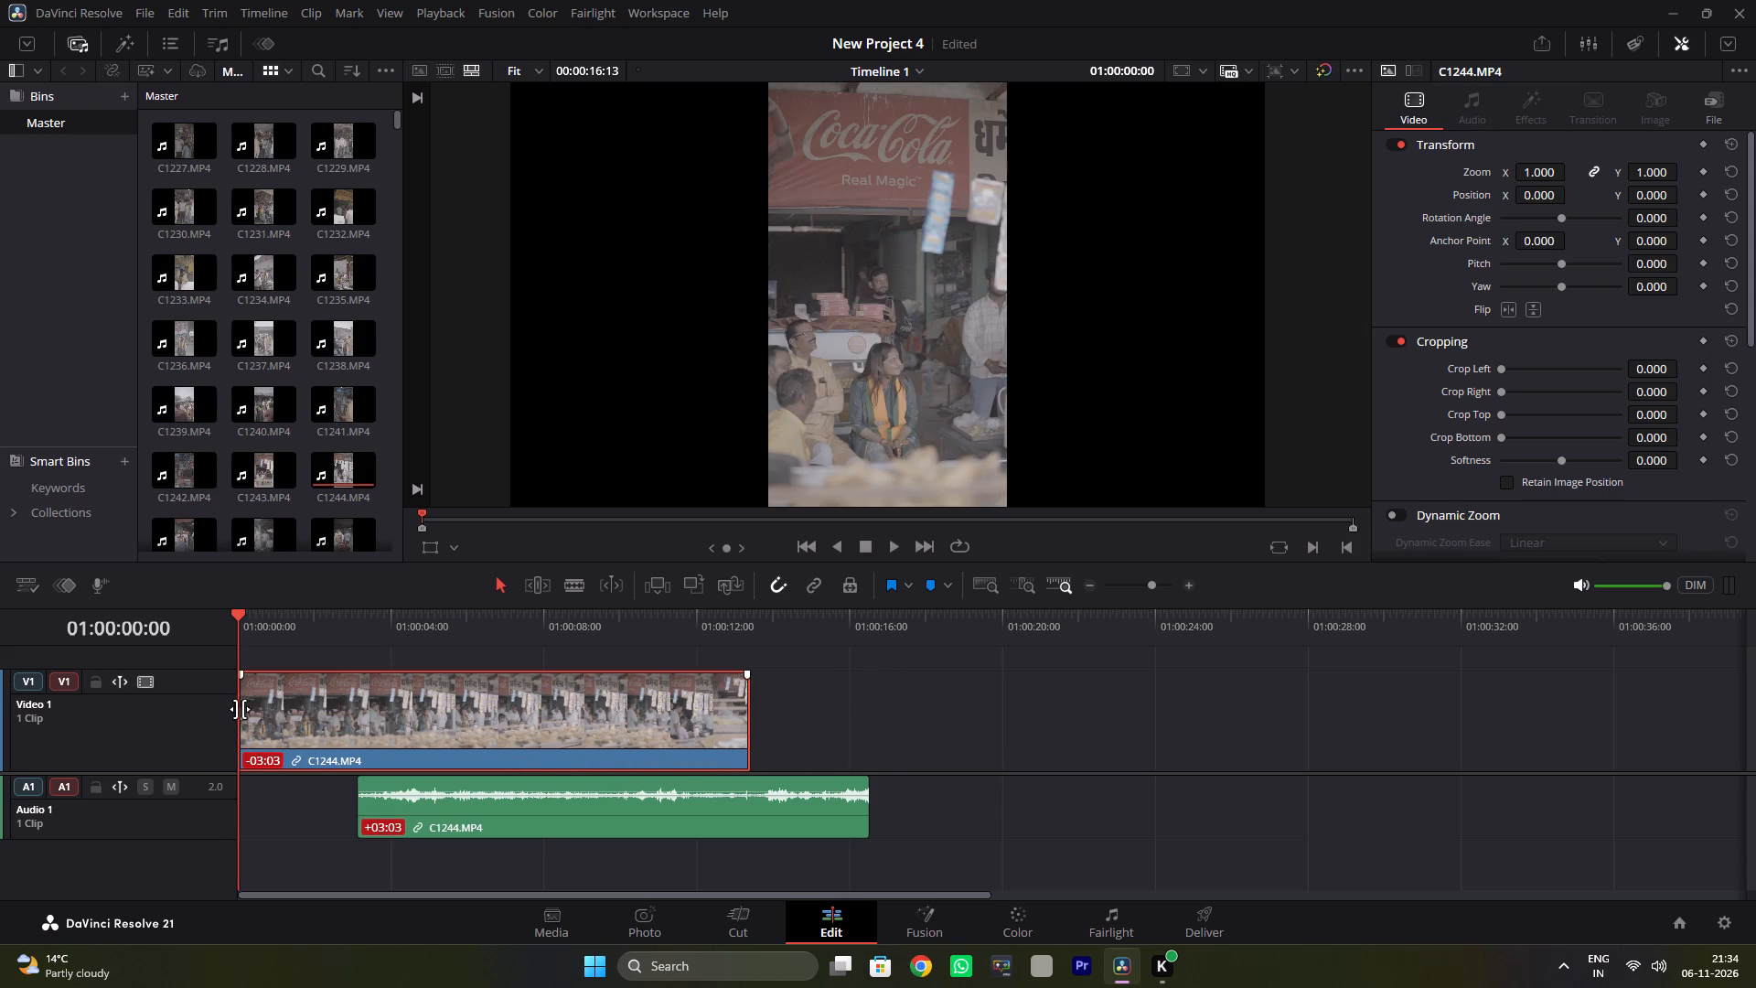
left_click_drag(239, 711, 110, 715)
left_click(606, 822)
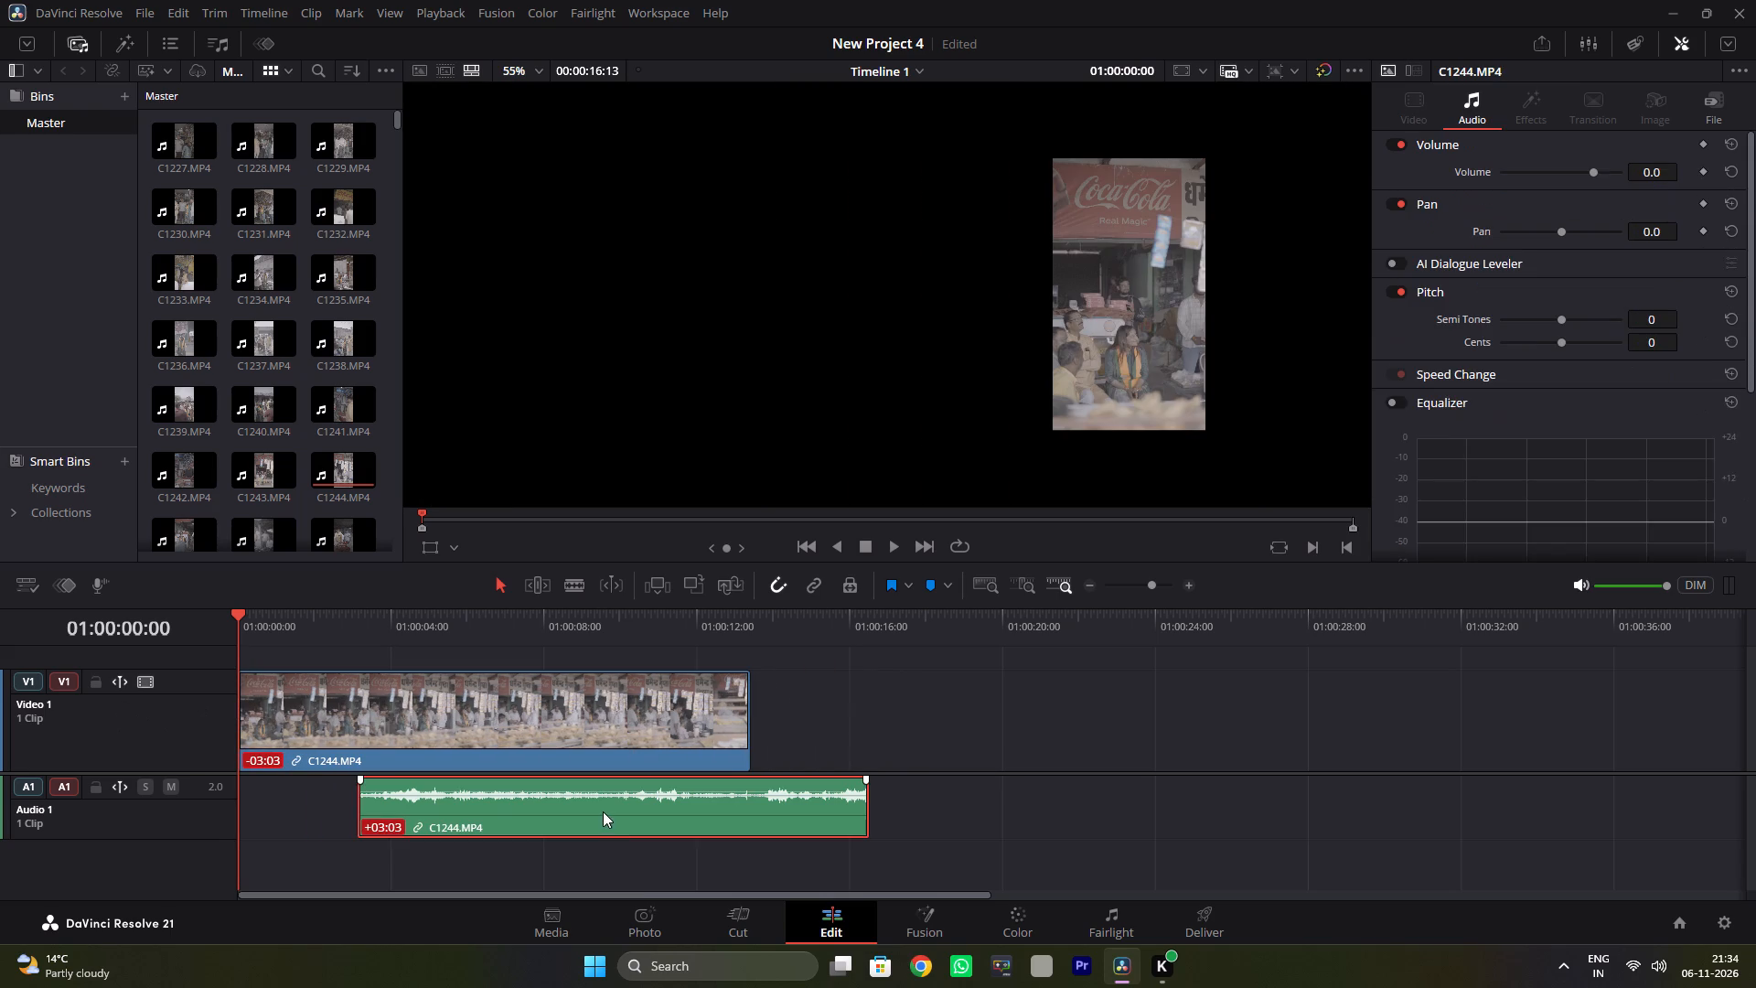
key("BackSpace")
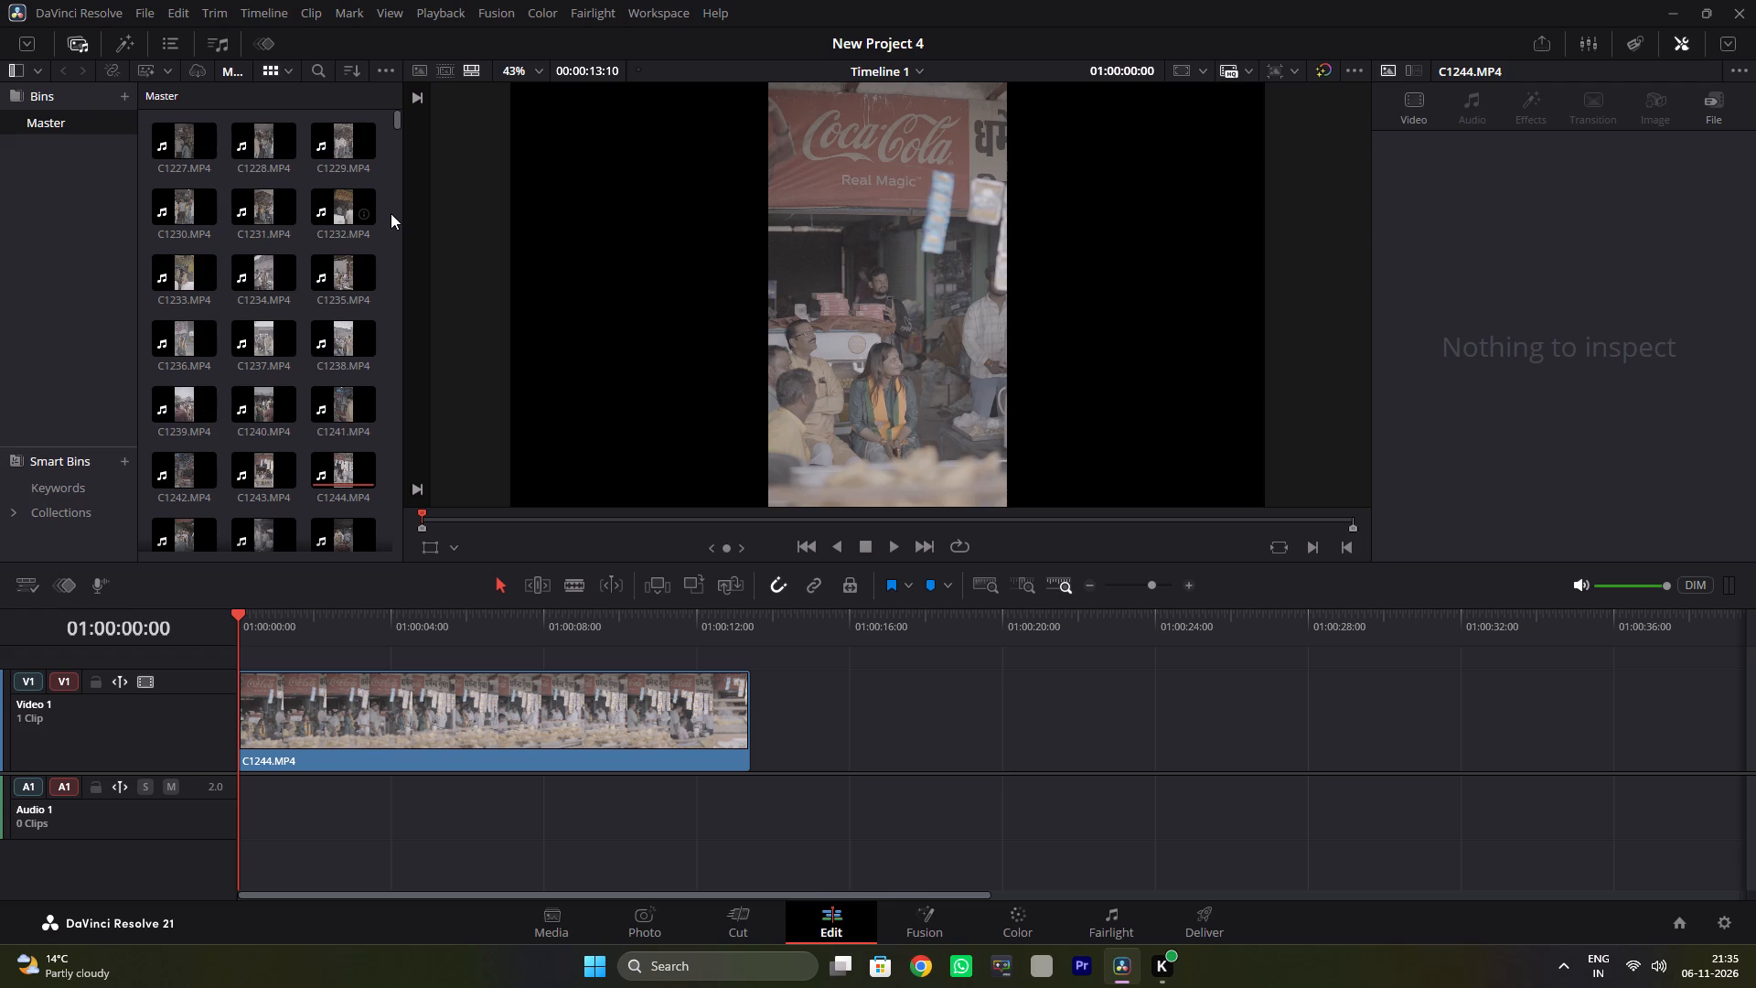
Play the first seconds of the timeline to preview the C1244.MP4 video.
key("space")
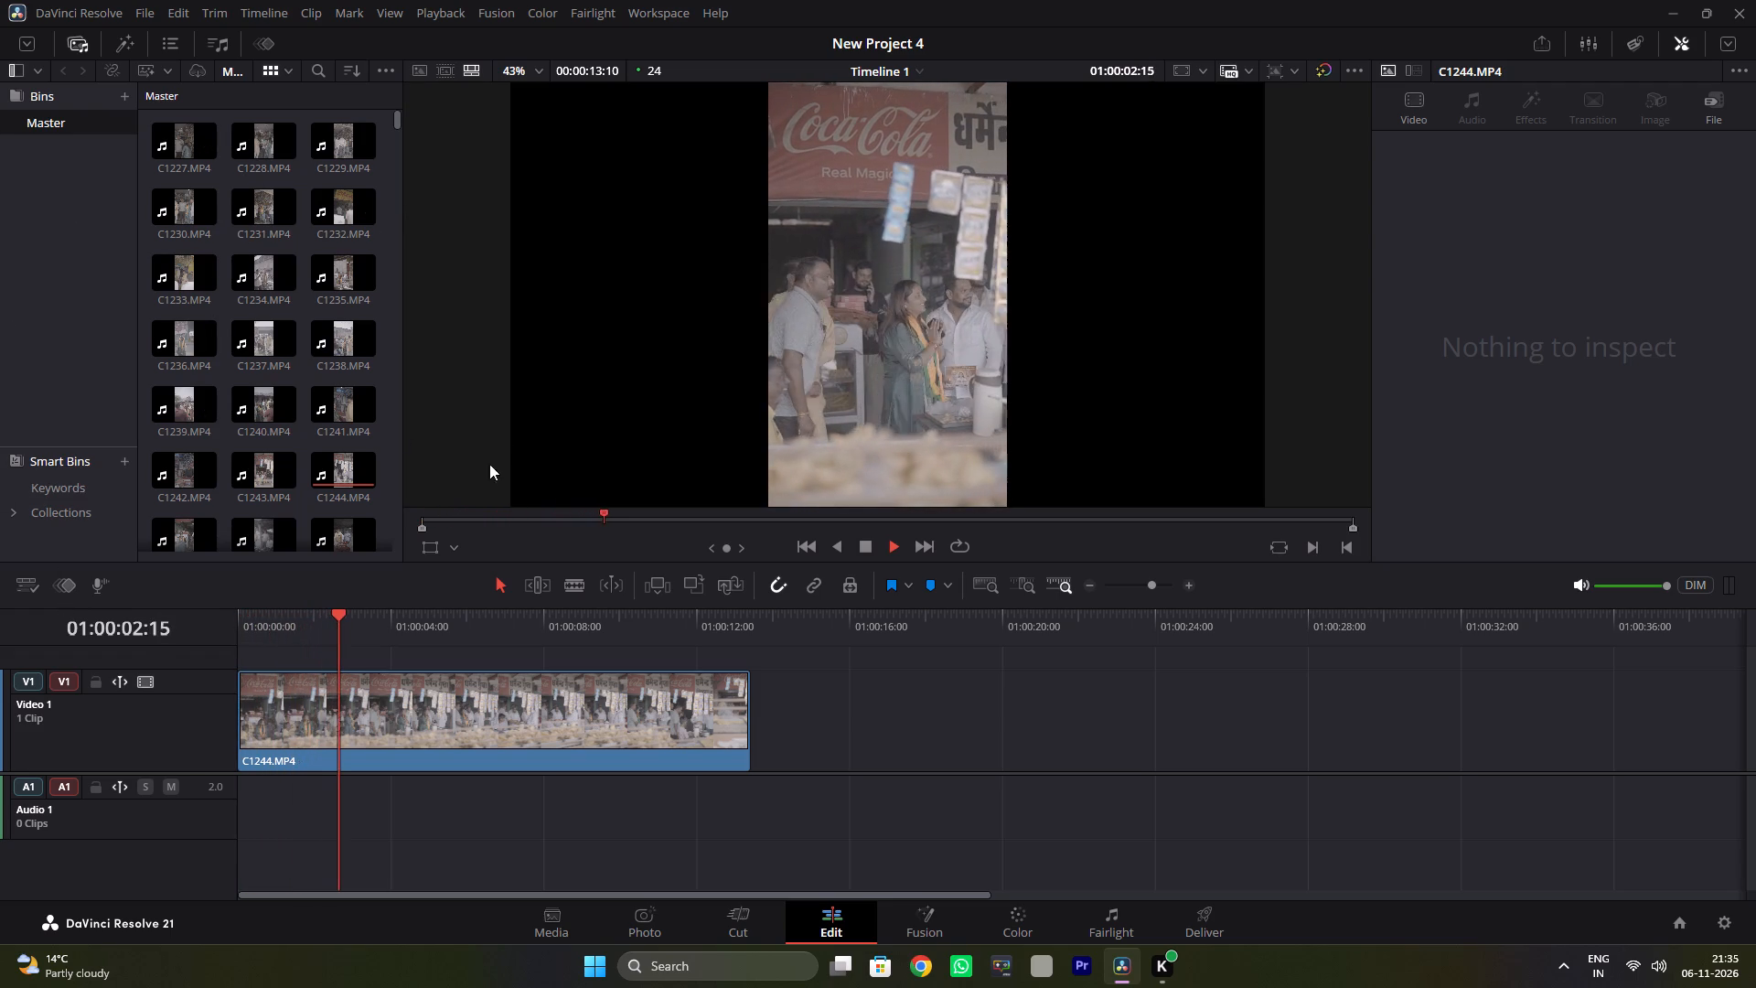
key("space")
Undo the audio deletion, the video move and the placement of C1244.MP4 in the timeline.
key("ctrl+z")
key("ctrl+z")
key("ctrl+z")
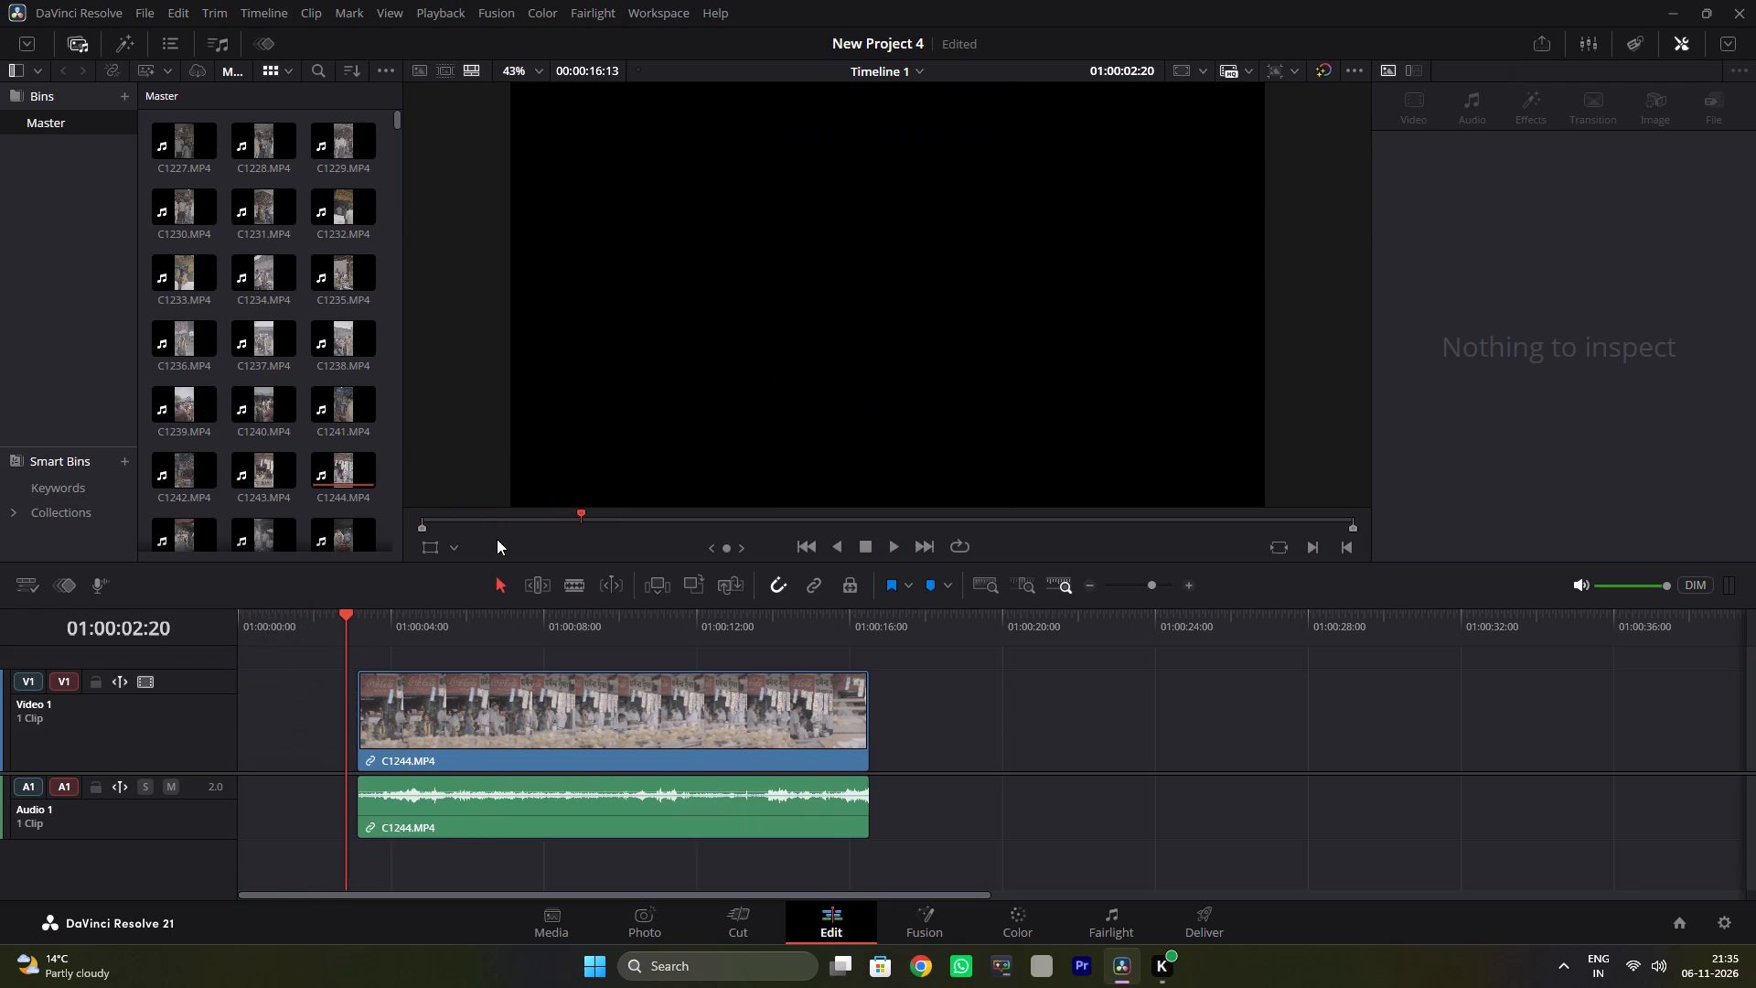
Examine clips C1240, C1234, C1233, C1243 and C1244 in the Master bin to find suitable footage.
left_click(258, 415)
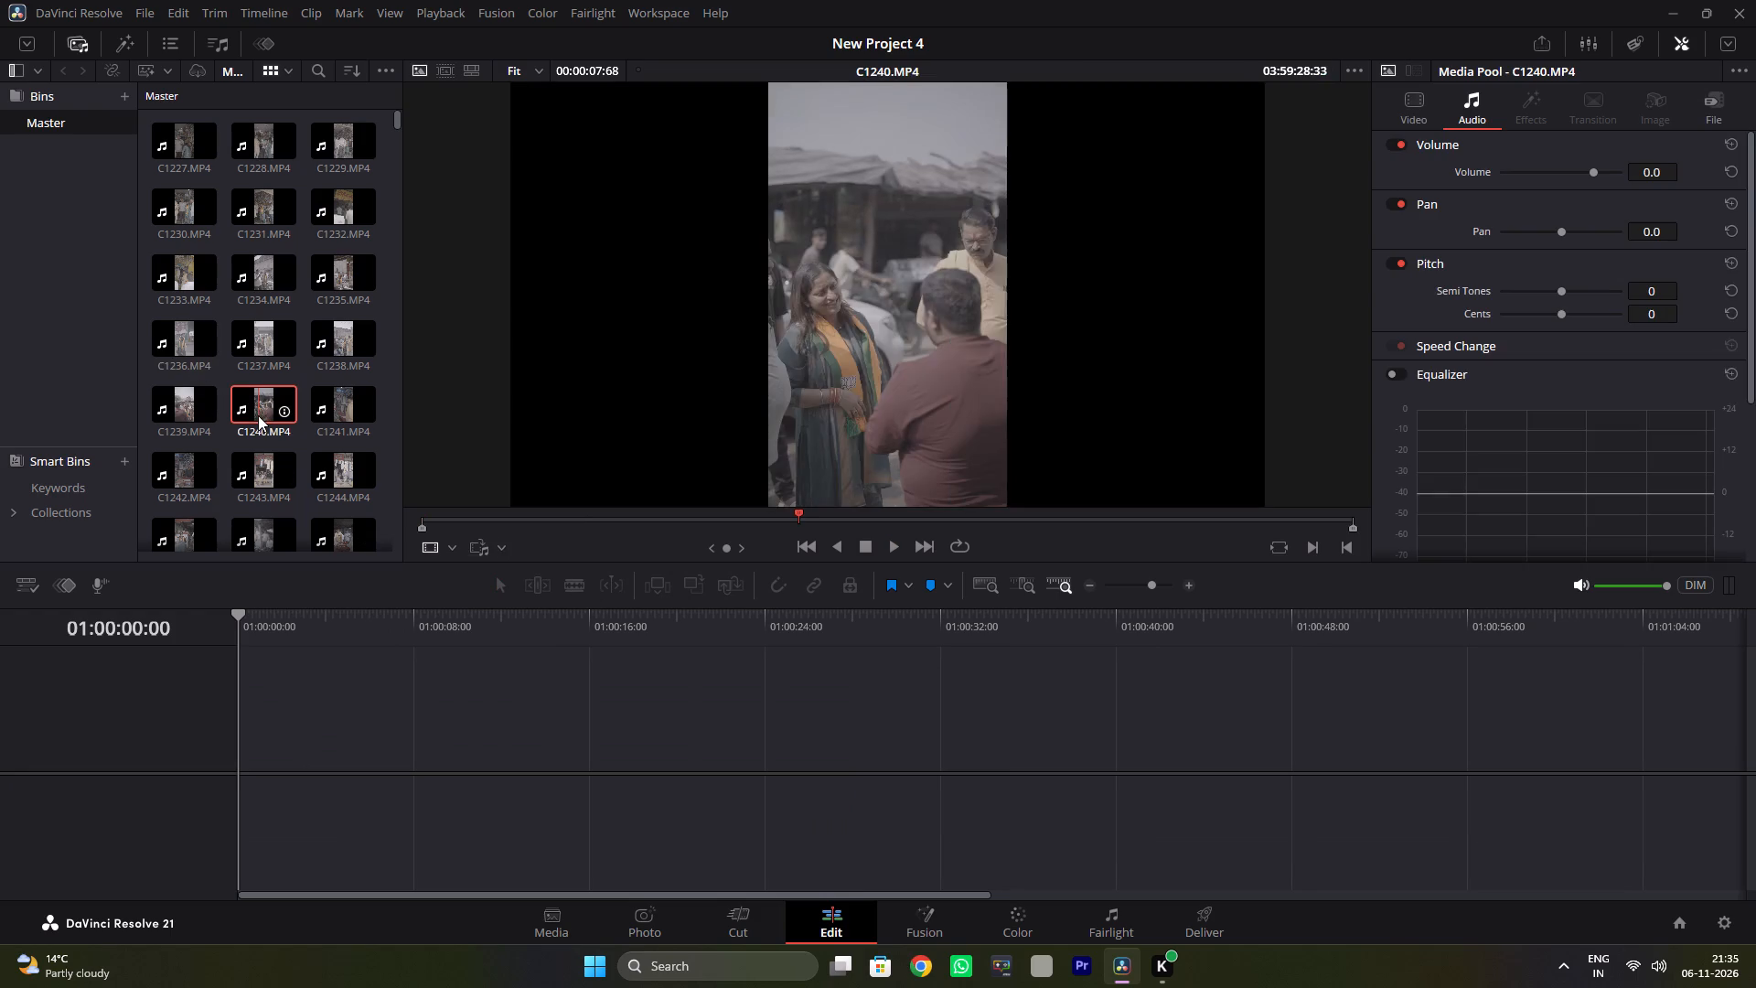
left_click(258, 268)
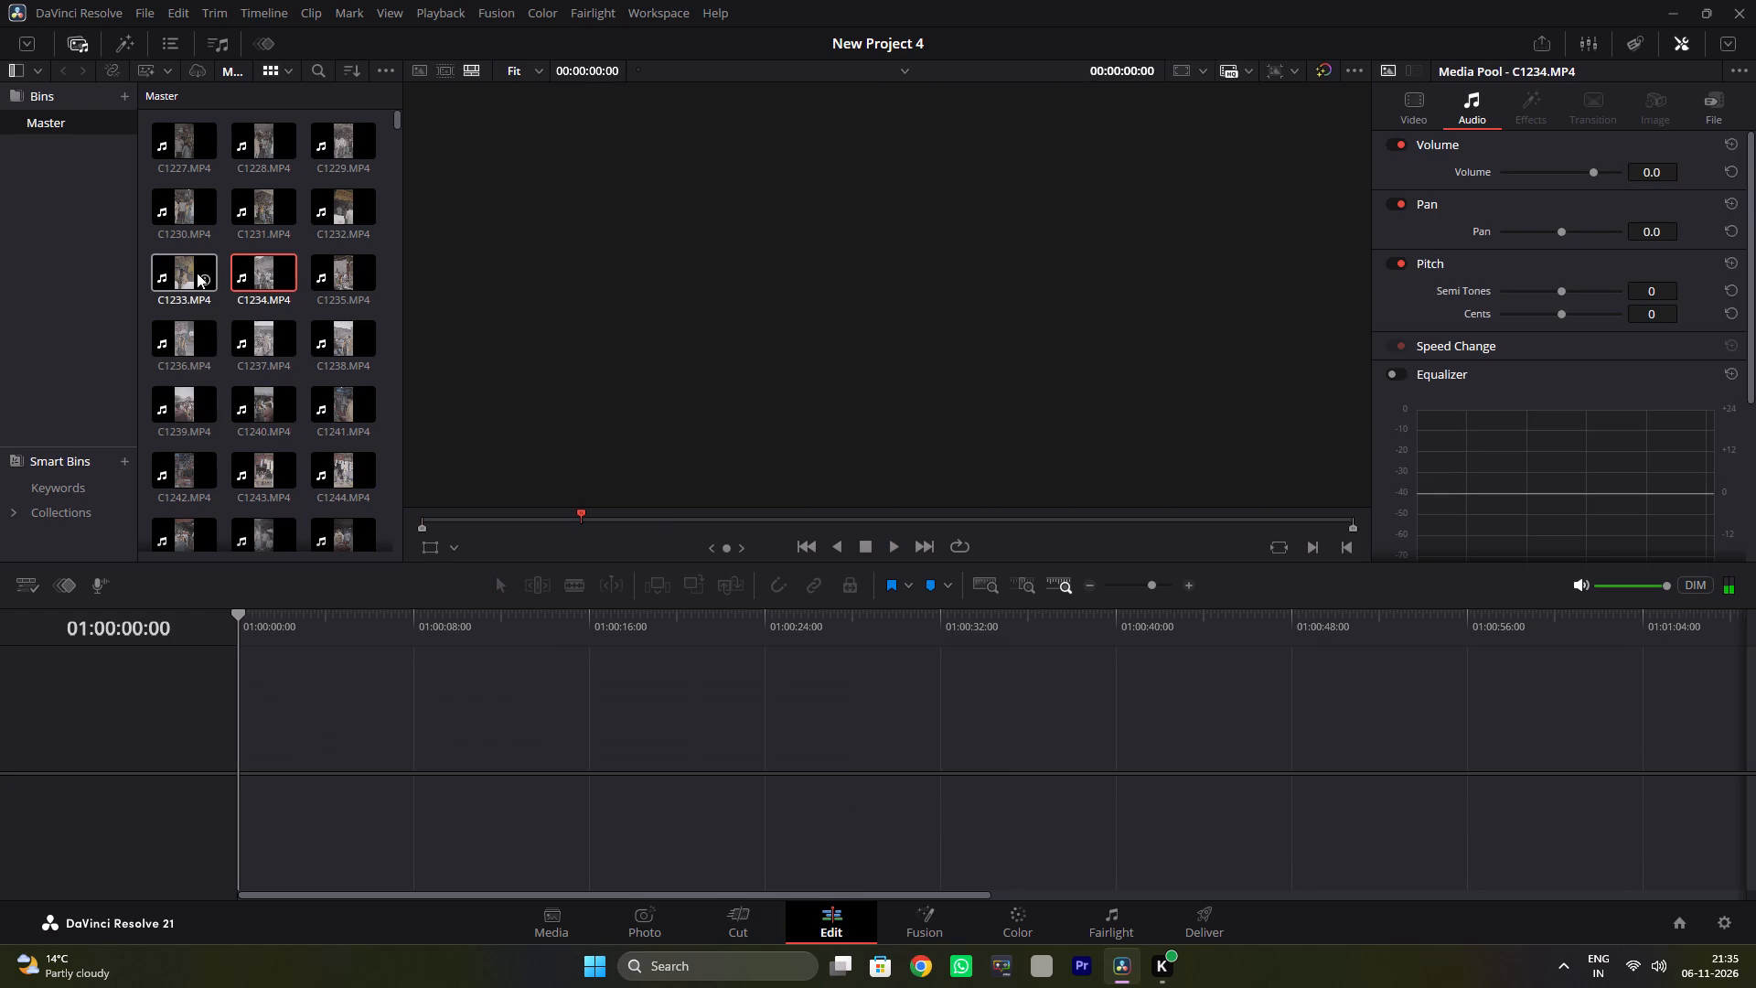
left_click(187, 273)
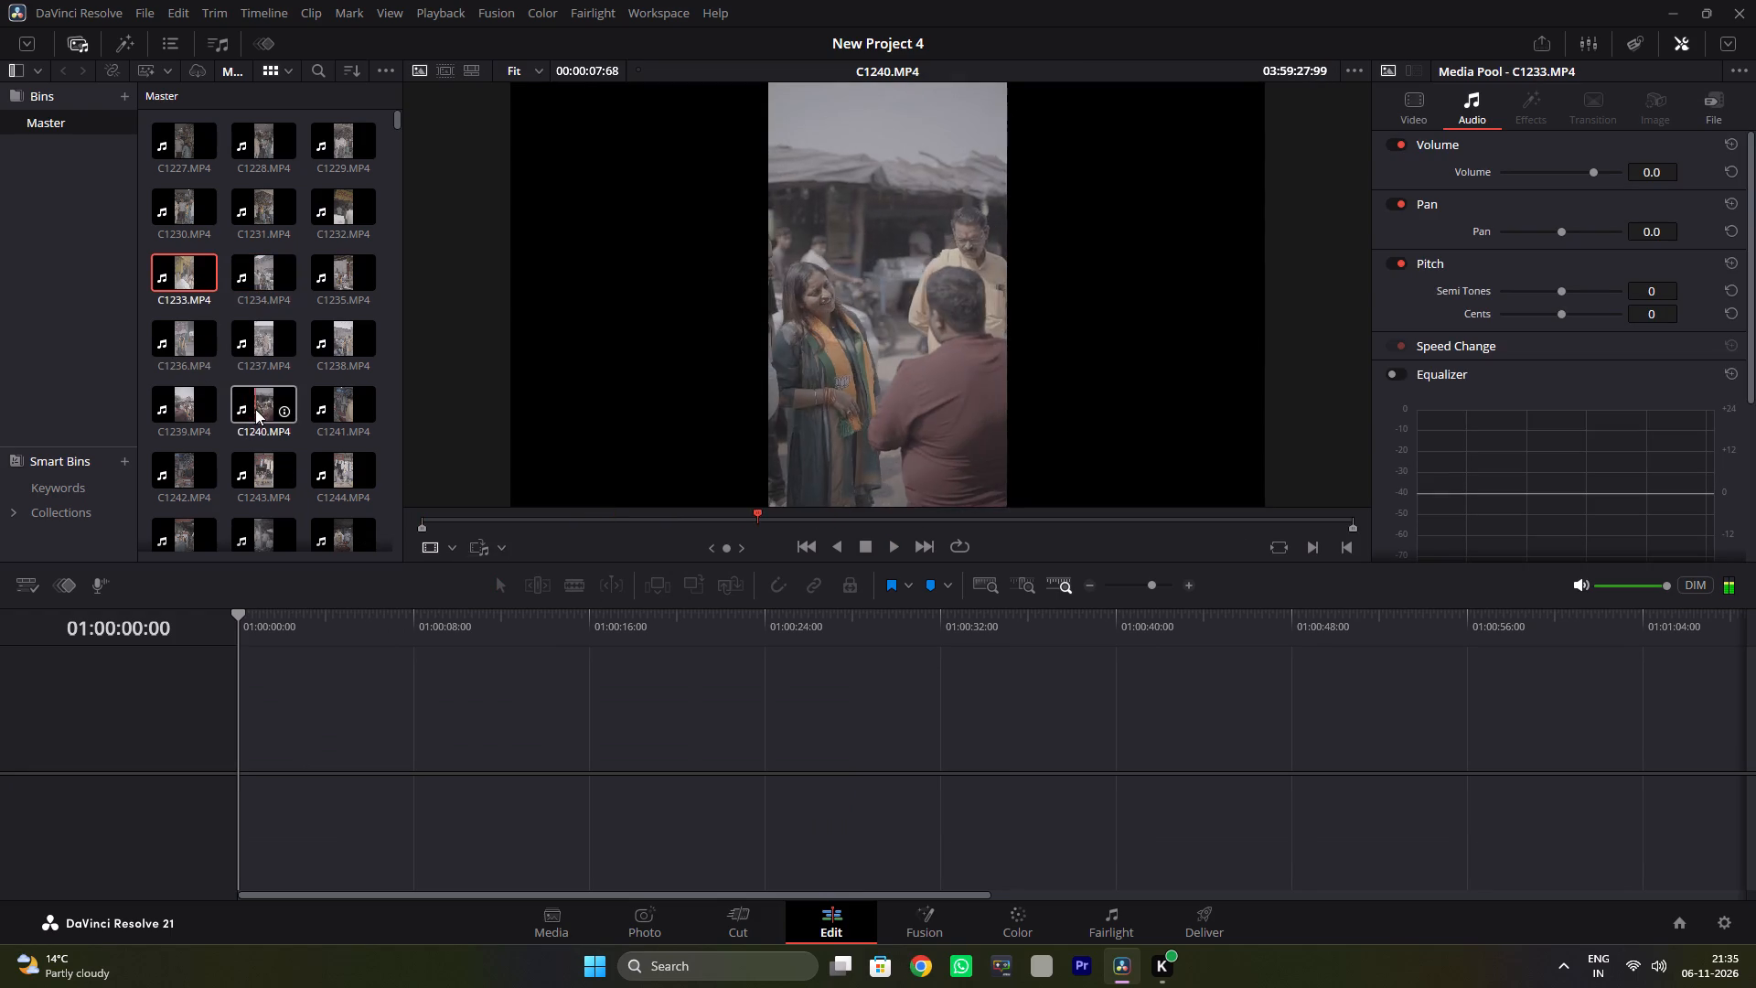
left_click(271, 455)
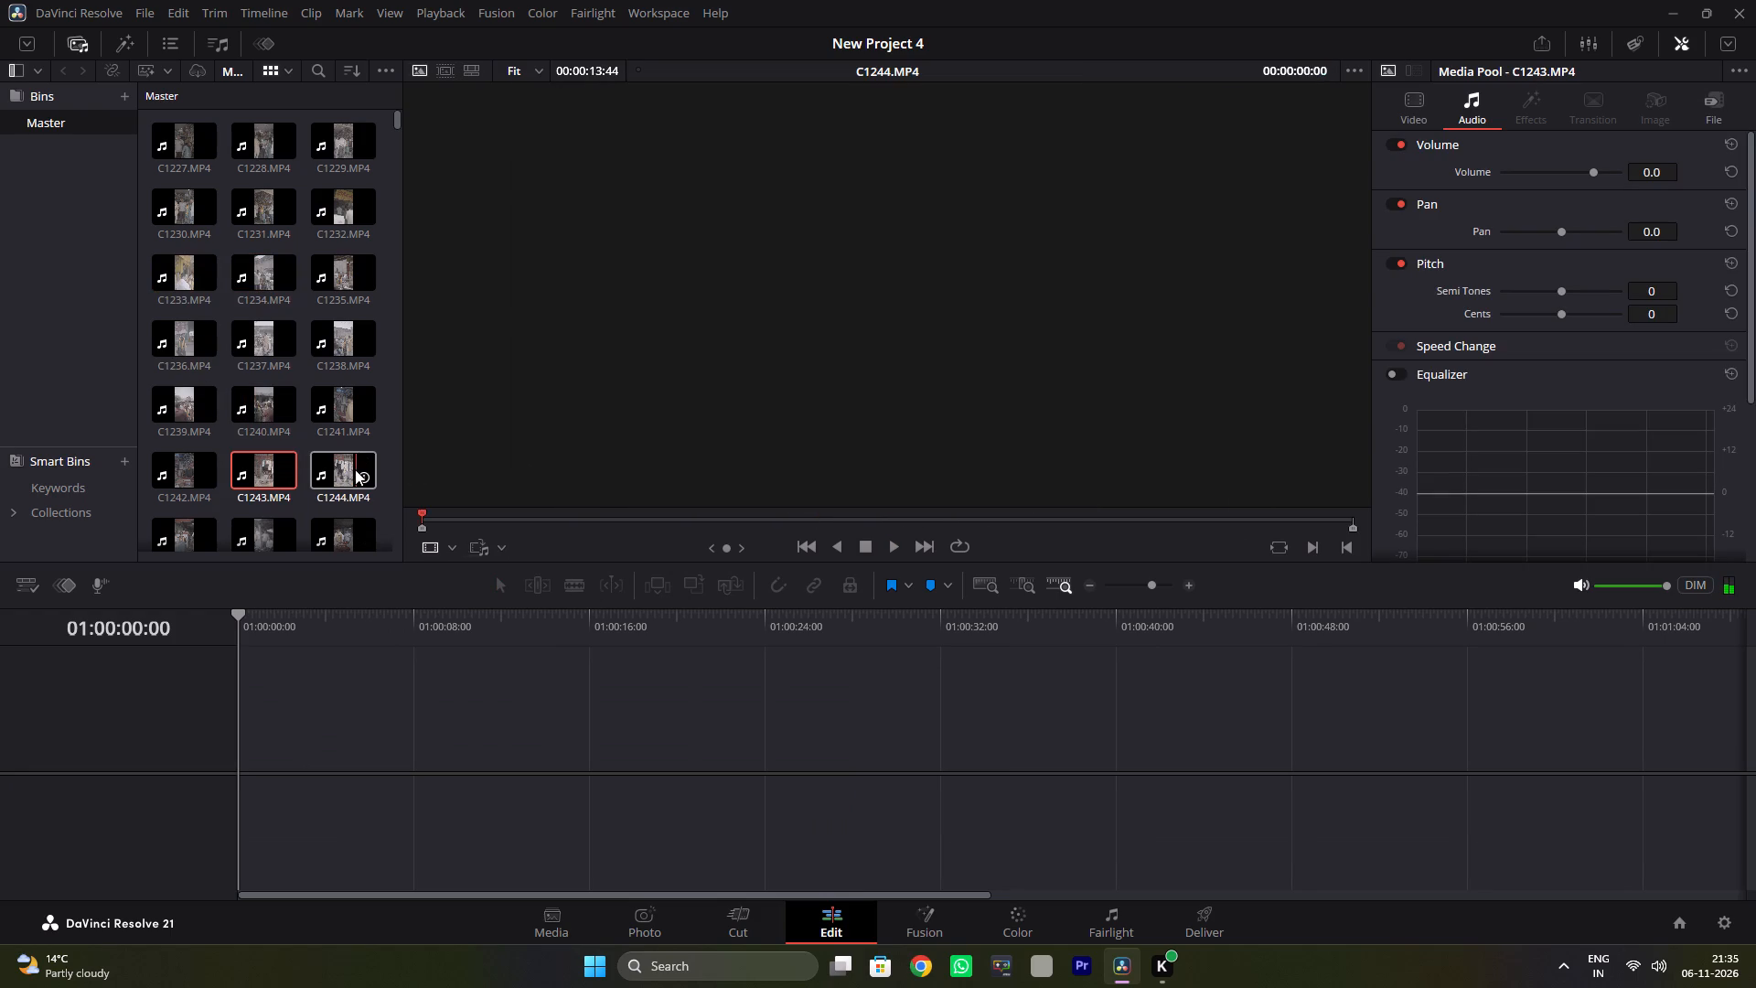
left_click(347, 464)
scroll(193, 348, "up", 10)
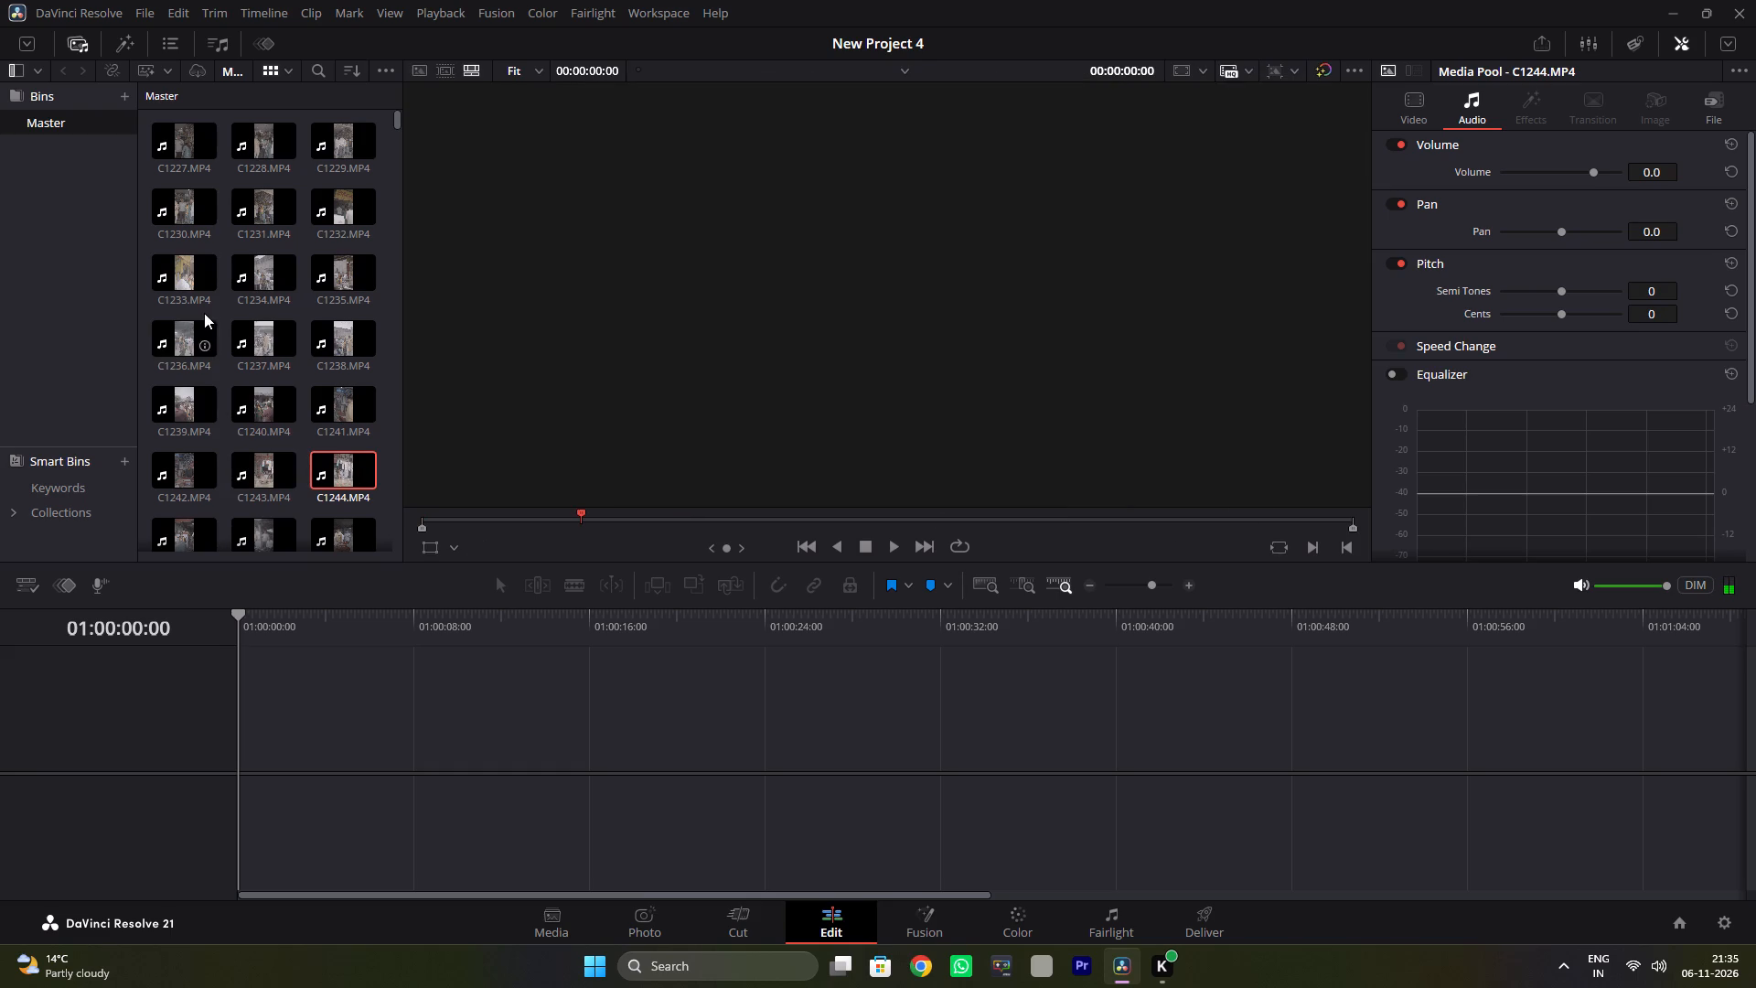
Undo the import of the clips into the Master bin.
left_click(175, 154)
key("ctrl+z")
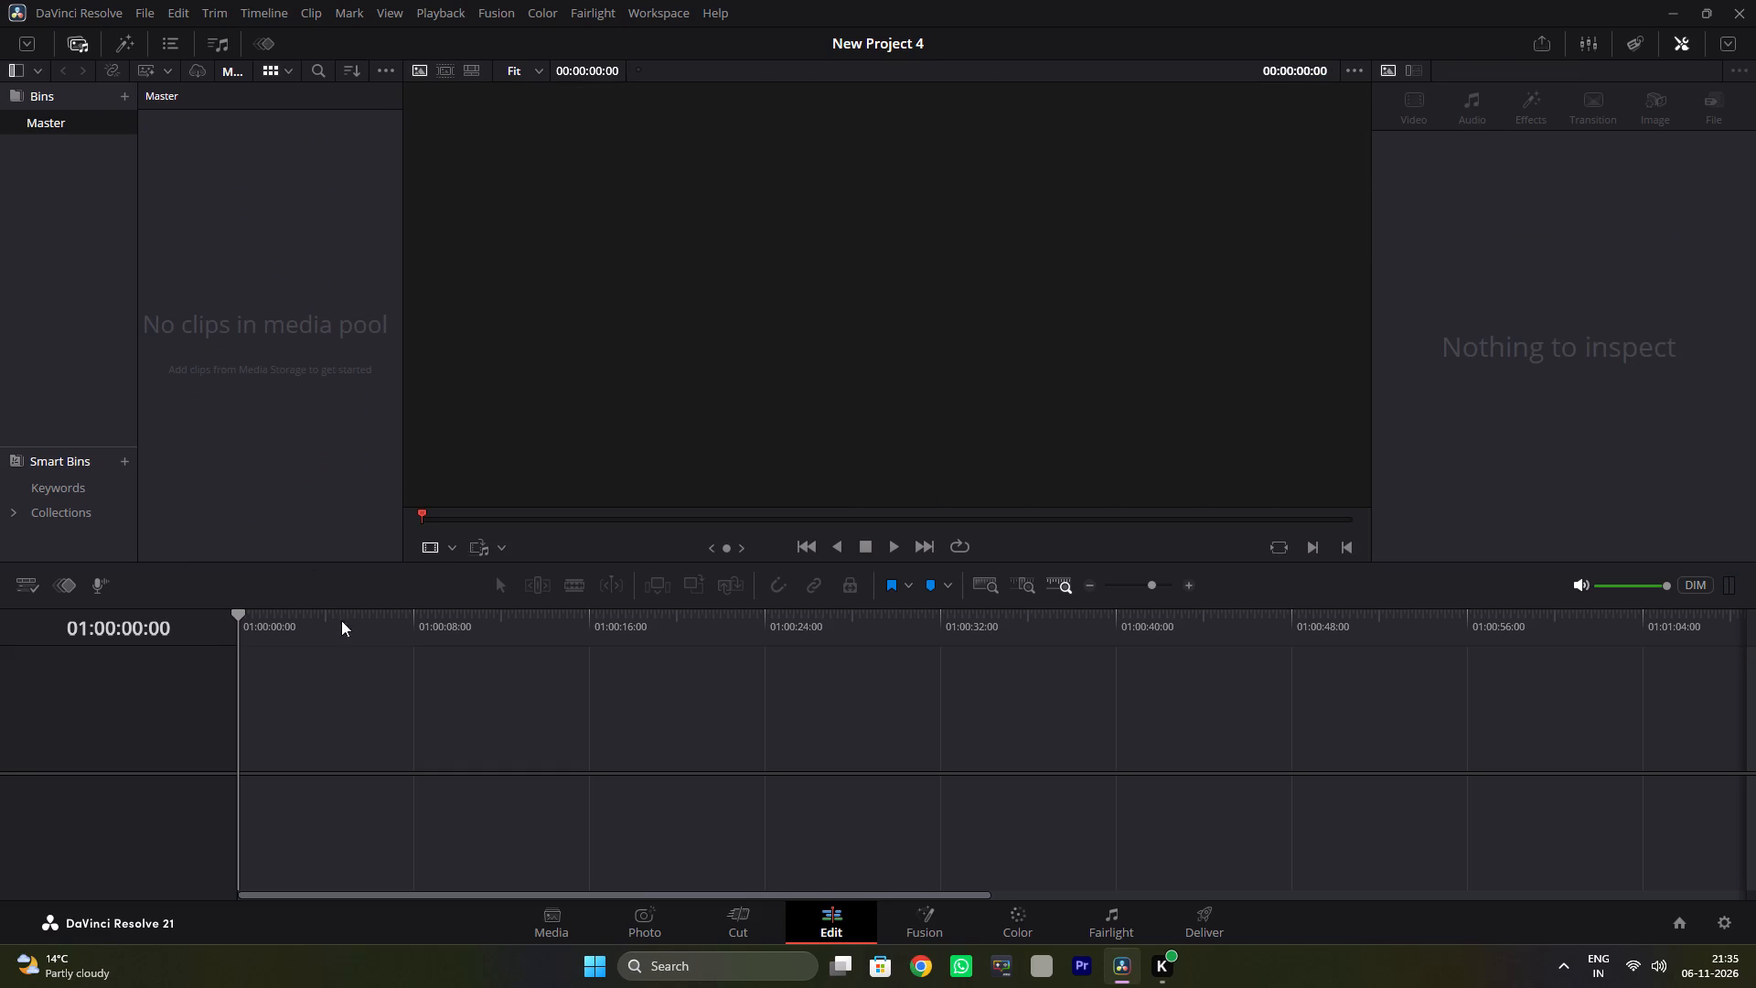
Add the selected rashi didi clips from media storage to the Master bin again.
left_click(564, 920)
left_click_drag(691, 421, 624, 603)
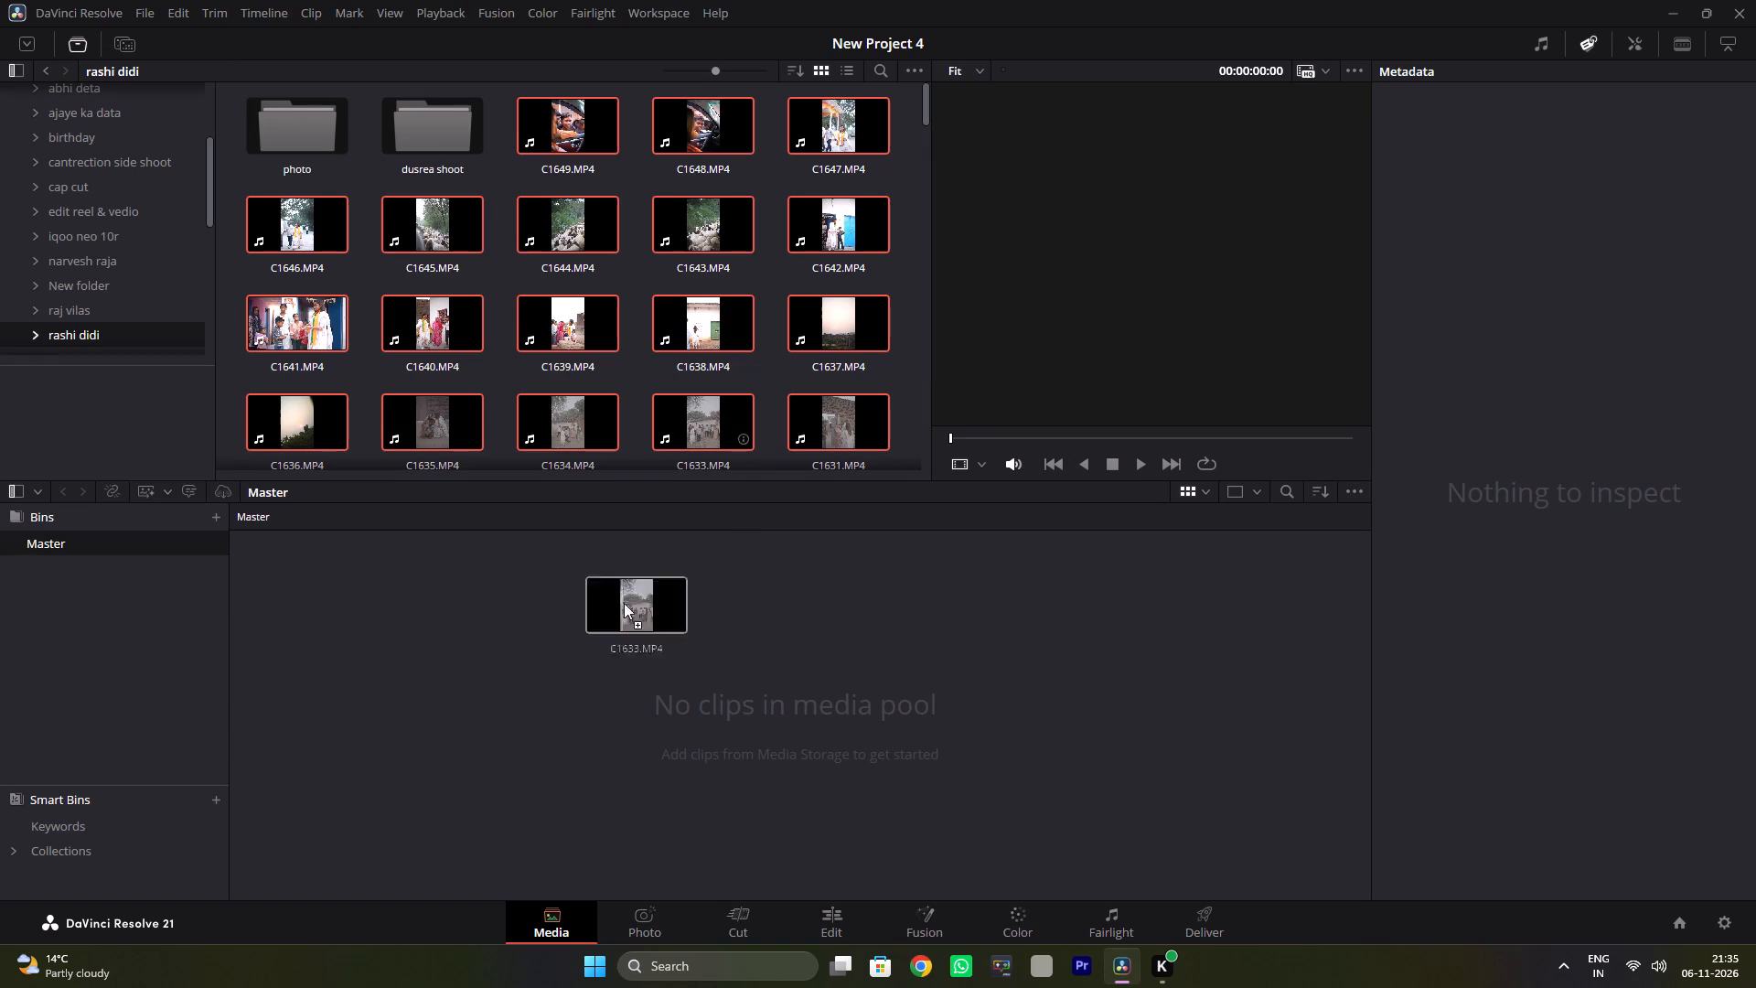
left_click_drag(624, 603, 527, 706)
Place all the Master bin clips at the start of a new timeline for editing.
left_click(750, 929)
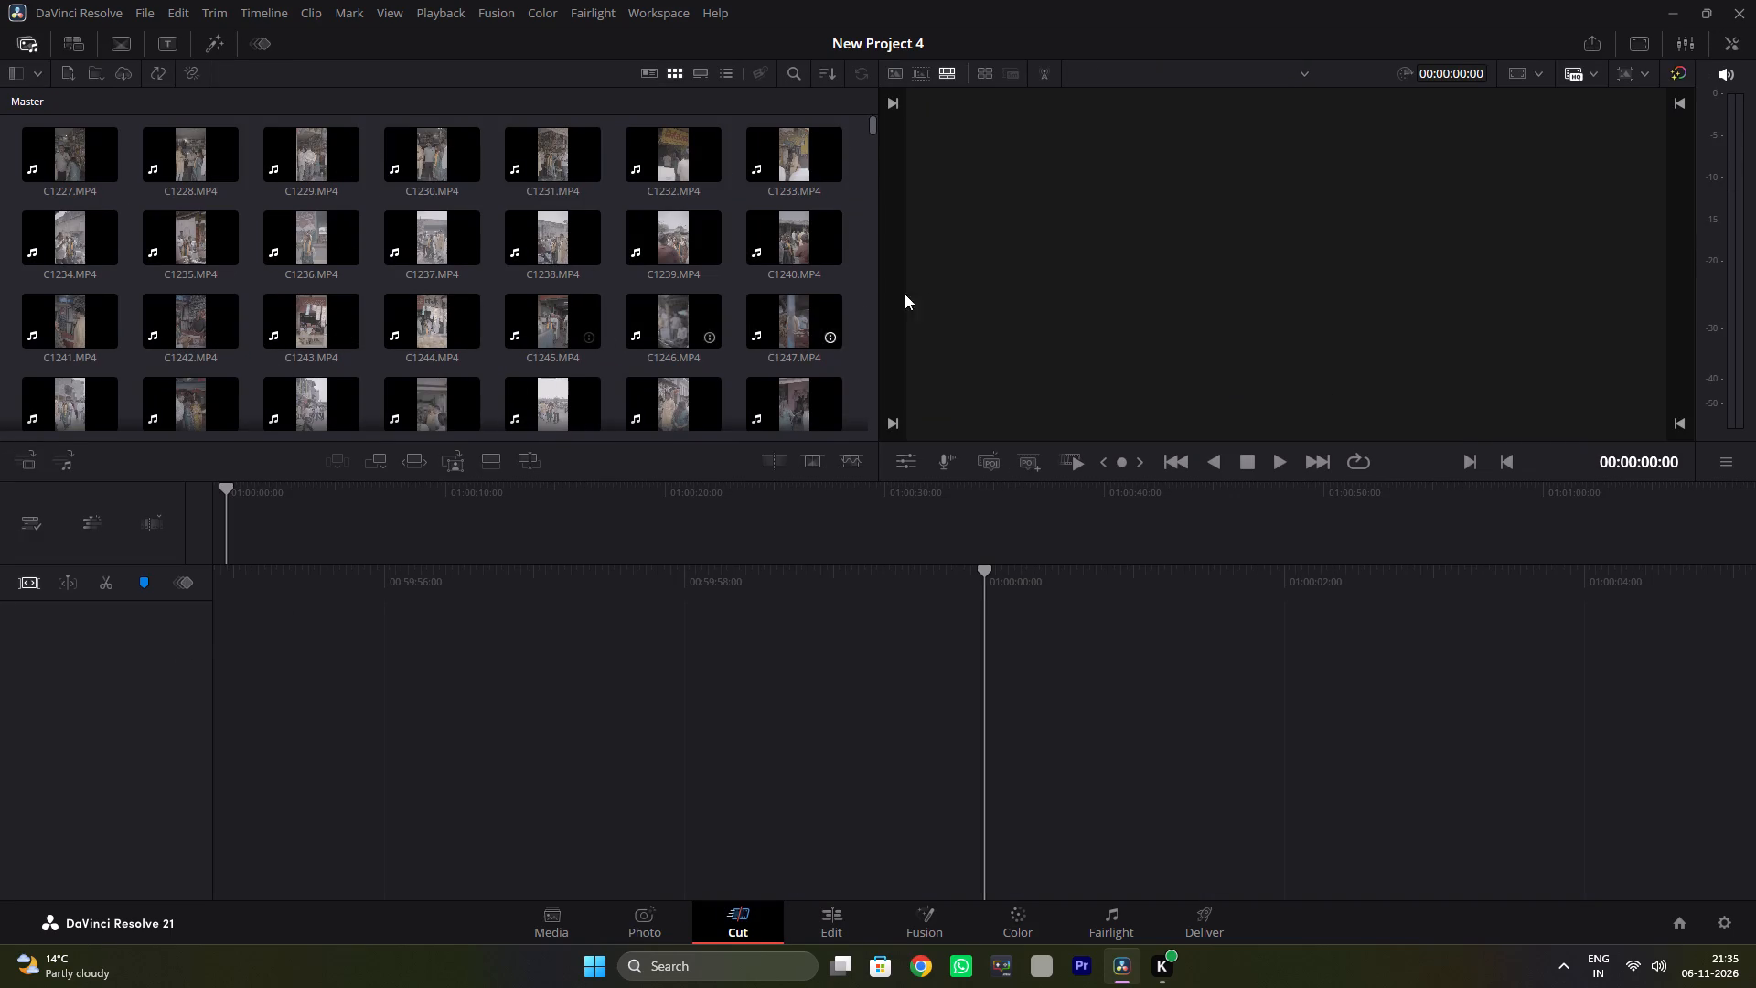
left_click(813, 922)
left_click(201, 140)
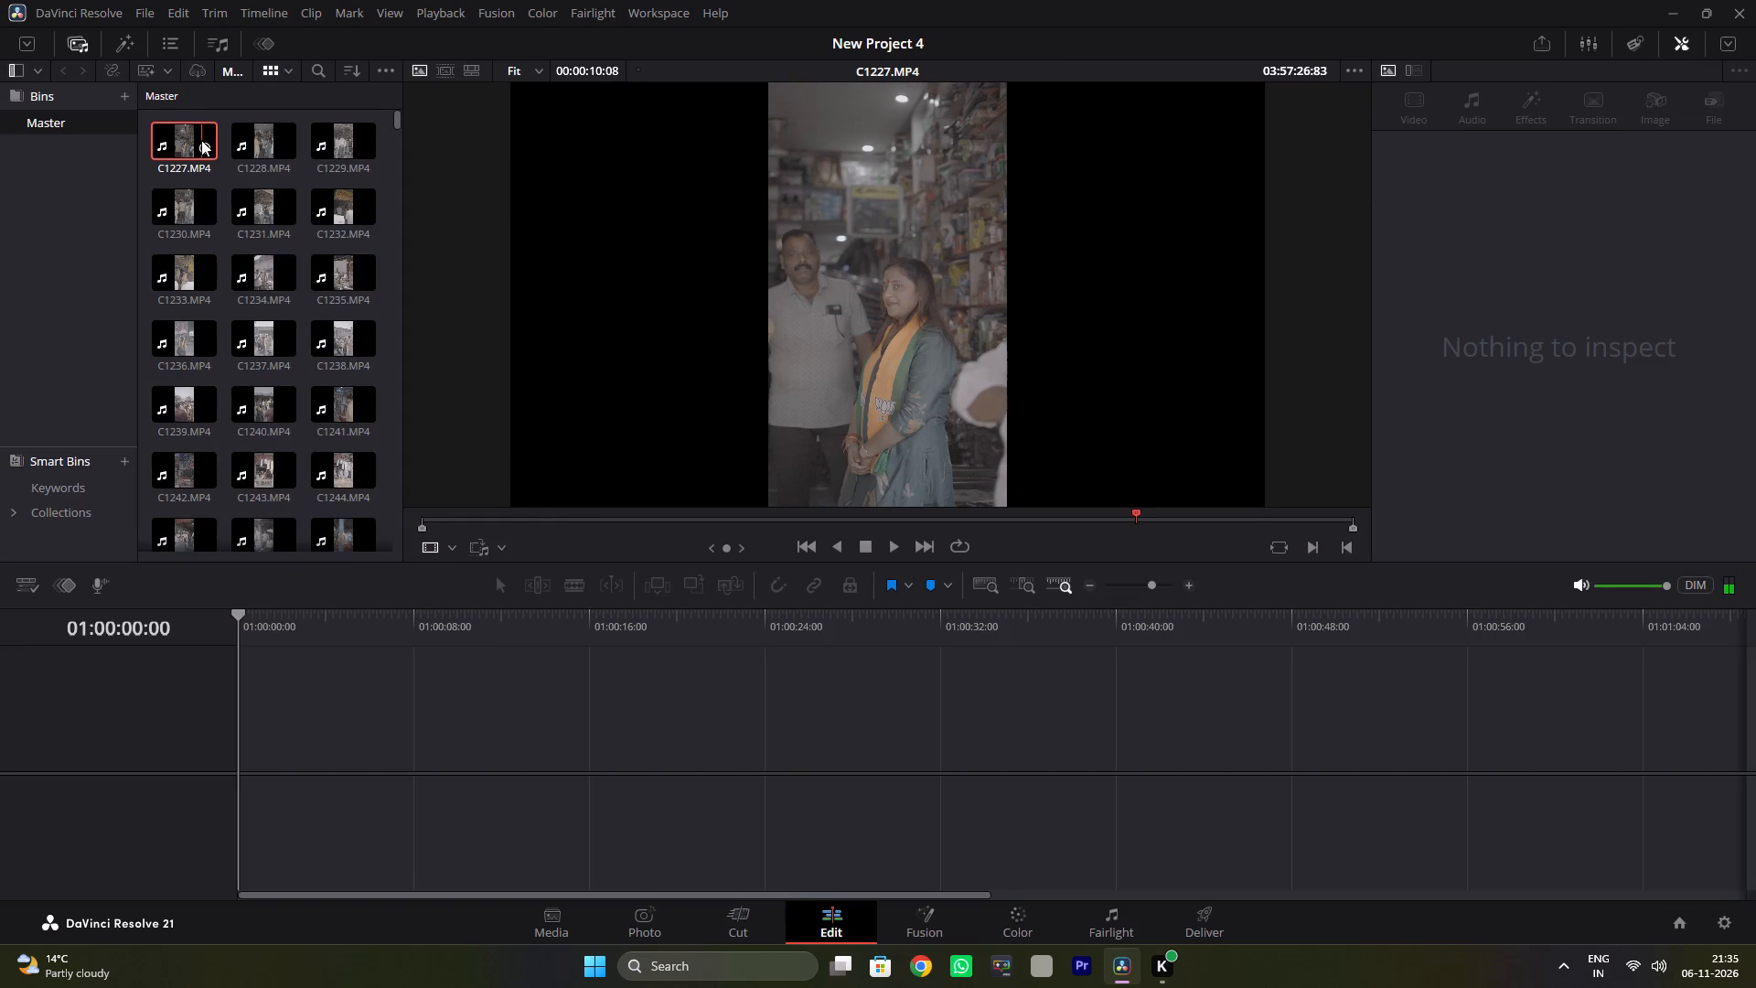
key("ctrl+a")
left_click_drag(266, 400, 273, 423)
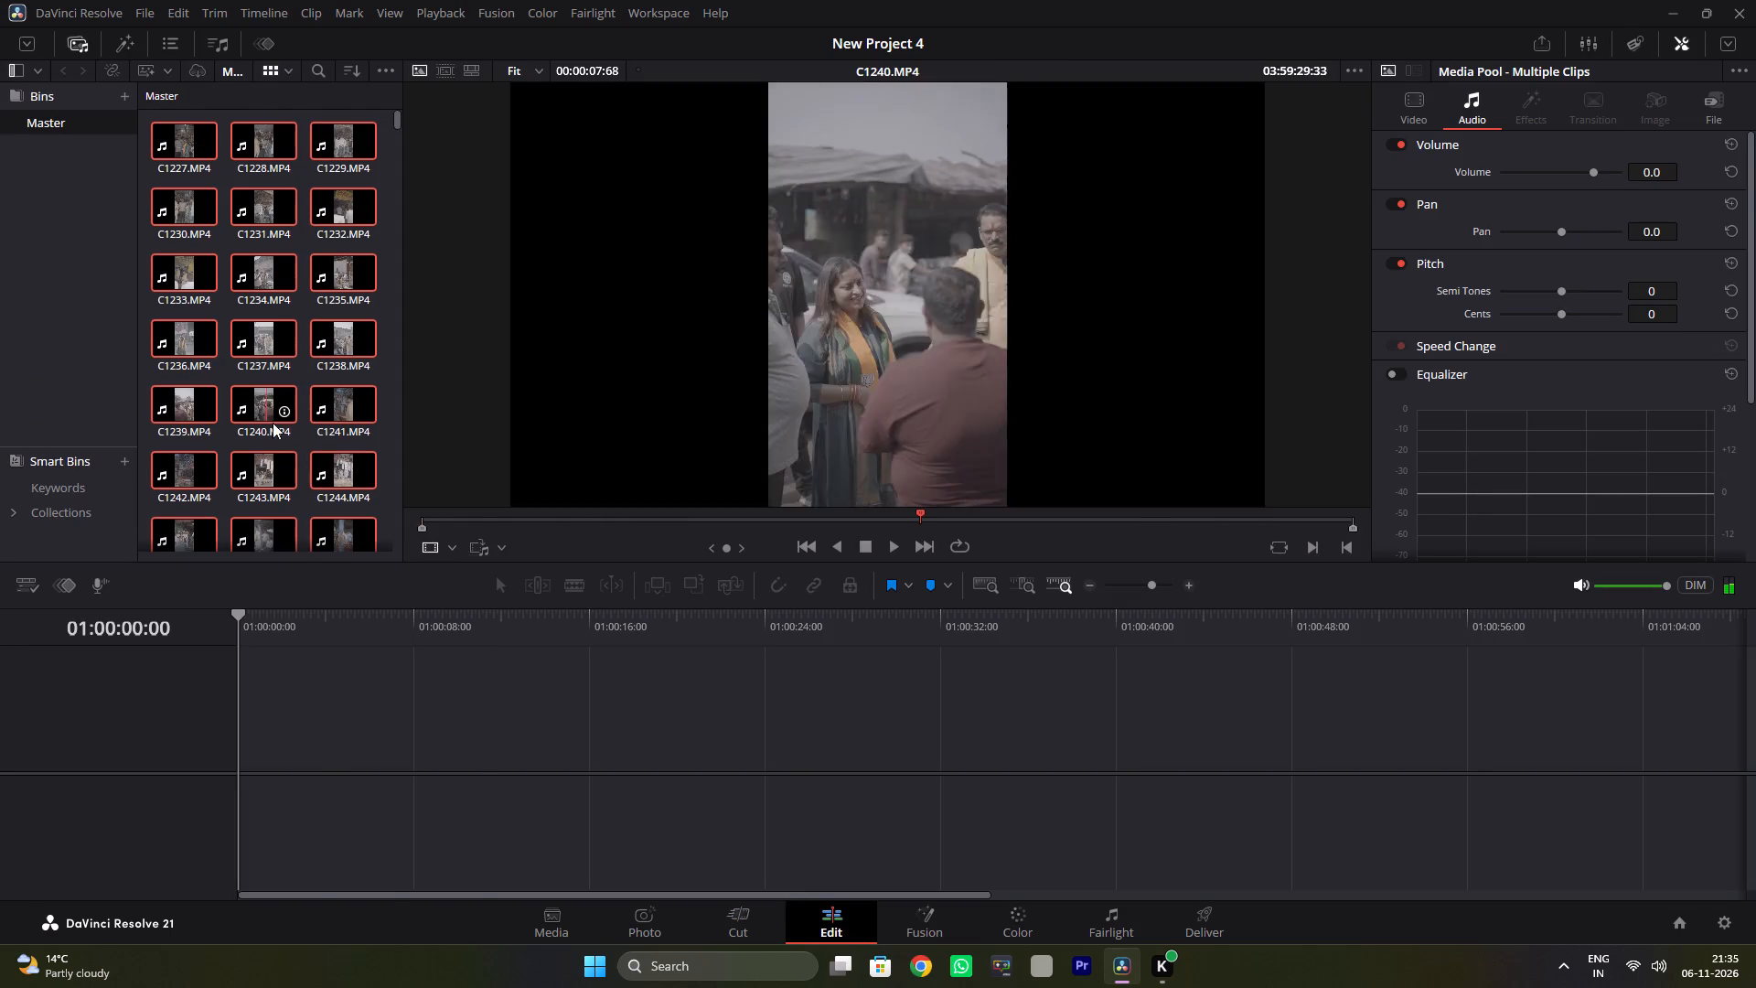
left_click_drag(273, 423, 300, 740)
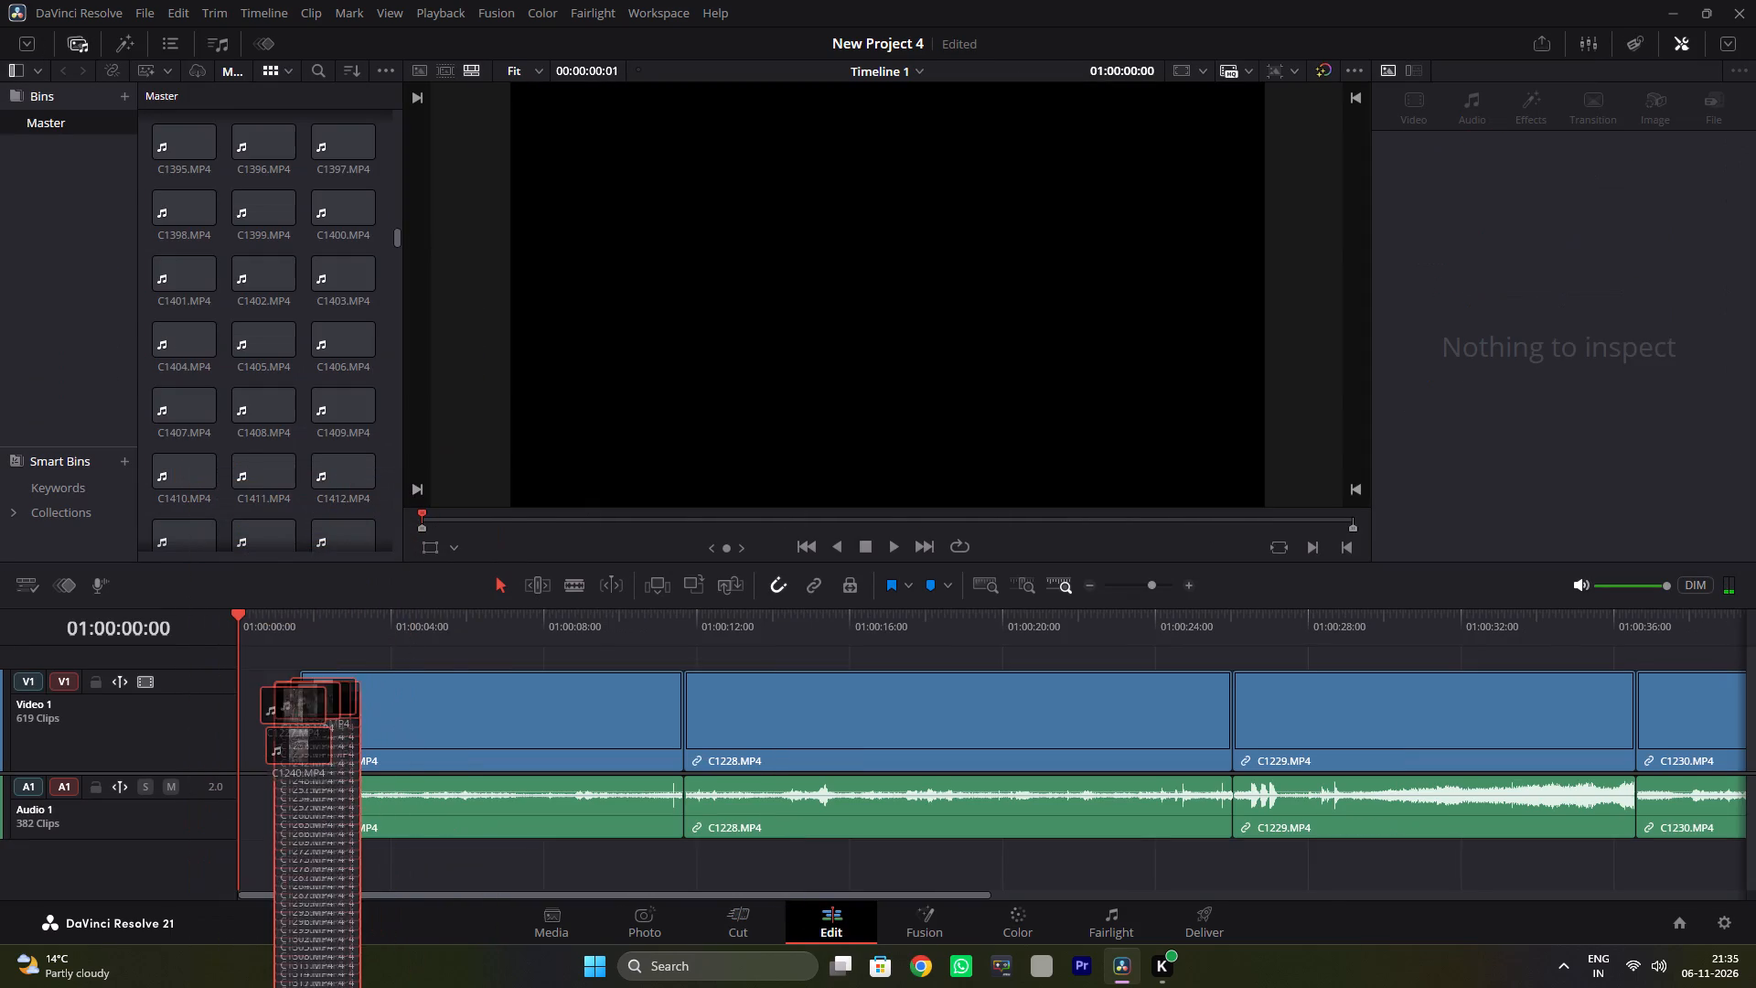
left_click_drag(300, 740, 224, 742)
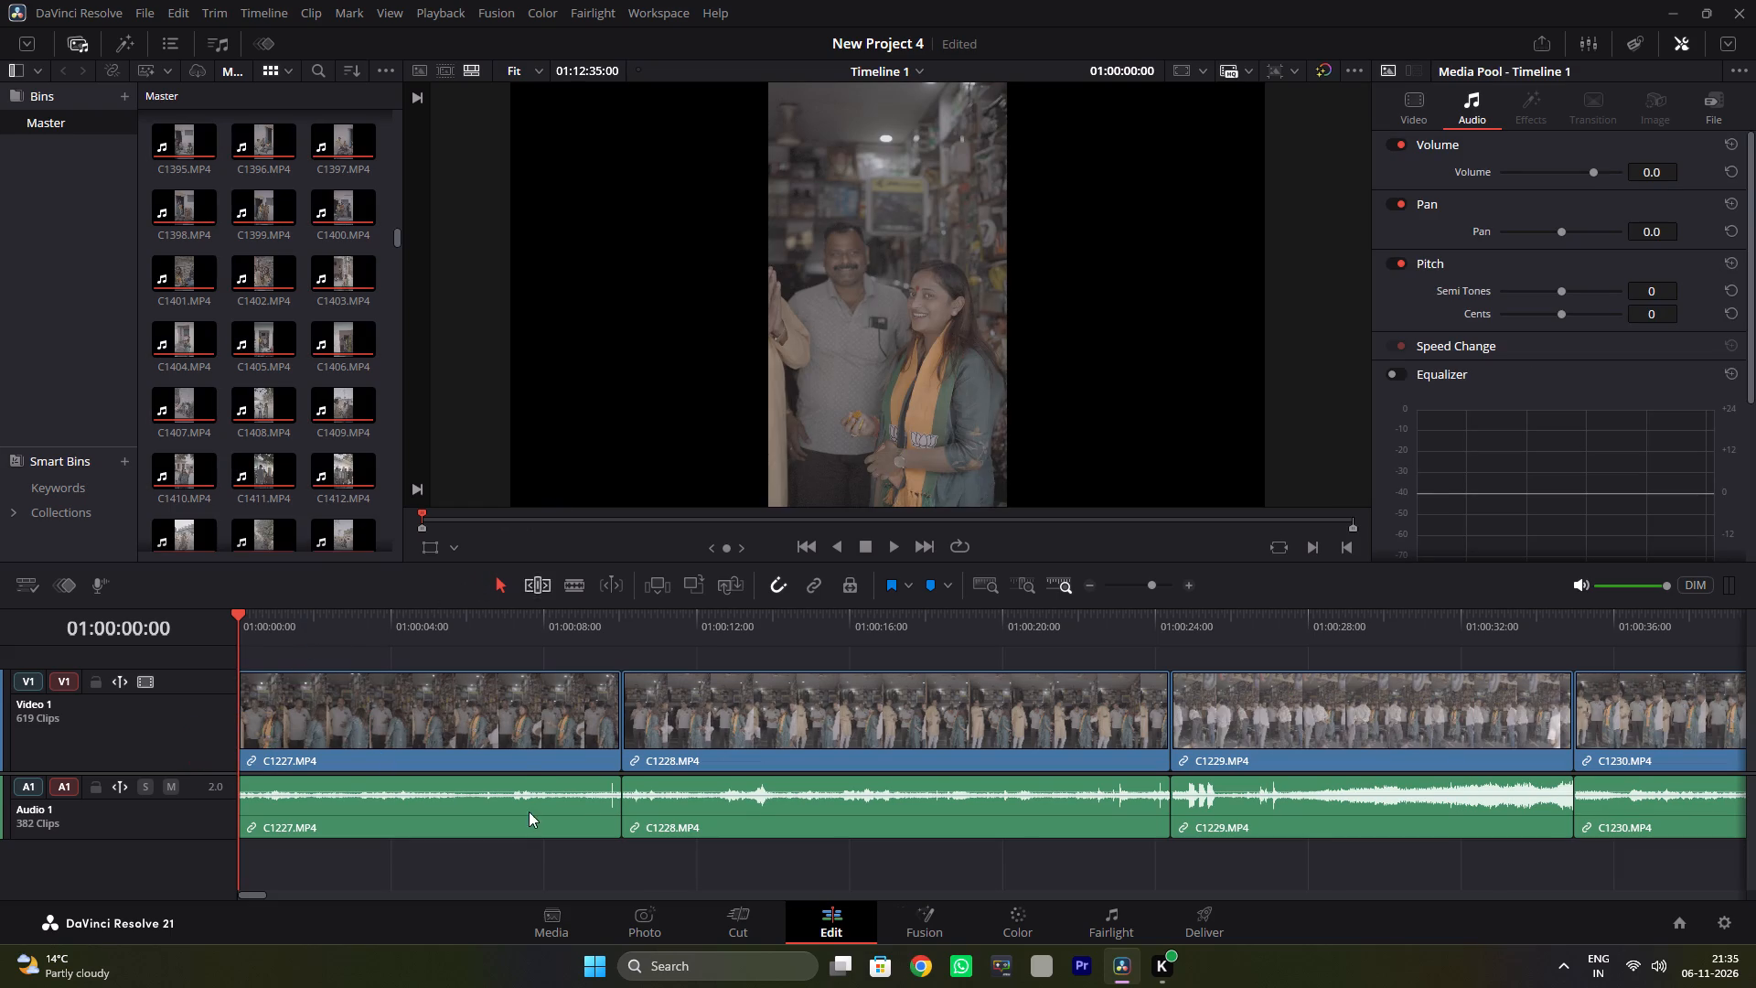
Play the first clip, delete C1227.MP4's video and audio, and close the gap on Video 1.
key("space")
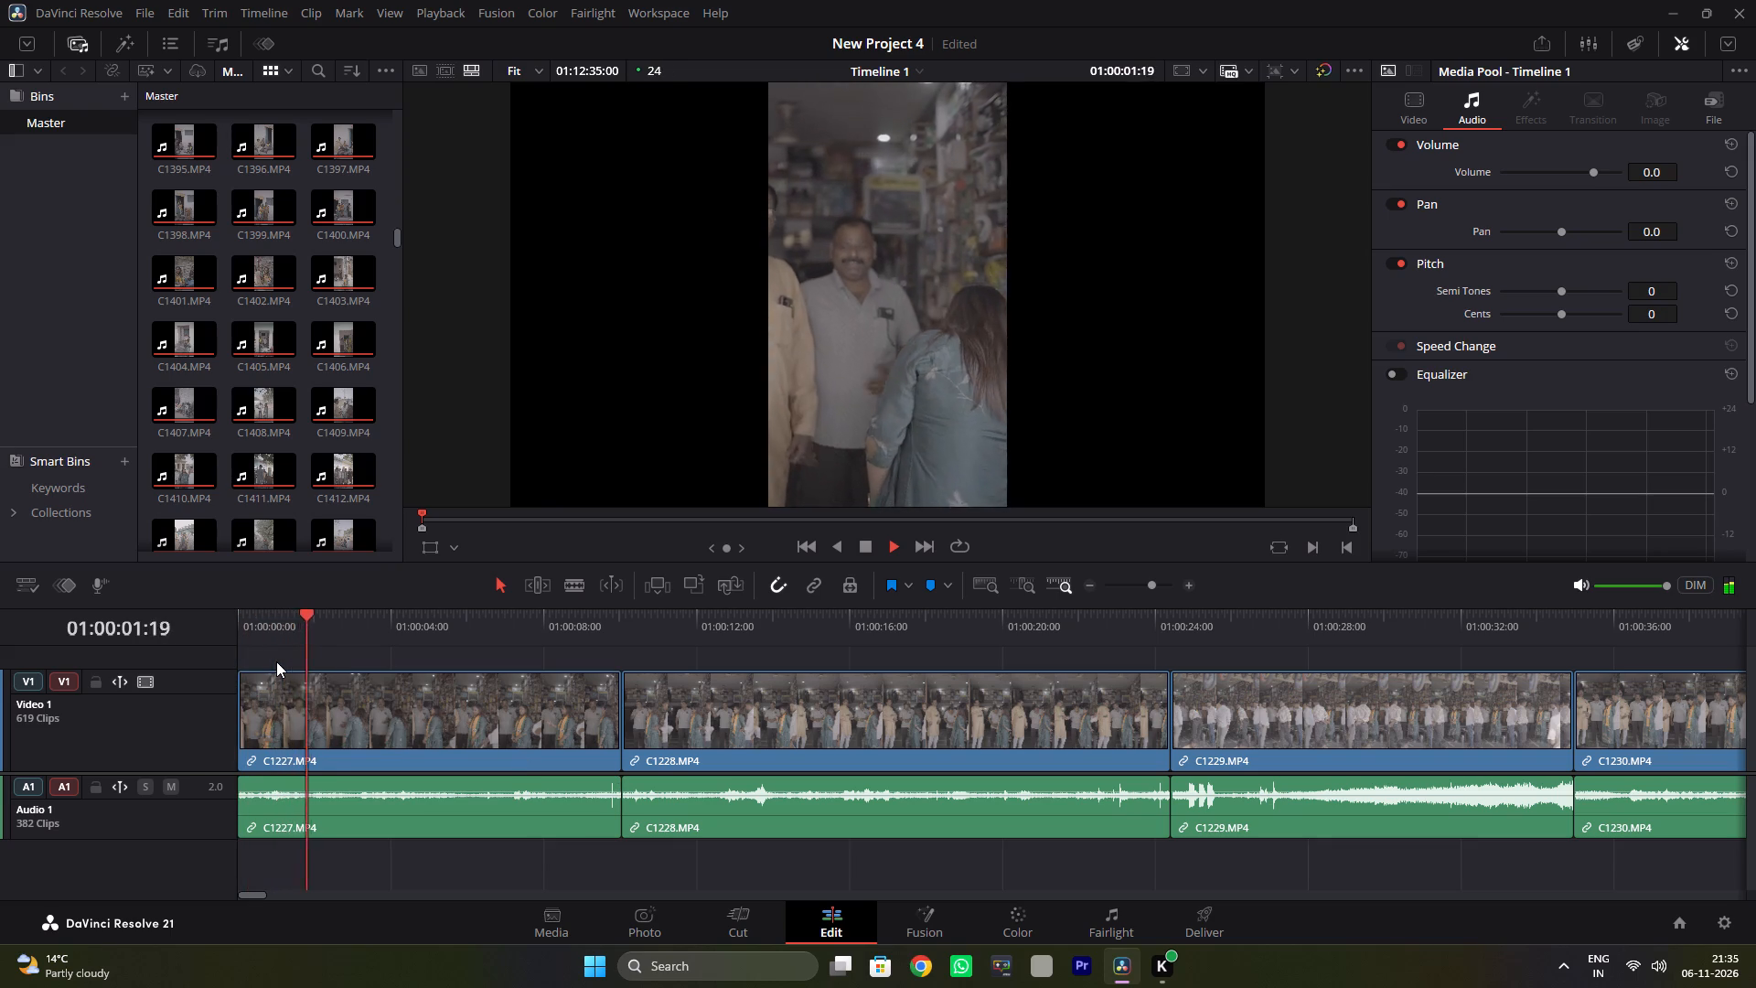
left_click_drag(437, 655, 483, 729)
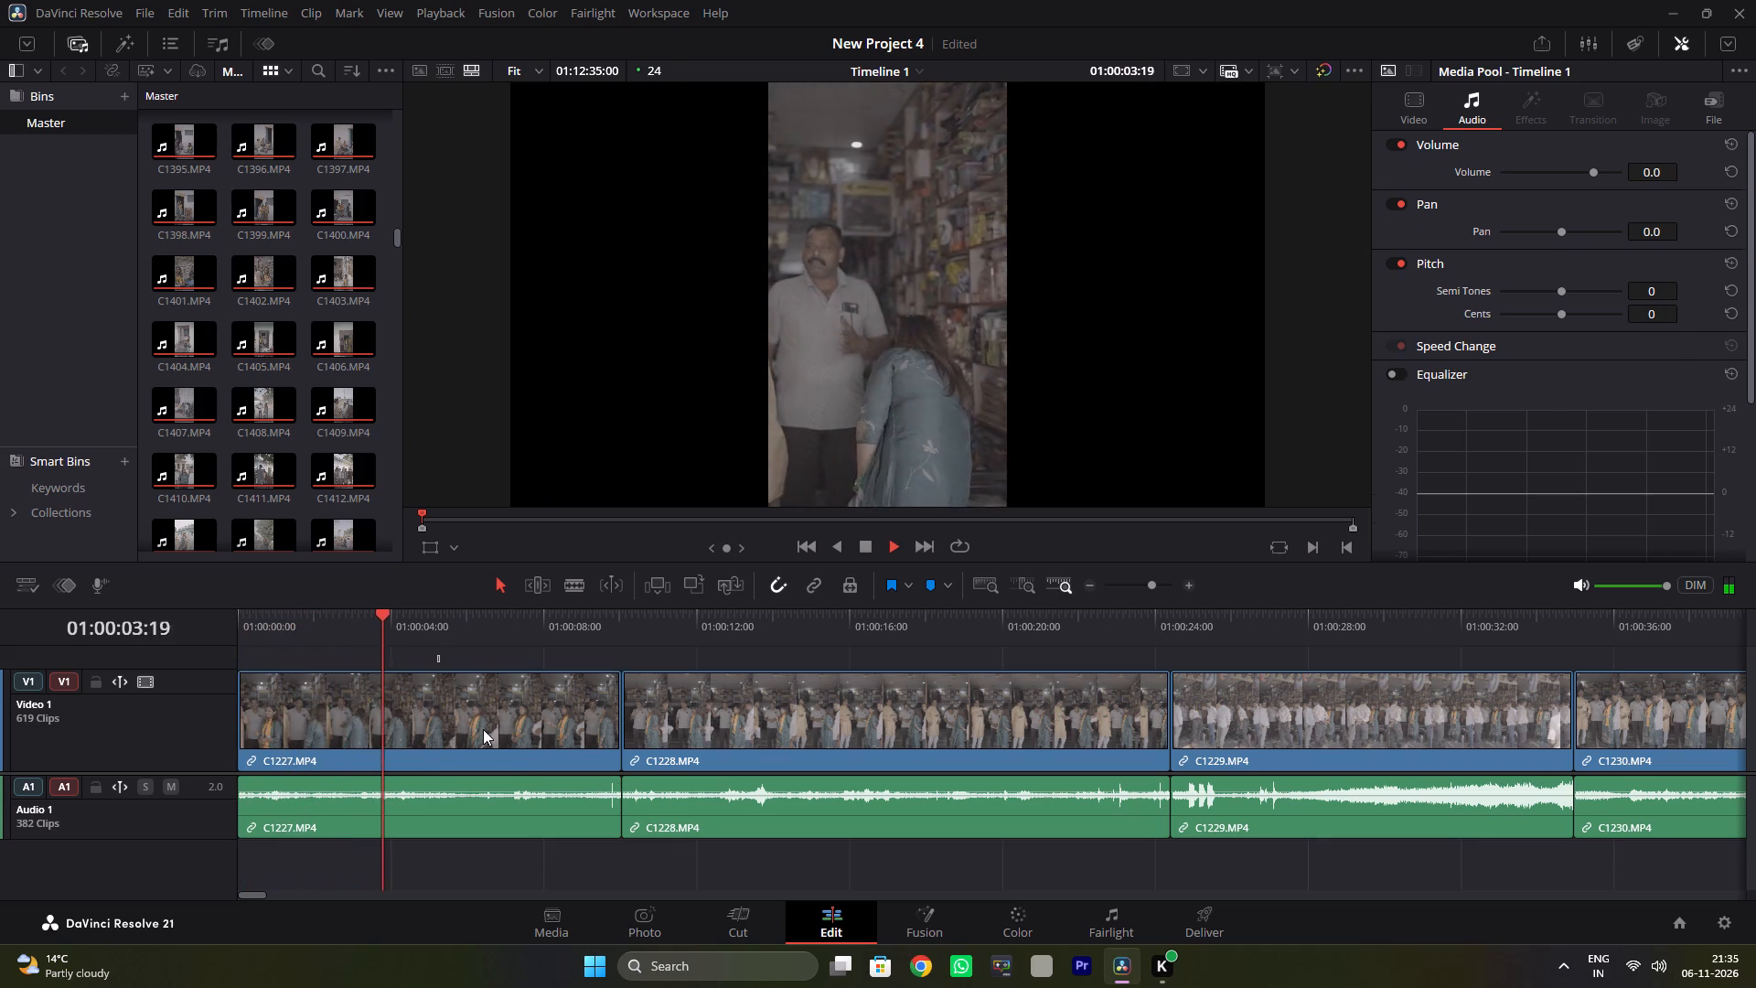
left_click_drag(483, 729, 545, 875)
key("BackSpace")
left_click(468, 734)
key("BackSpace")
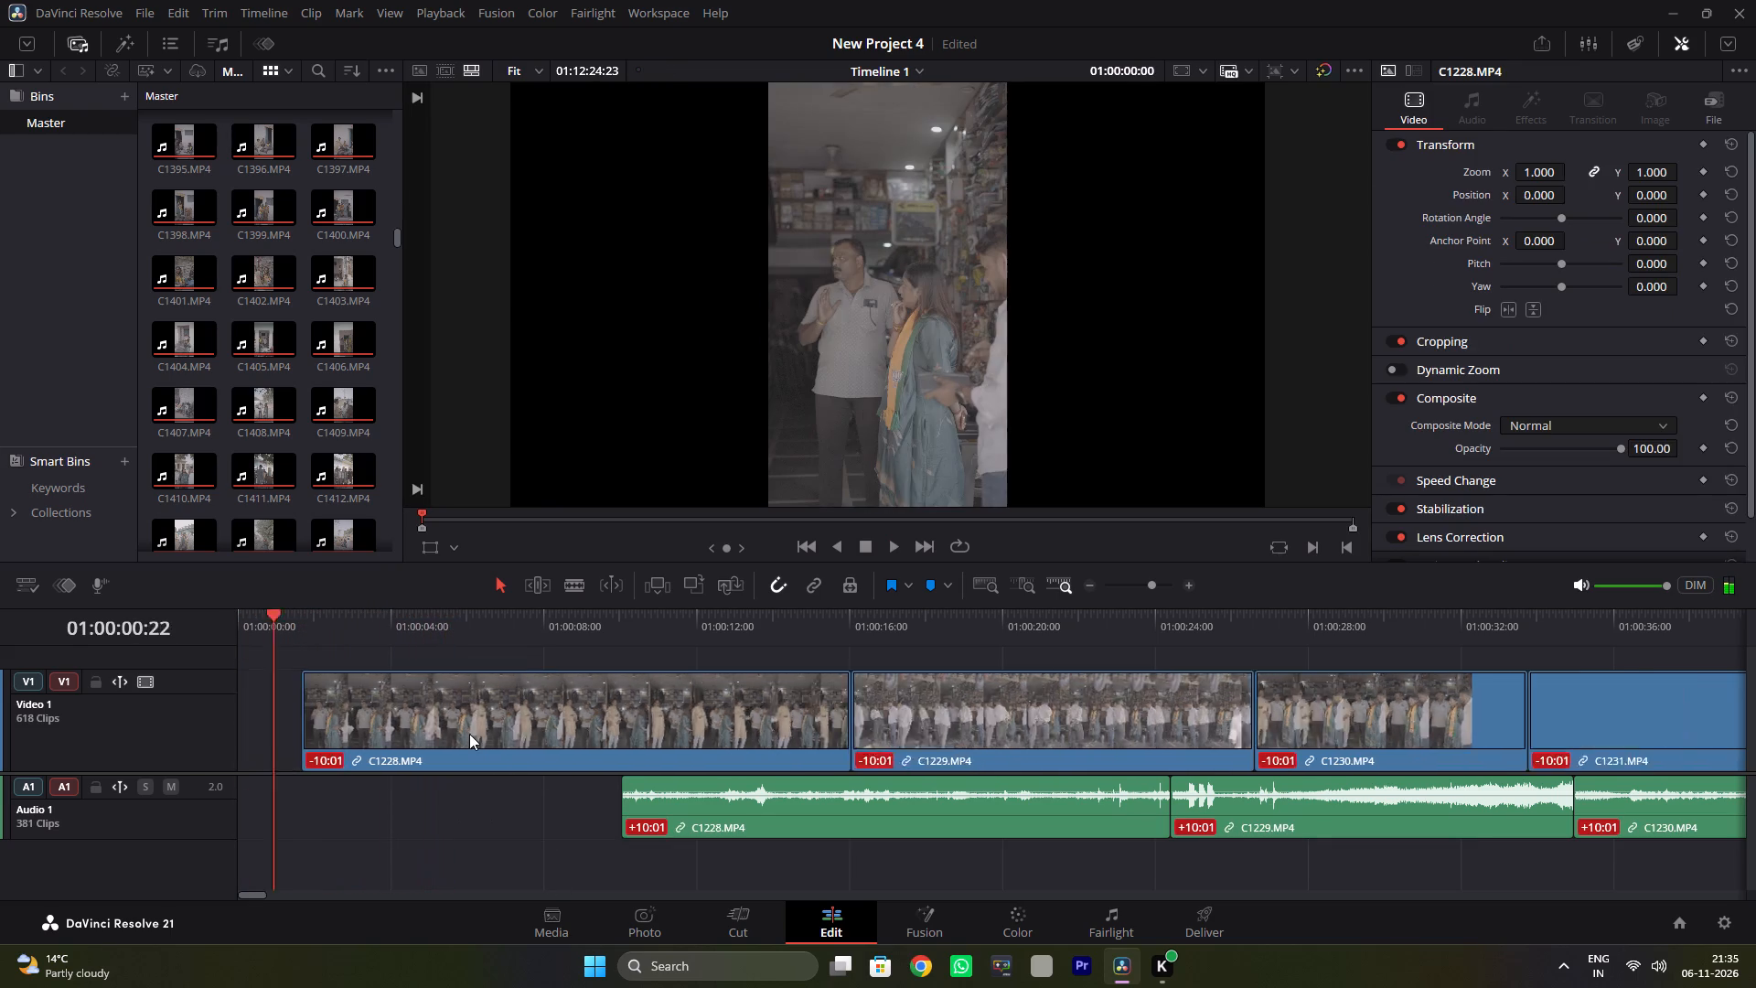
key("BackSpace")
Delete every audio clip from the Audio 1 track.
key("space")
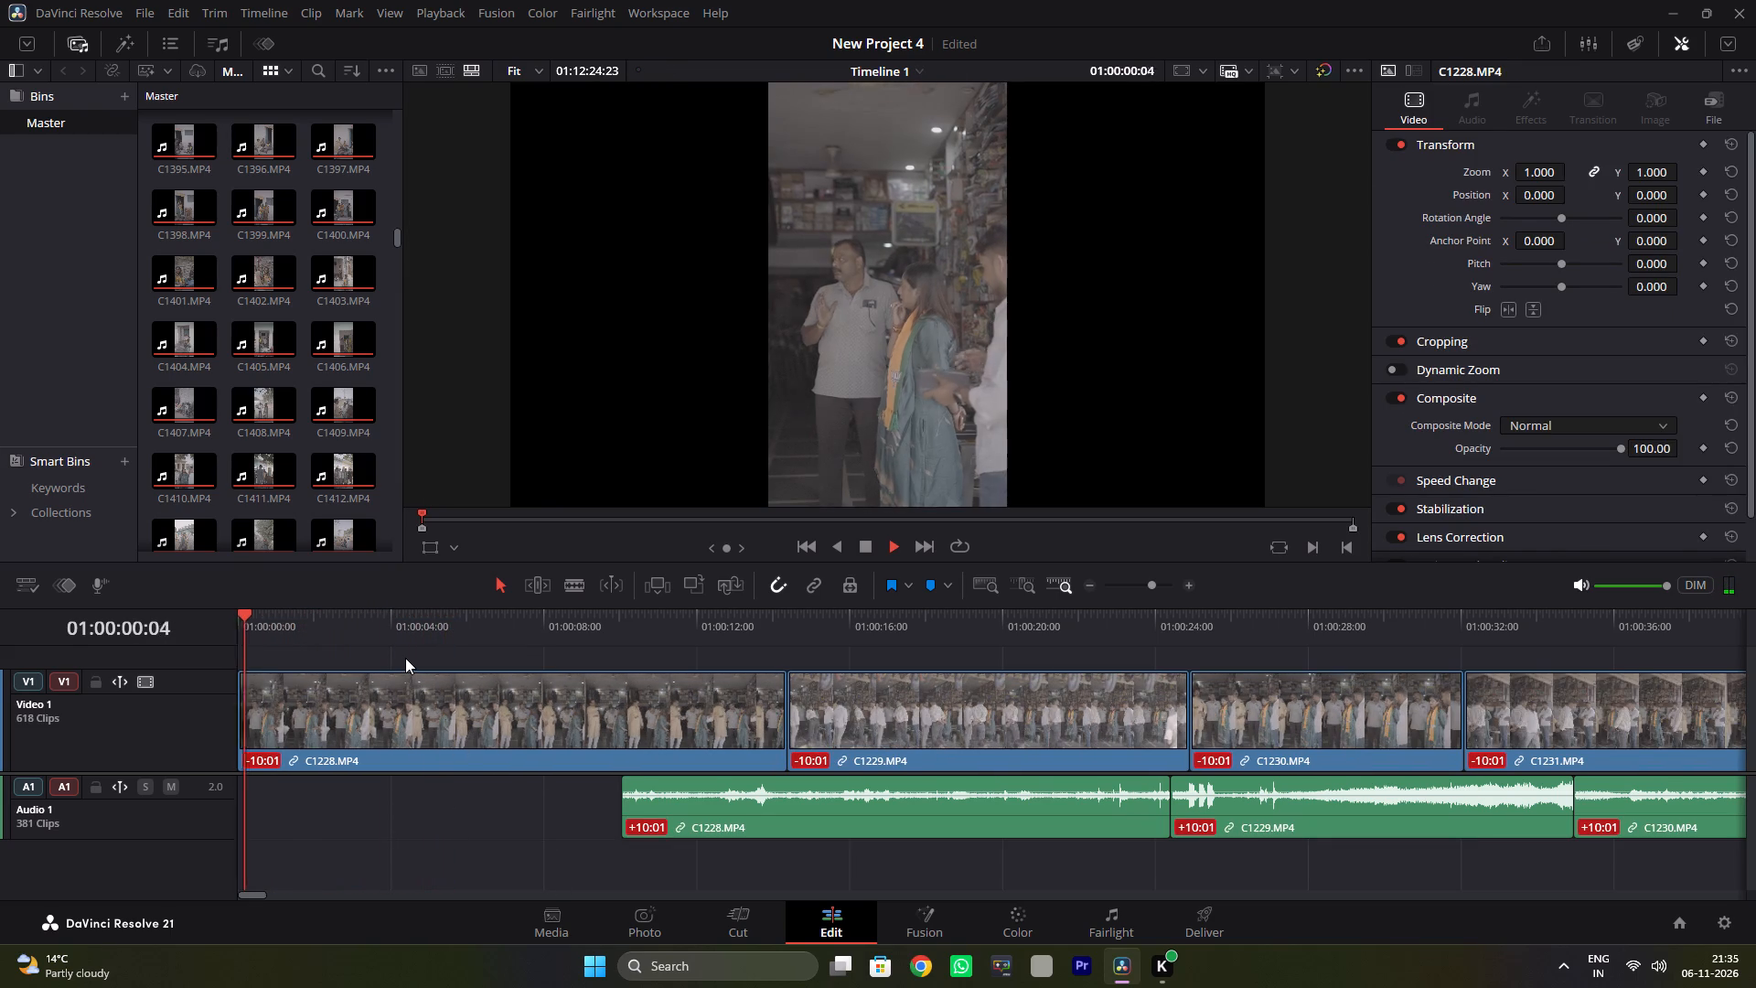
left_click_drag(542, 863, 1065, 866)
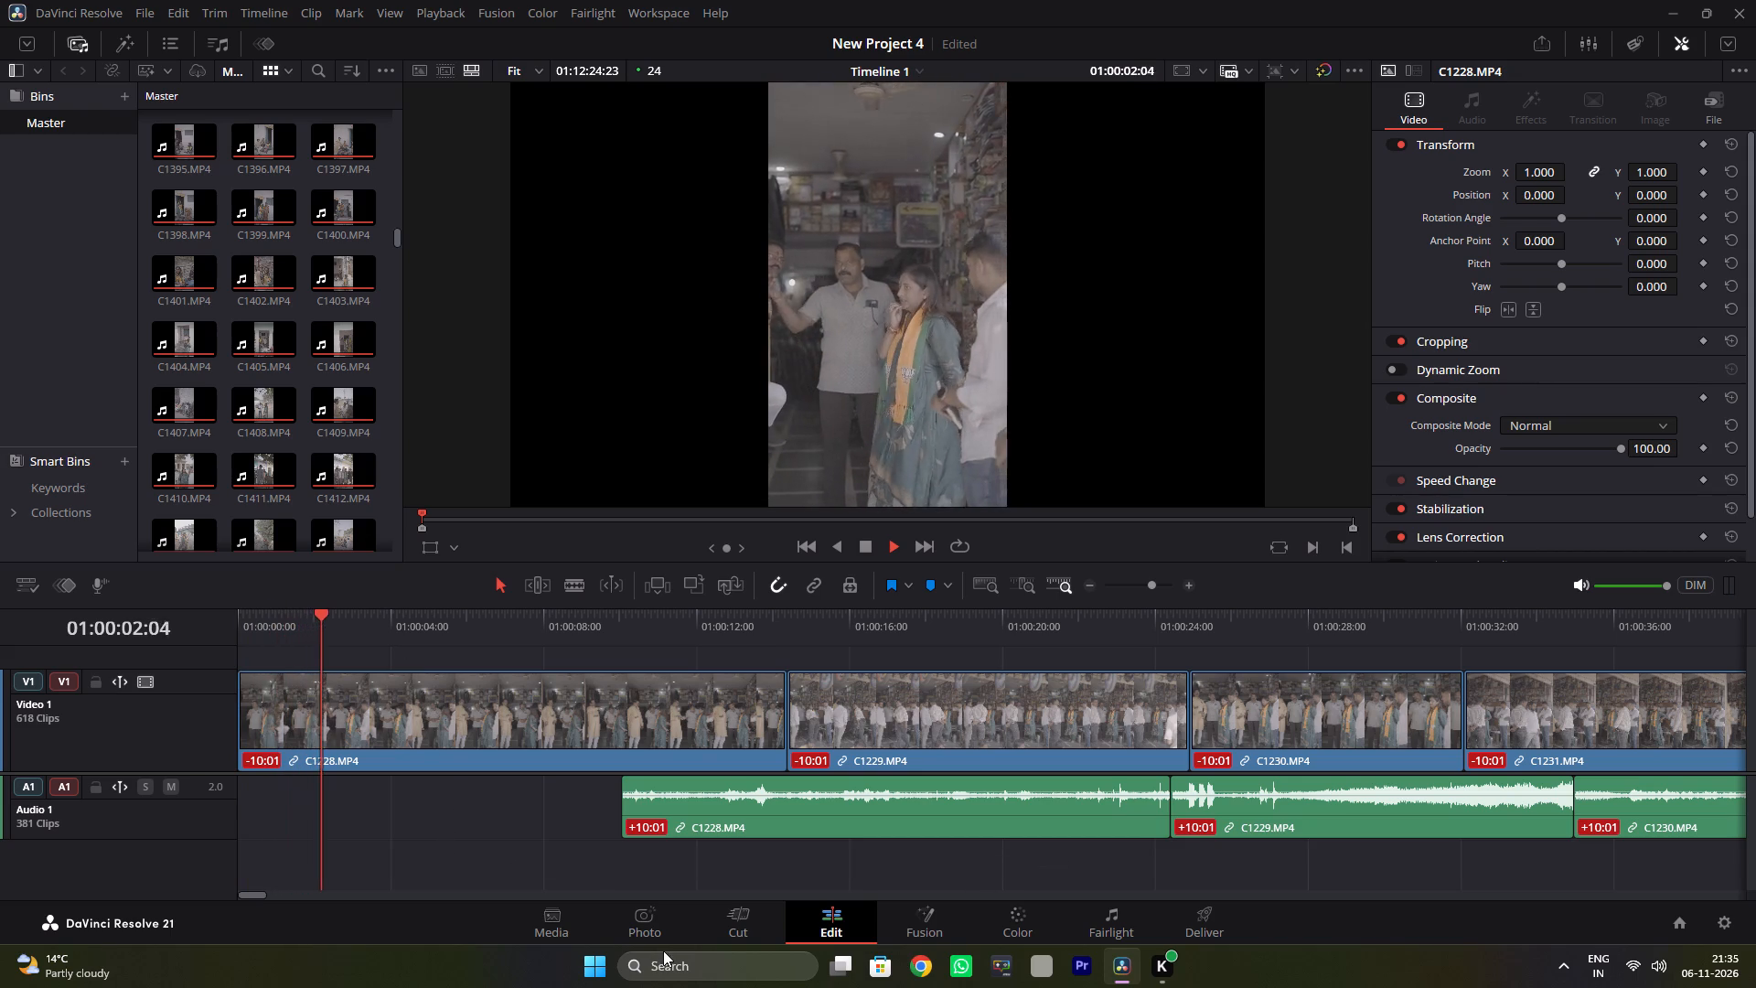
triple_click(1088, 585)
triple_click(1088, 585)
triple_click(1088, 585)
left_click(1088, 585)
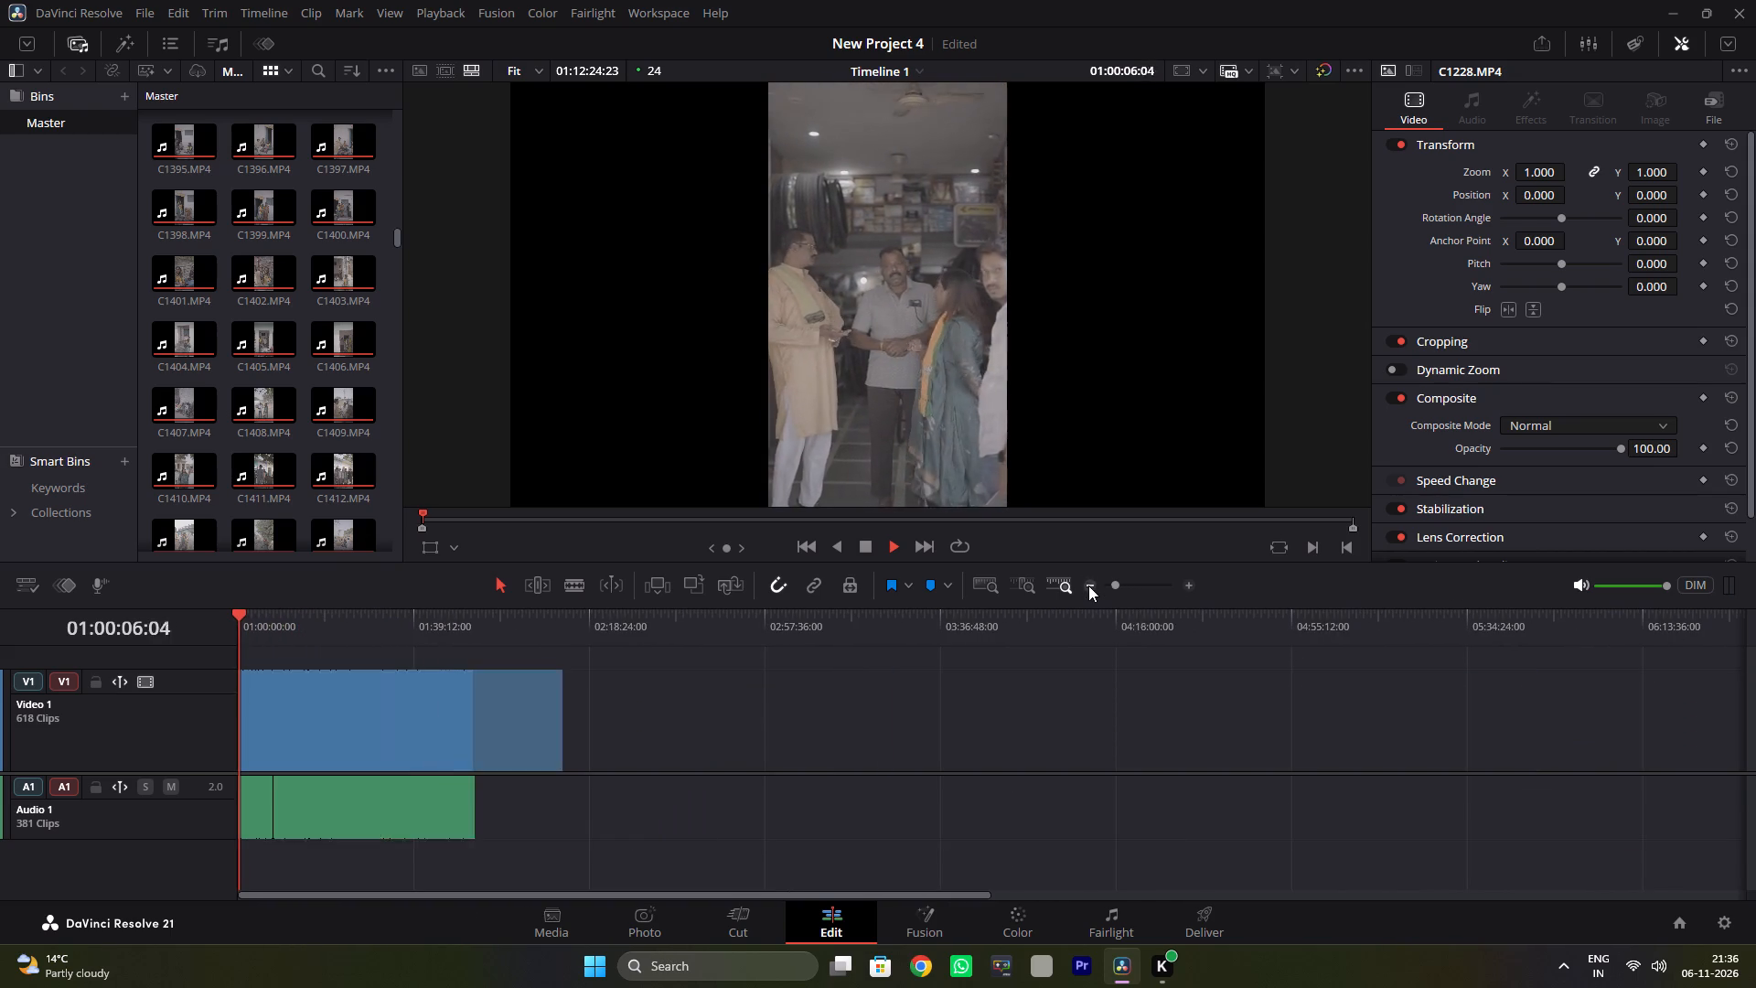
key("space")
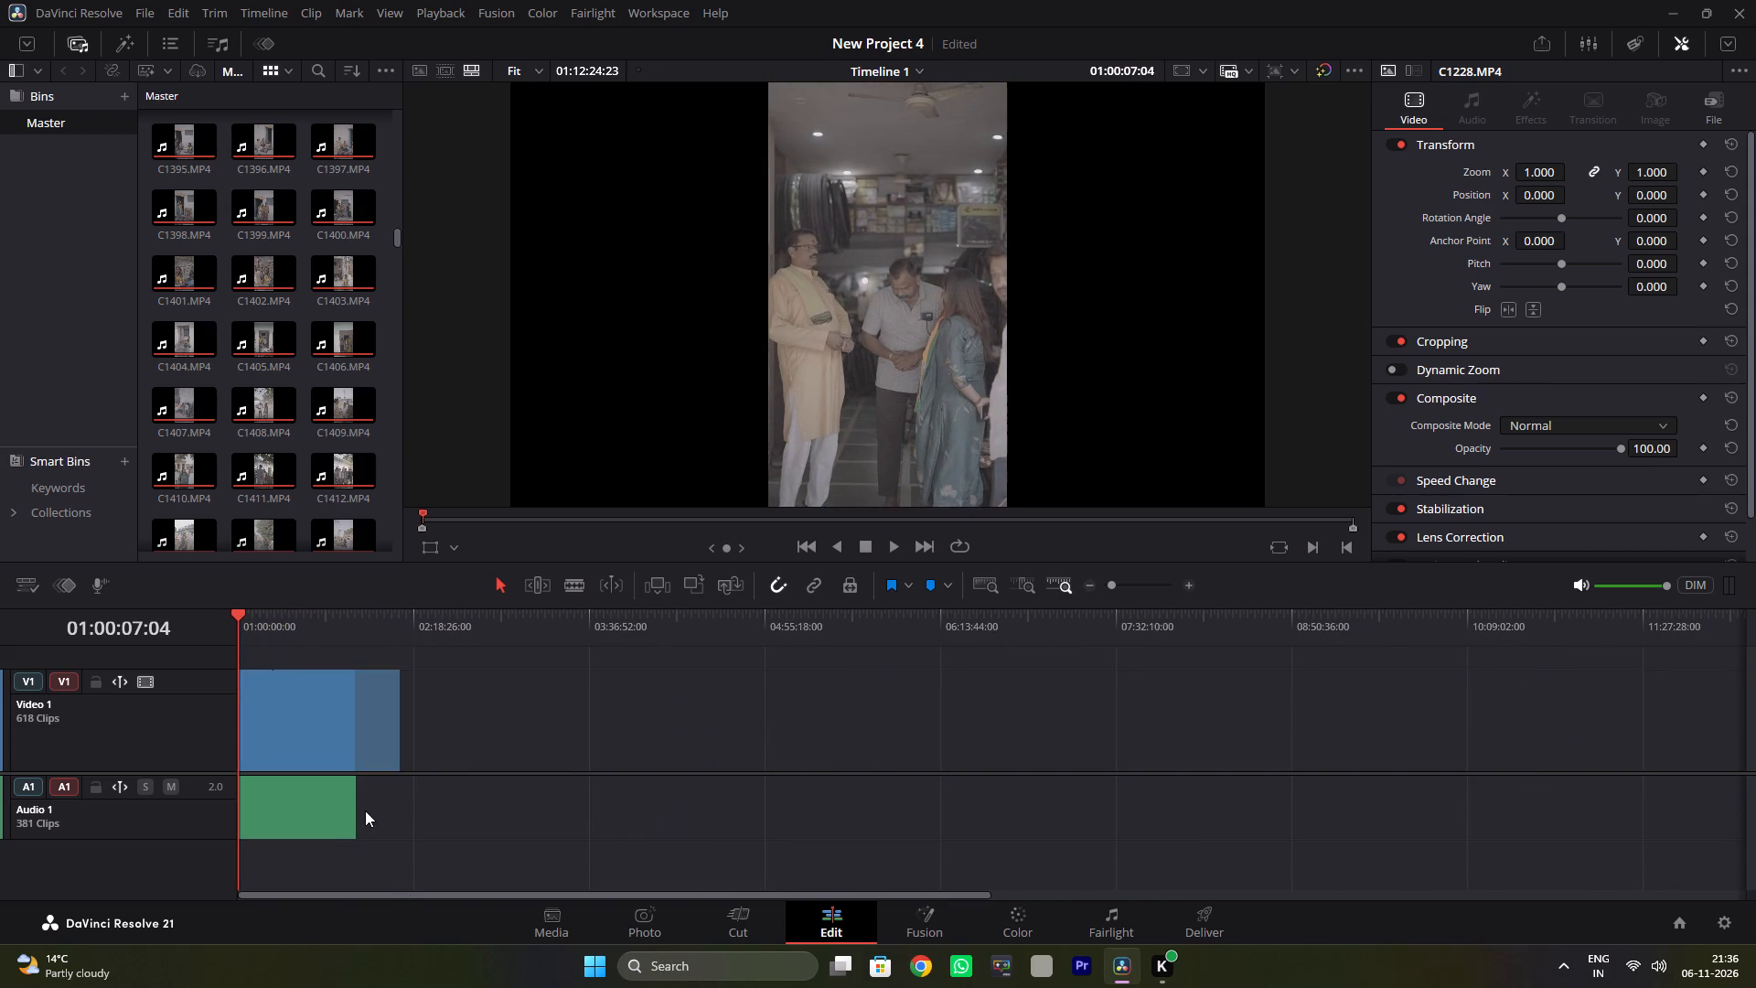
left_click_drag(437, 841, 160, 799)
key("BackSpace")
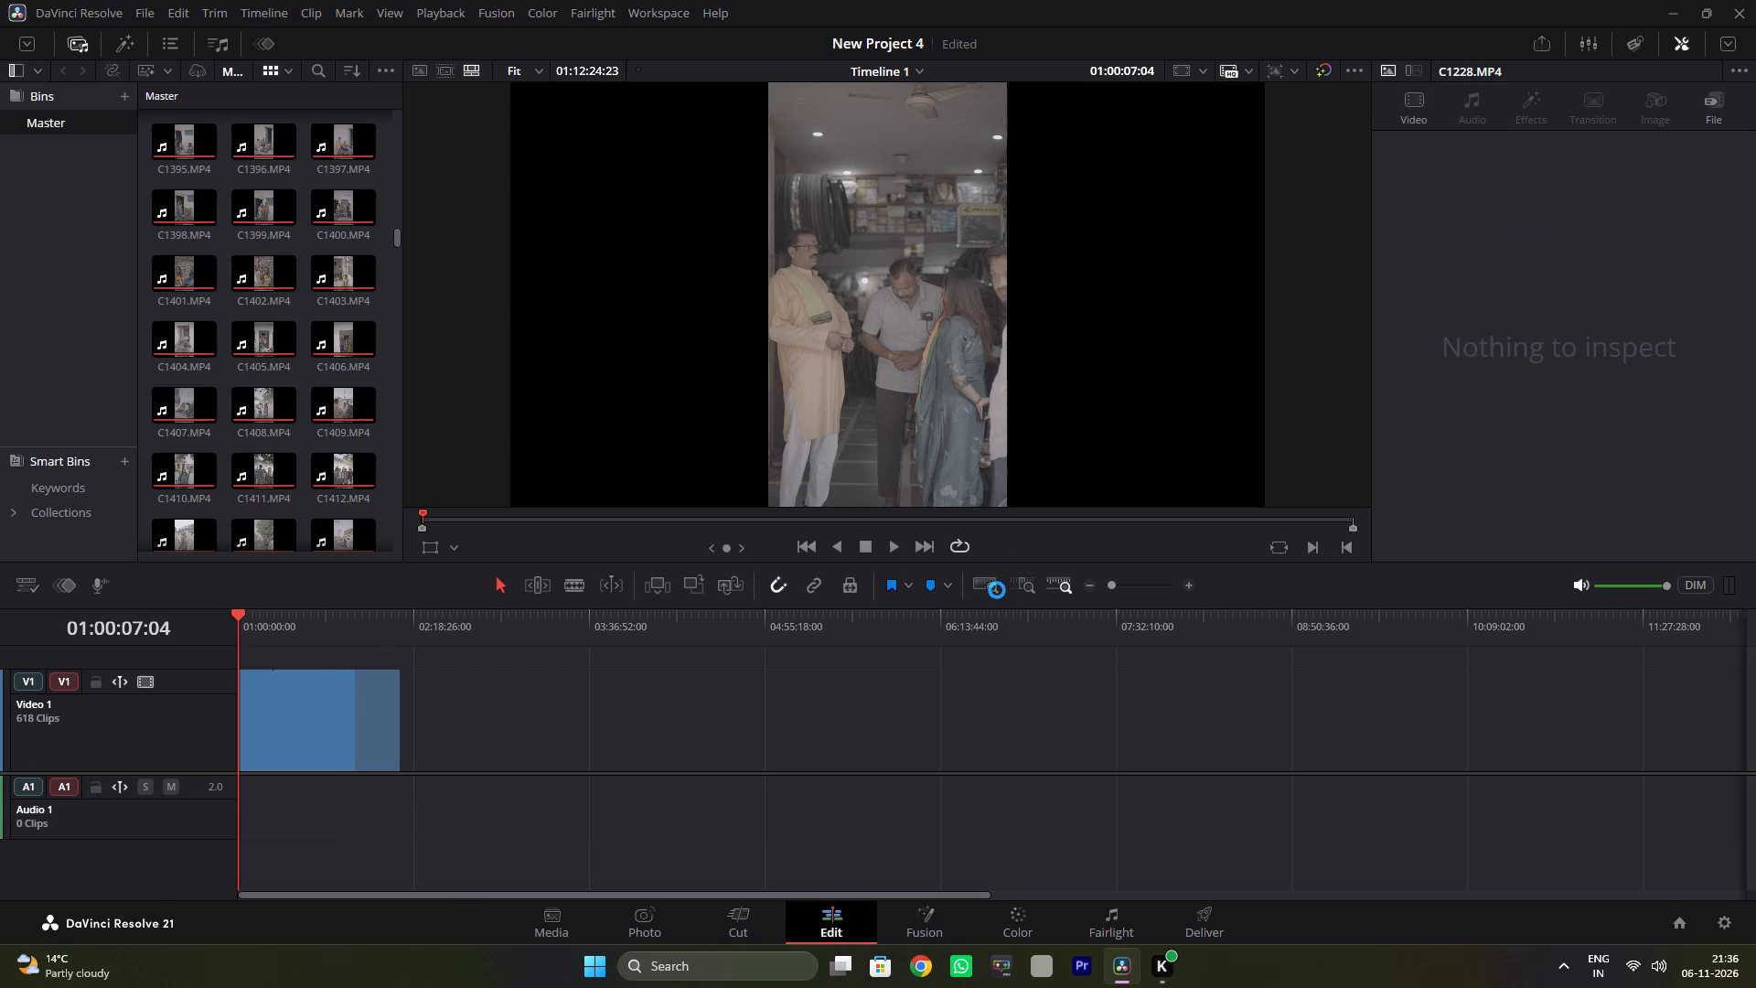
Preview C1228.MP4 from the timeline start, delete it from Video 1 and close the gap it leaves.
left_click(1154, 579)
left_click_drag(1158, 580, 1154, 592)
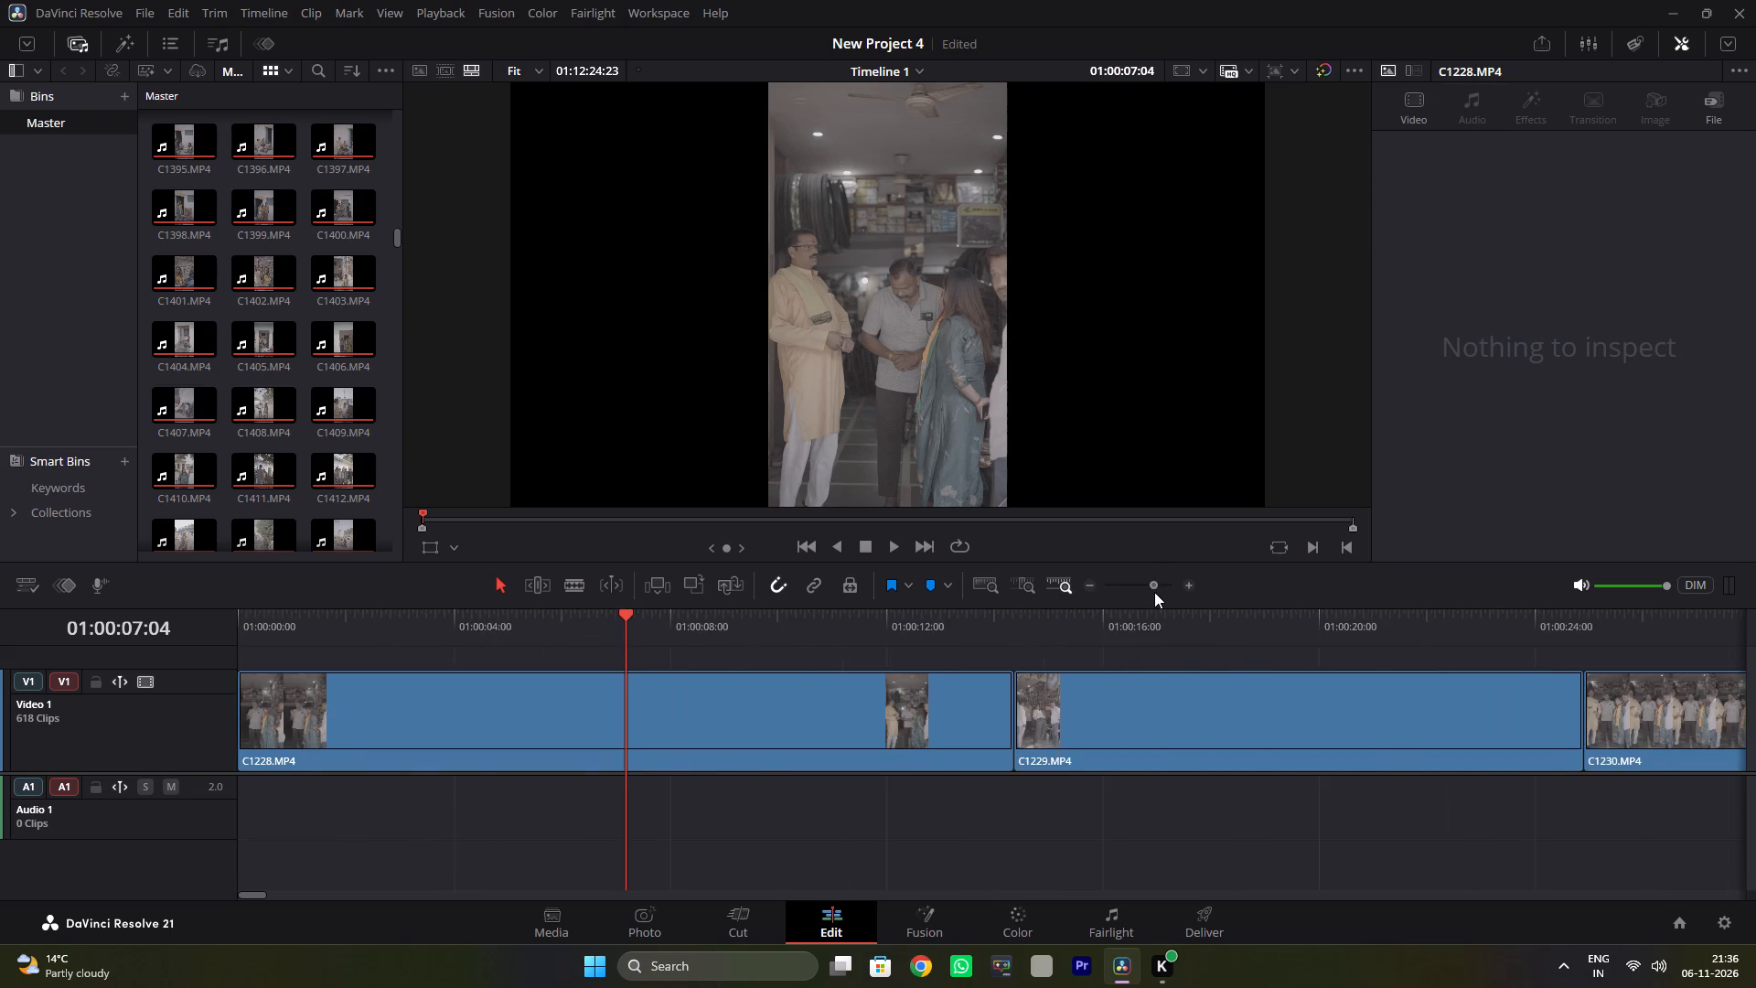
left_click_drag(1154, 592, 1149, 607)
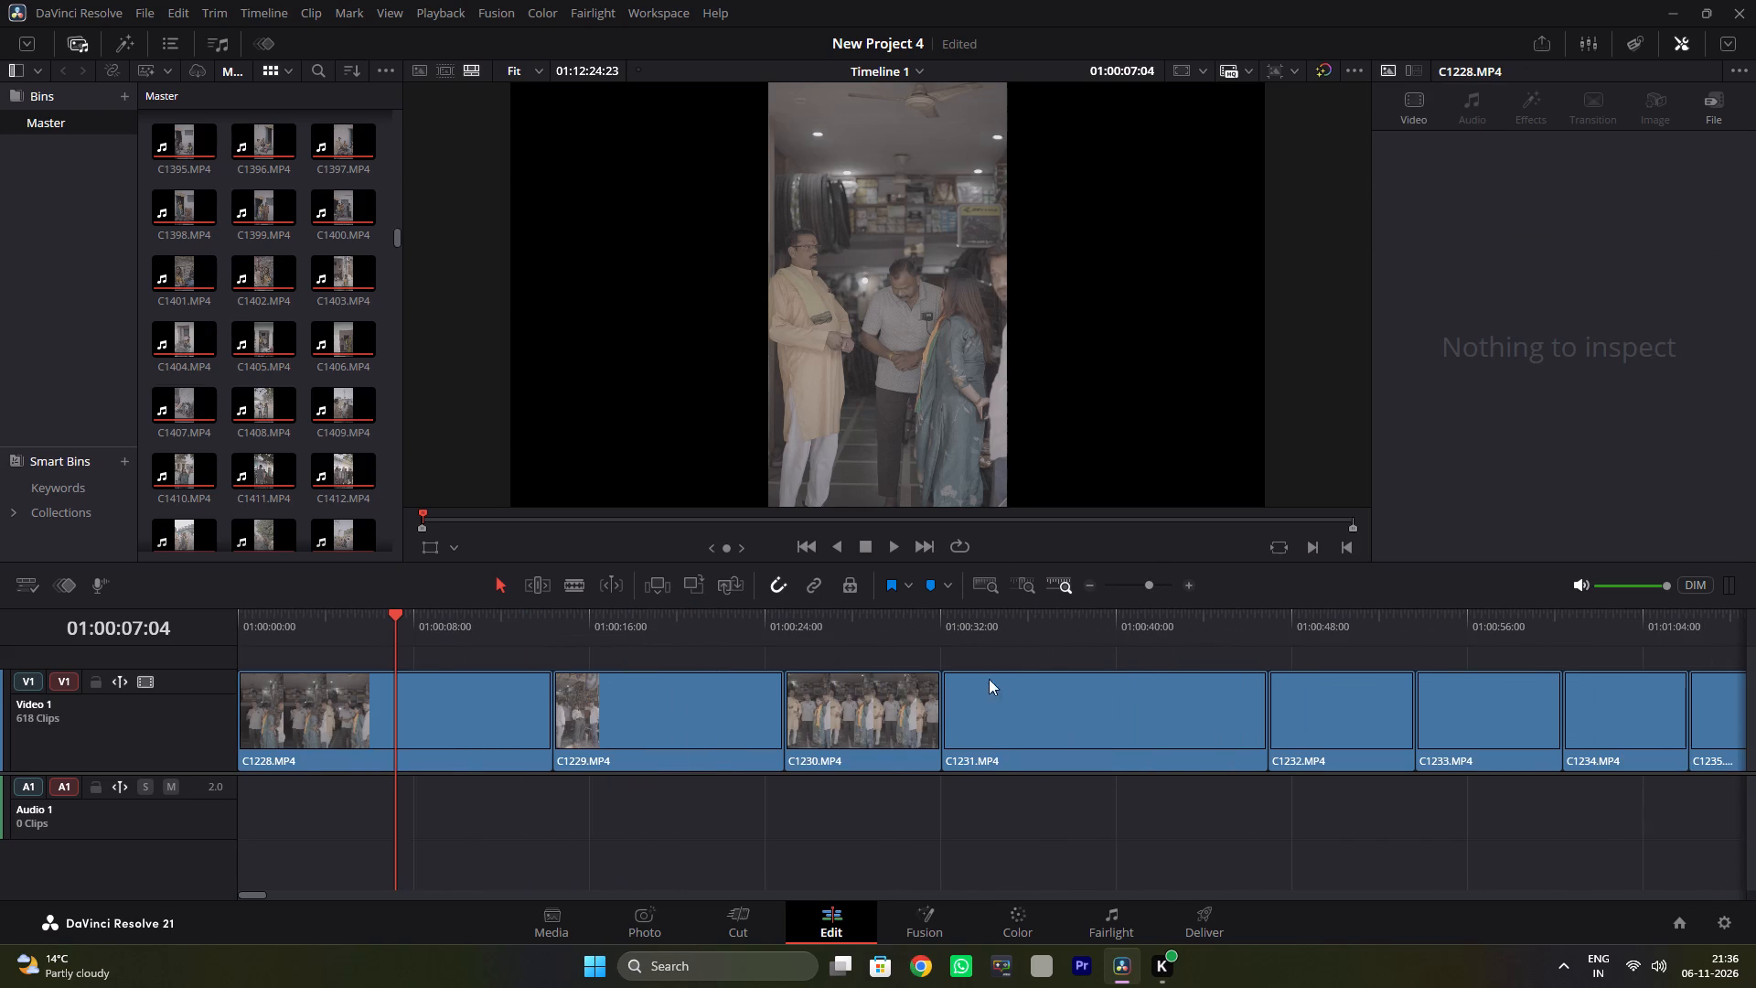
left_click(308, 603)
left_click(309, 610)
left_click_drag(309, 610, 190, 612)
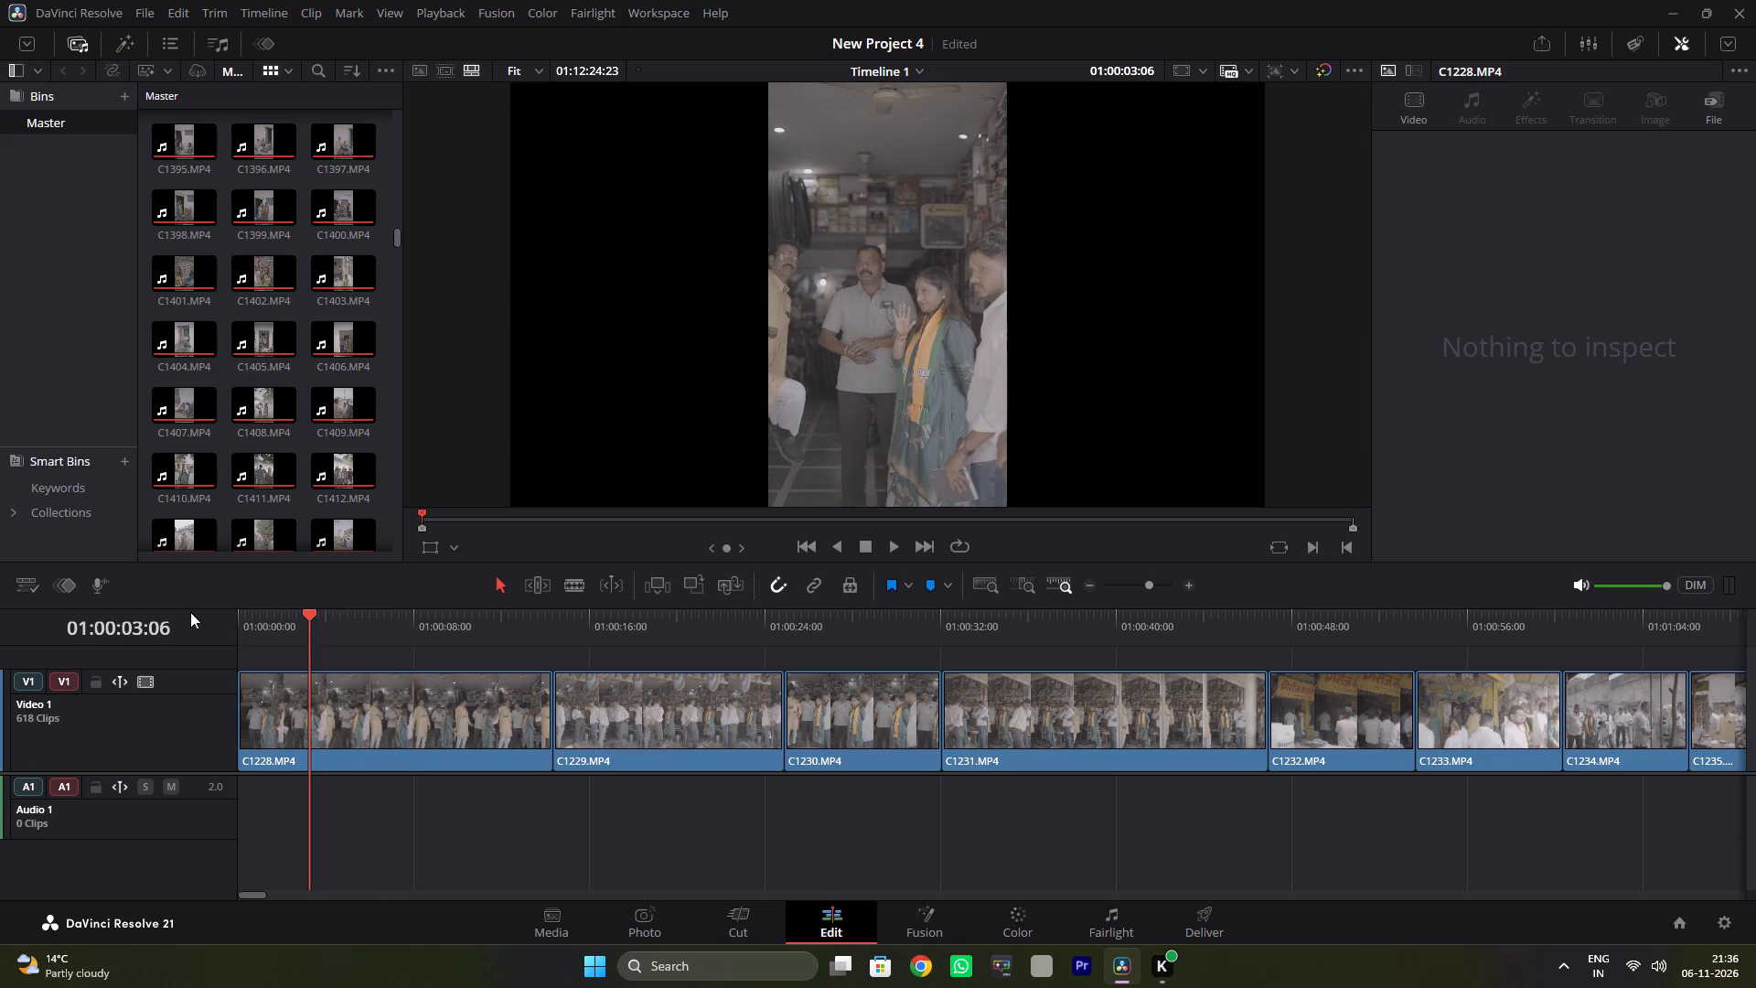
left_click_drag(190, 612, 0, 631)
key("space")
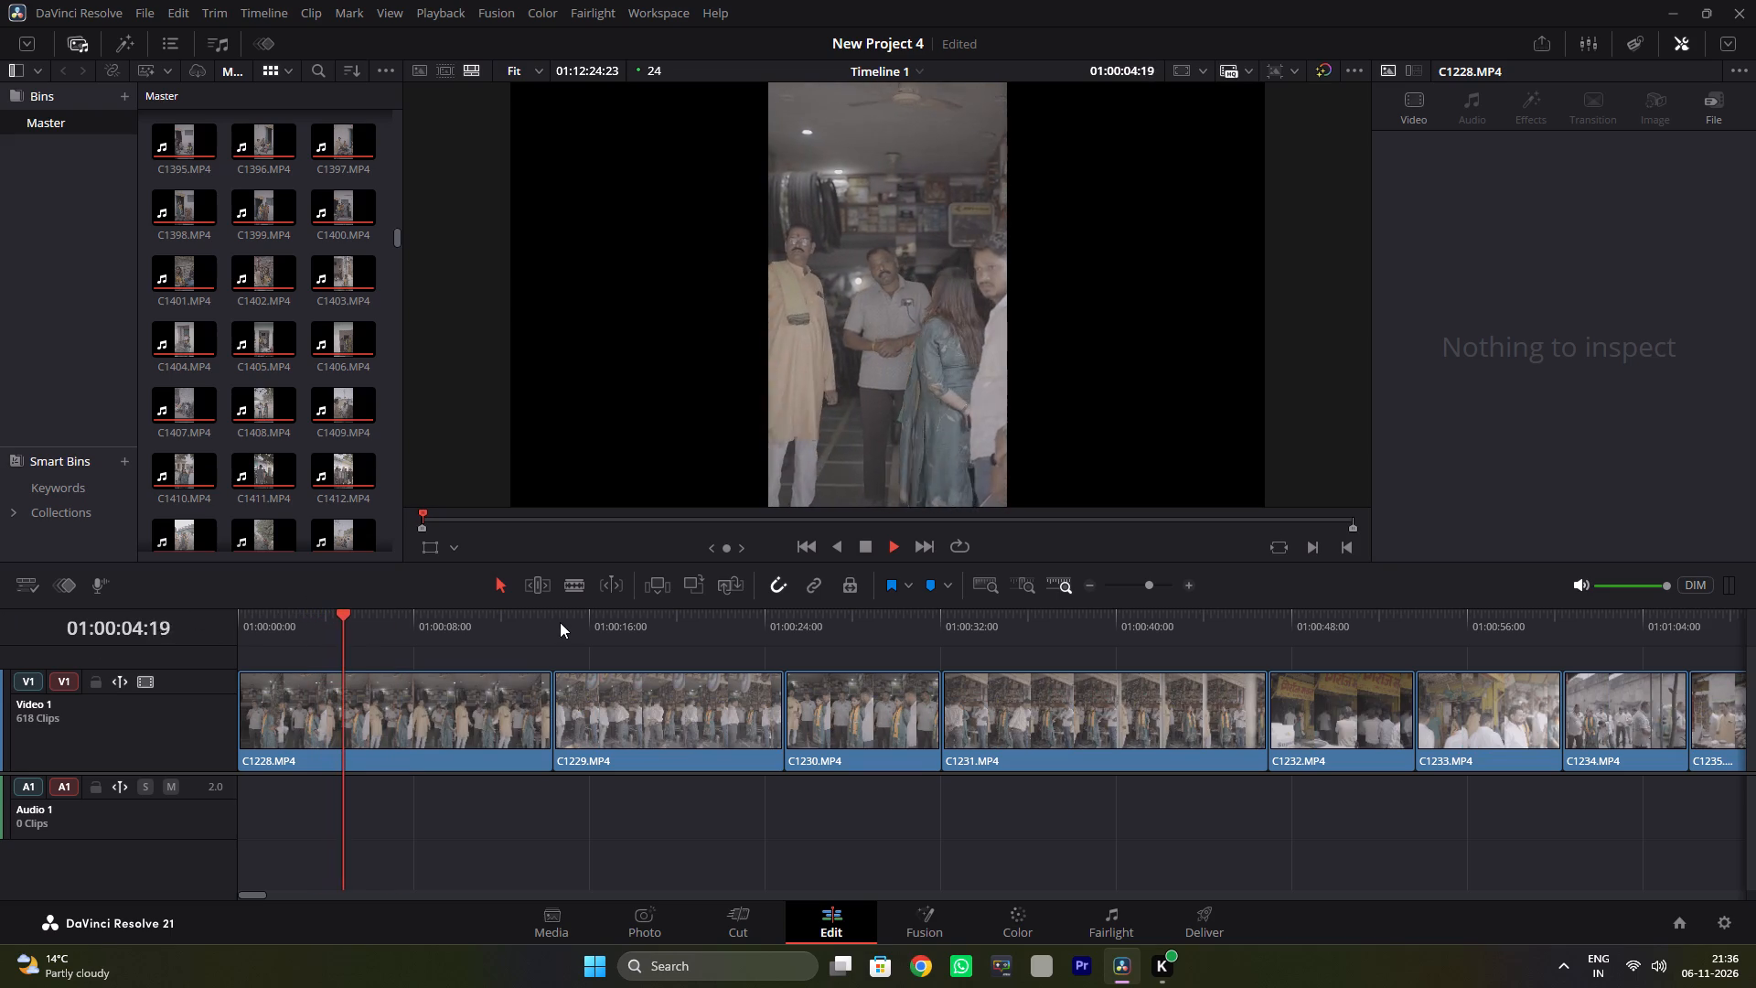
left_click_drag(566, 678, 551, 683)
left_click_drag(428, 693, 436, 717)
key("BackSpace")
left_click(428, 736)
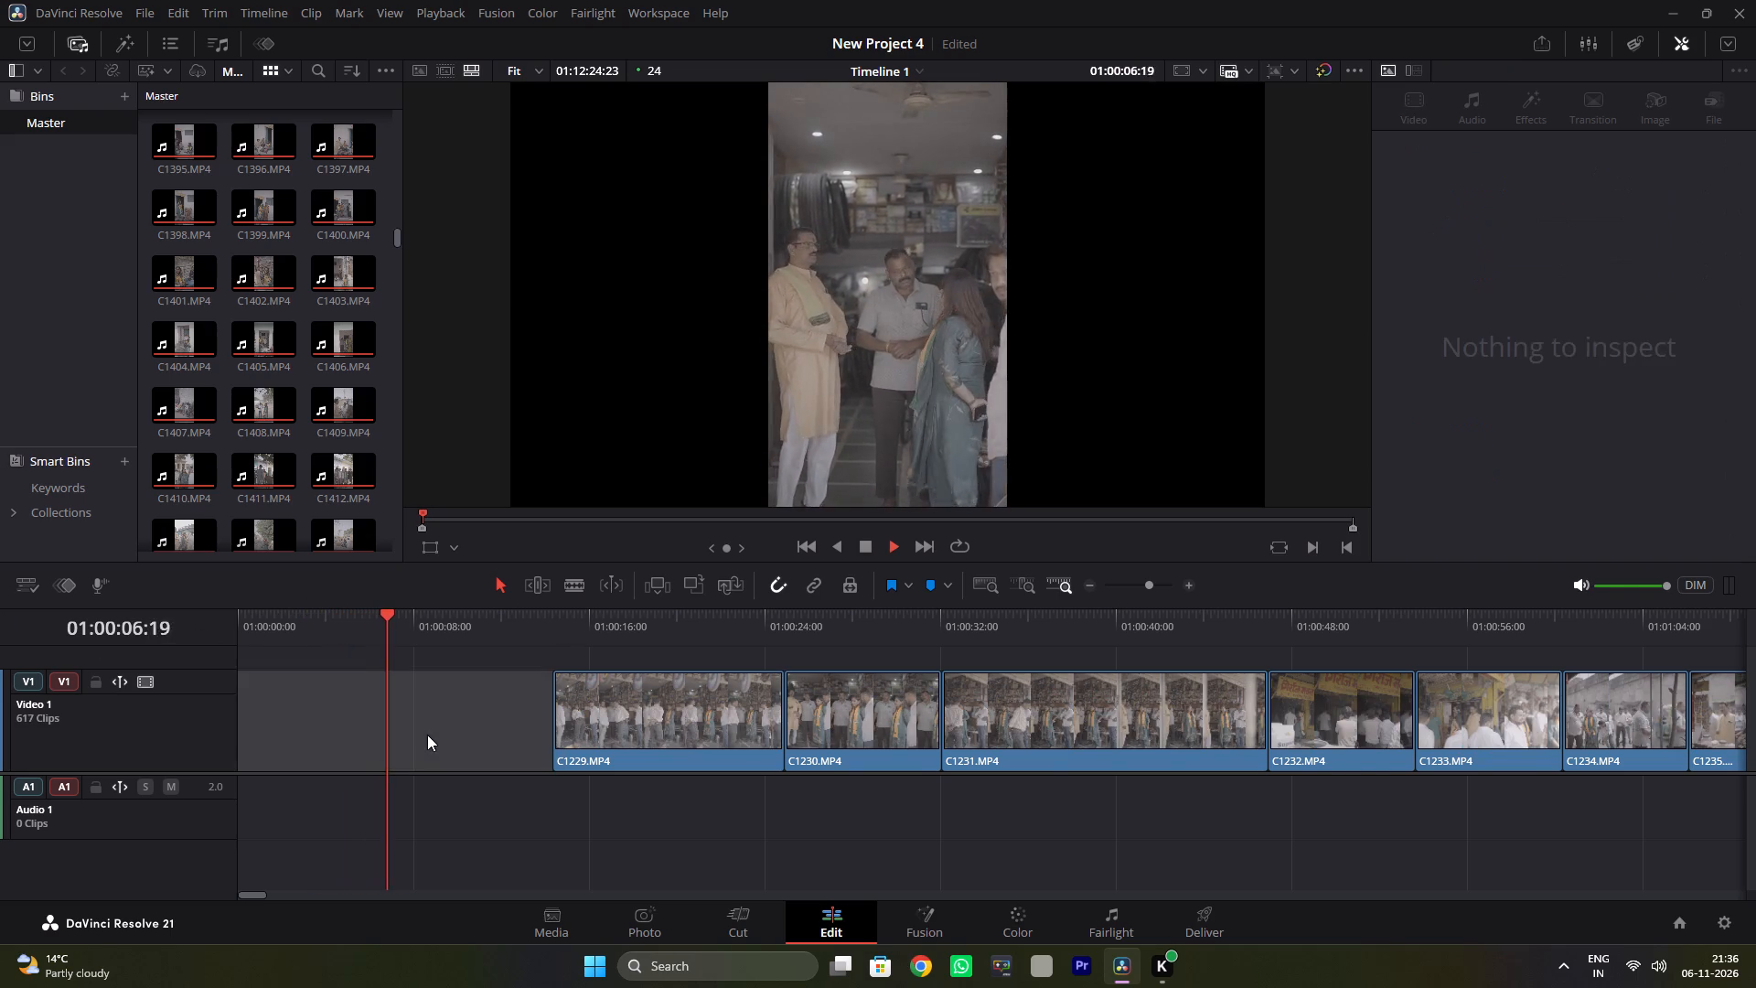
key("BackSpace")
Preview C1229.MP4, delete it from Video 1 and close the gap it leaves.
key("space")
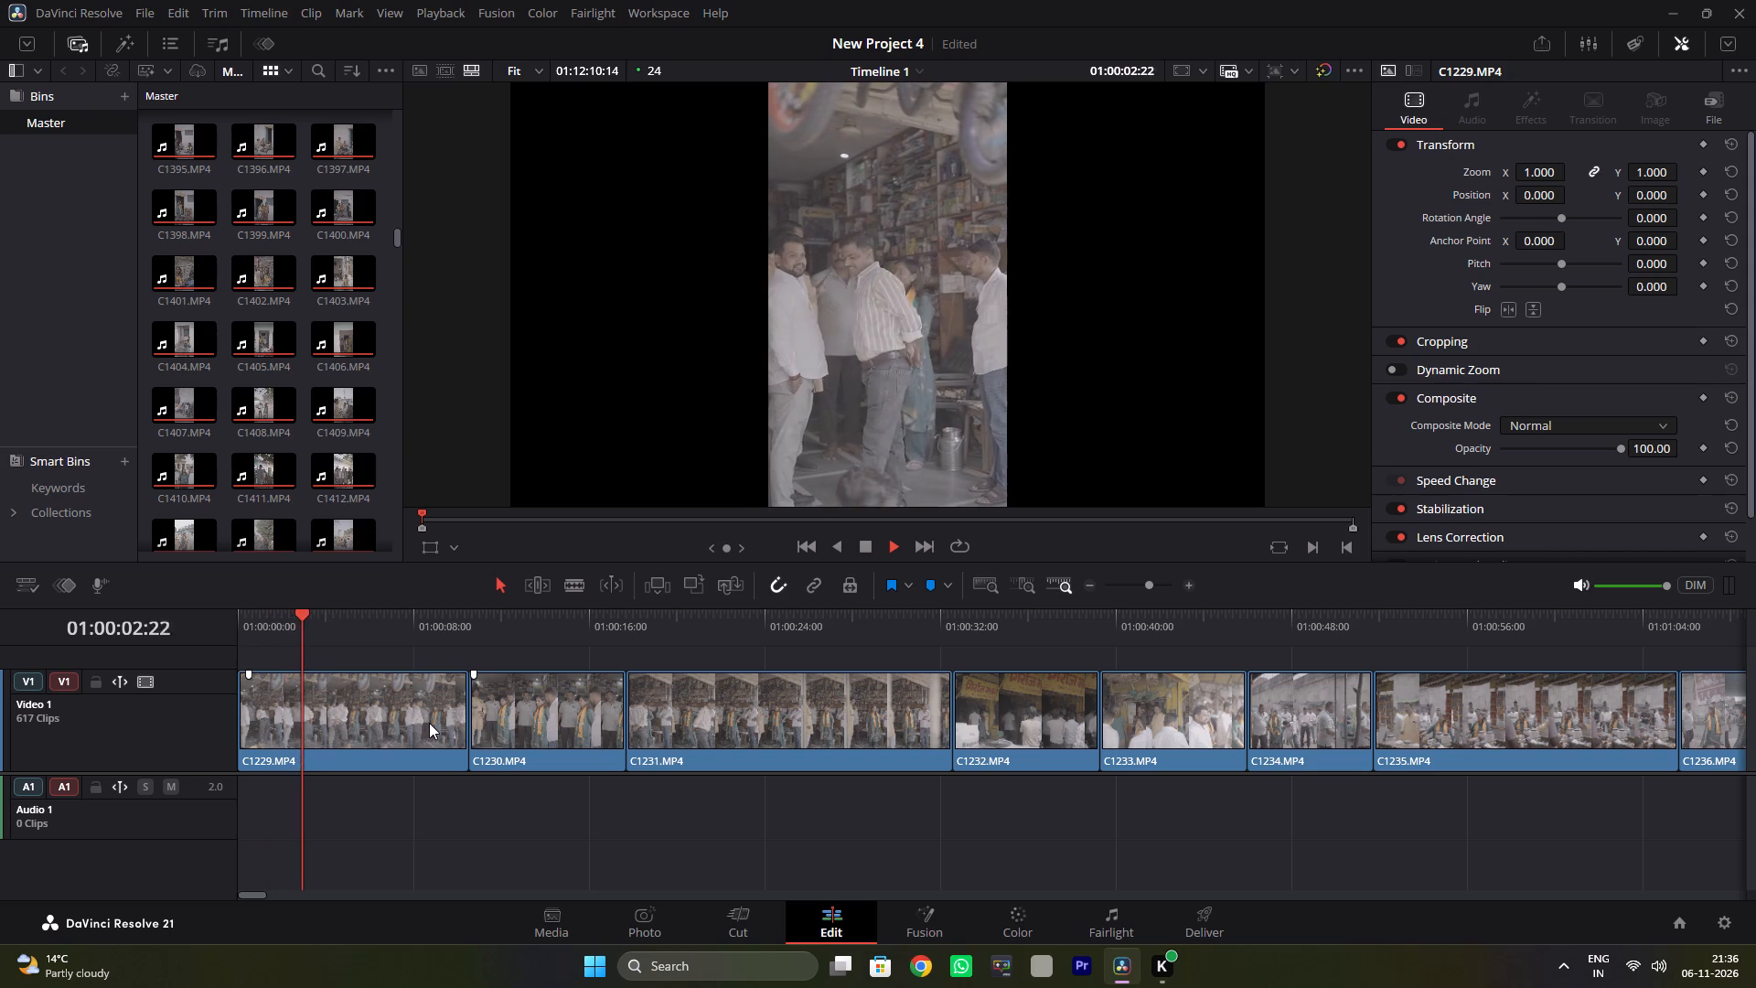
key("space")
left_click(429, 723)
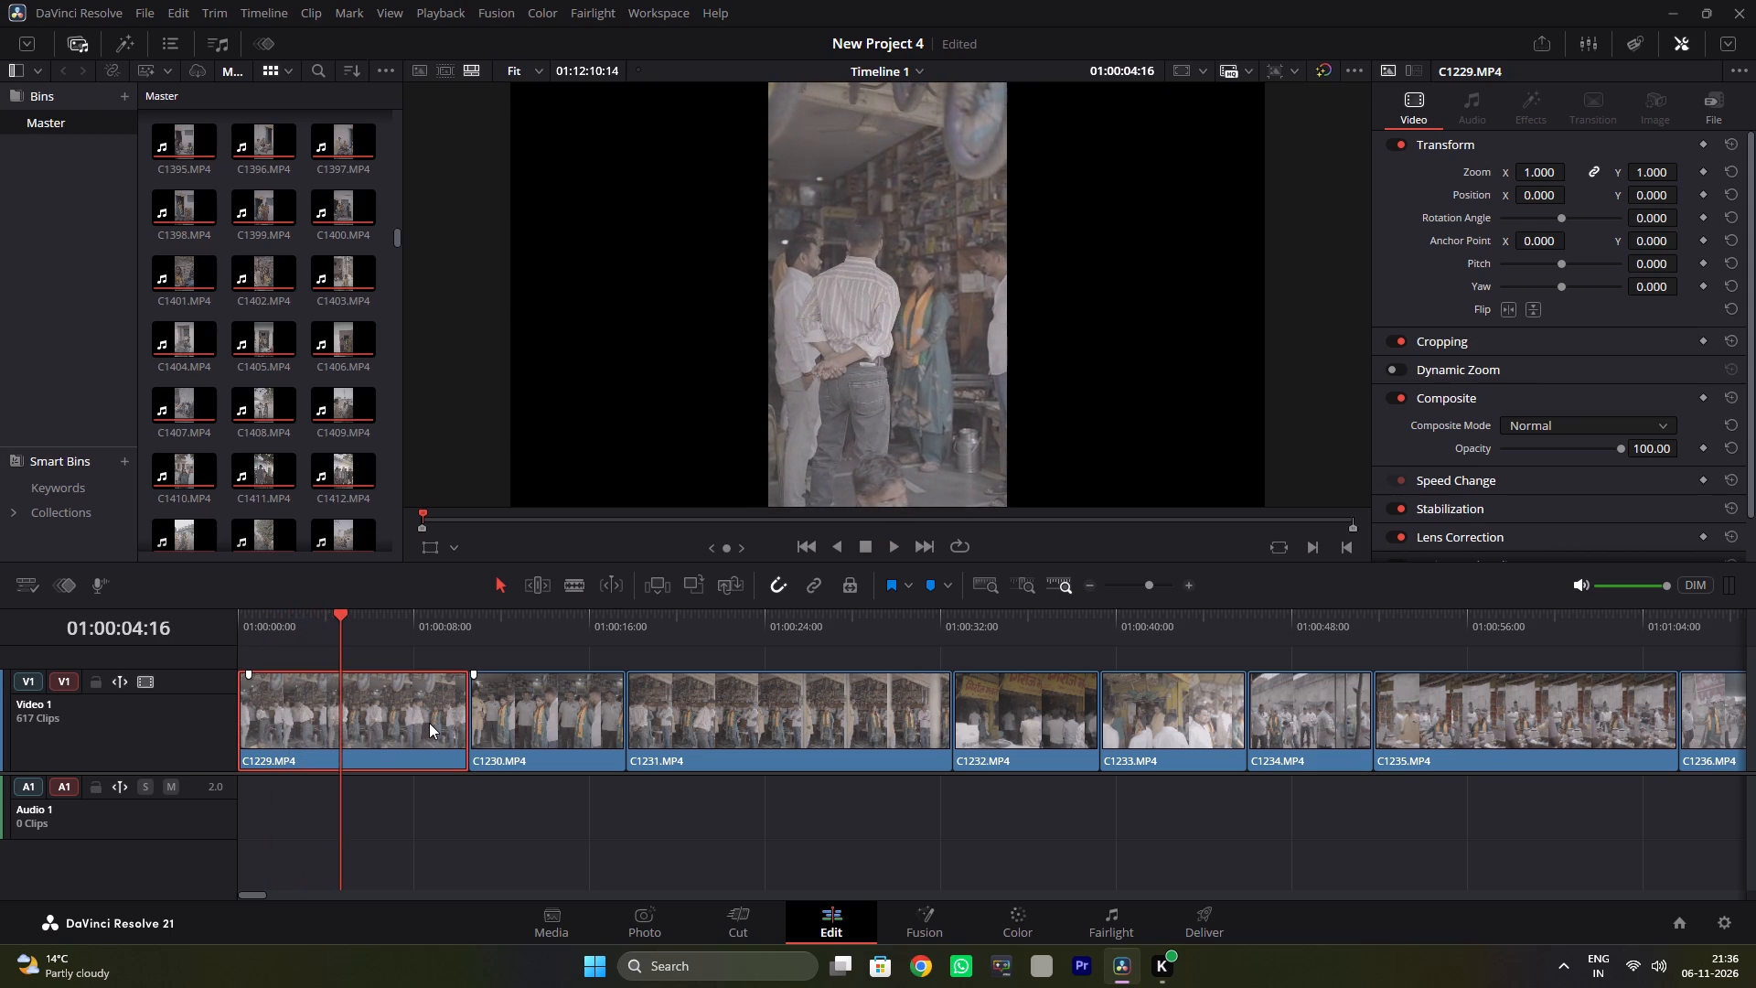
key("BackSpace")
key("space")
left_click(429, 722)
key("BackSpace")
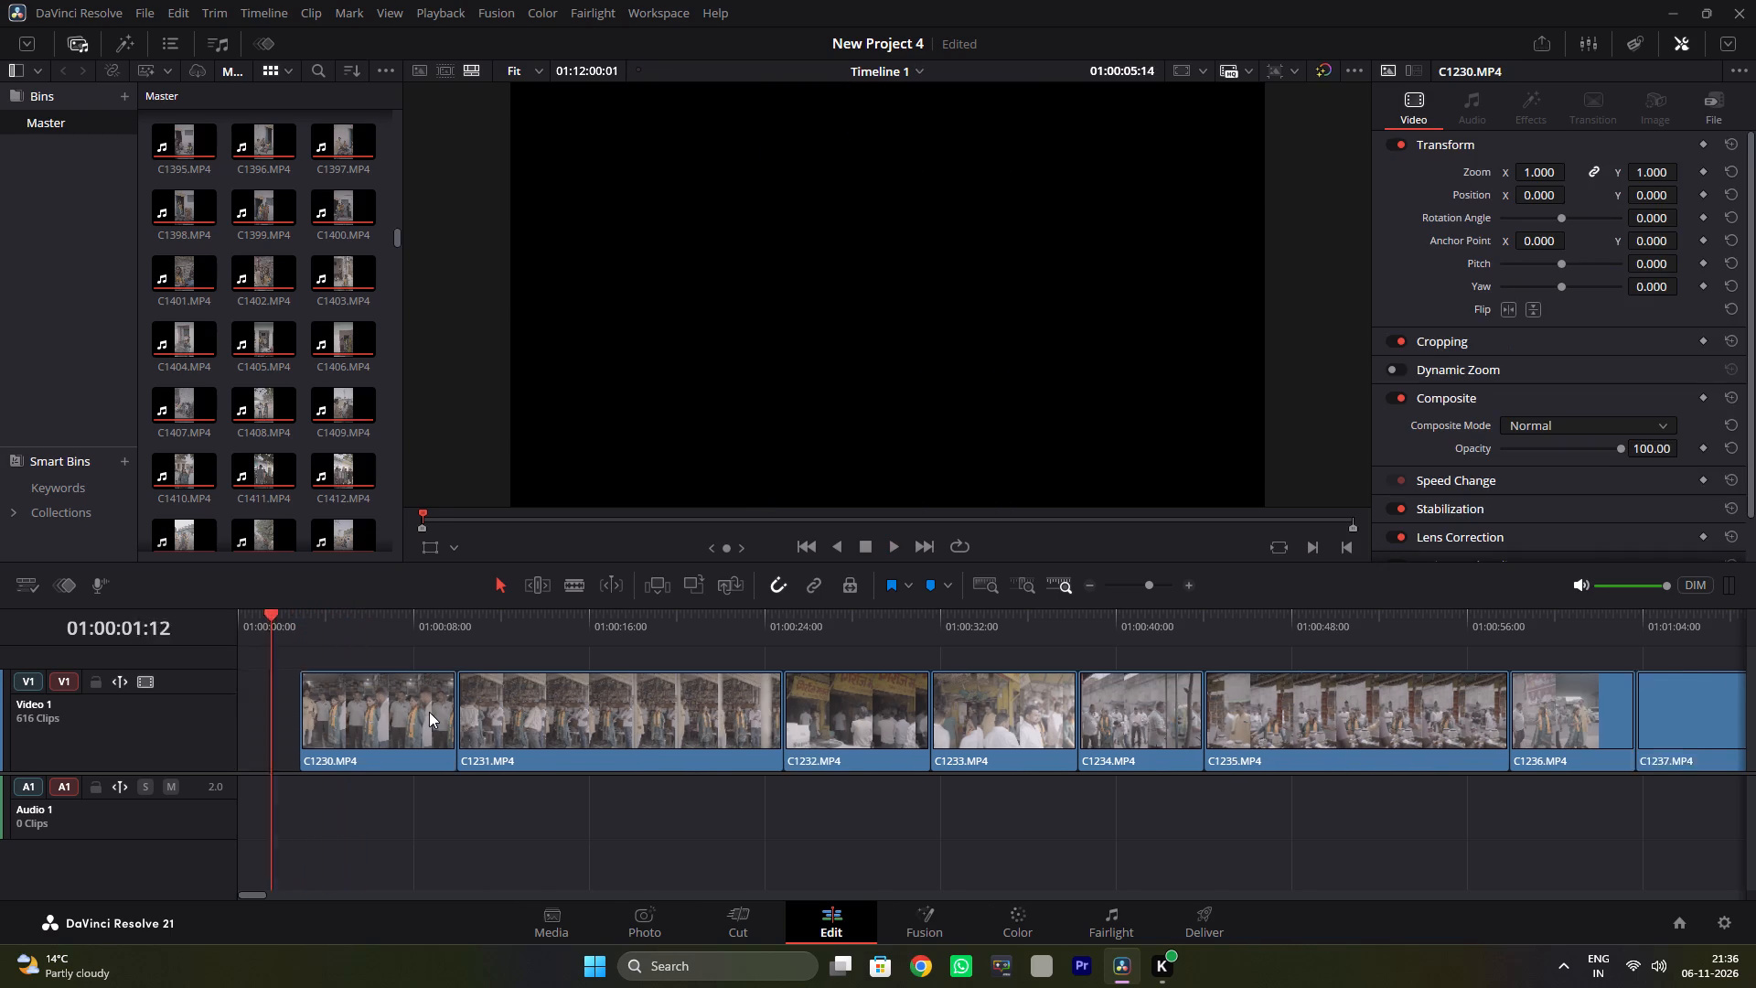
Play C1230.MP4 from the timeline start and stop at 01:00:05:23.
key("space")
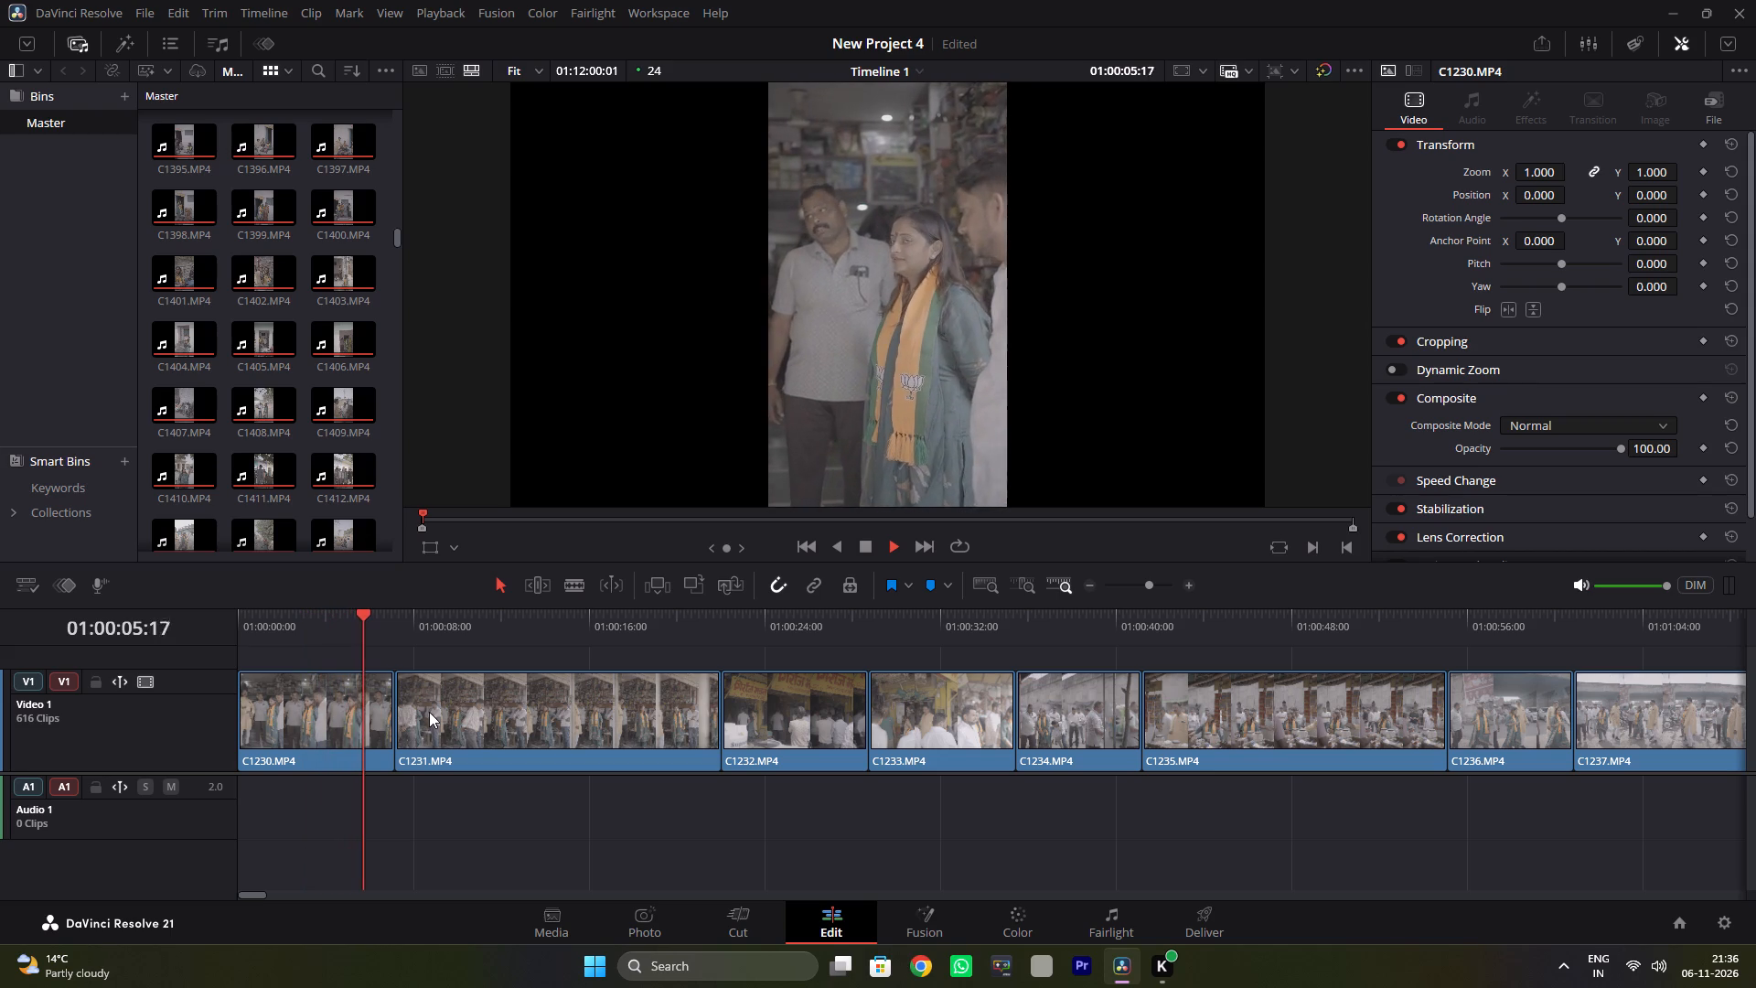
key("space")
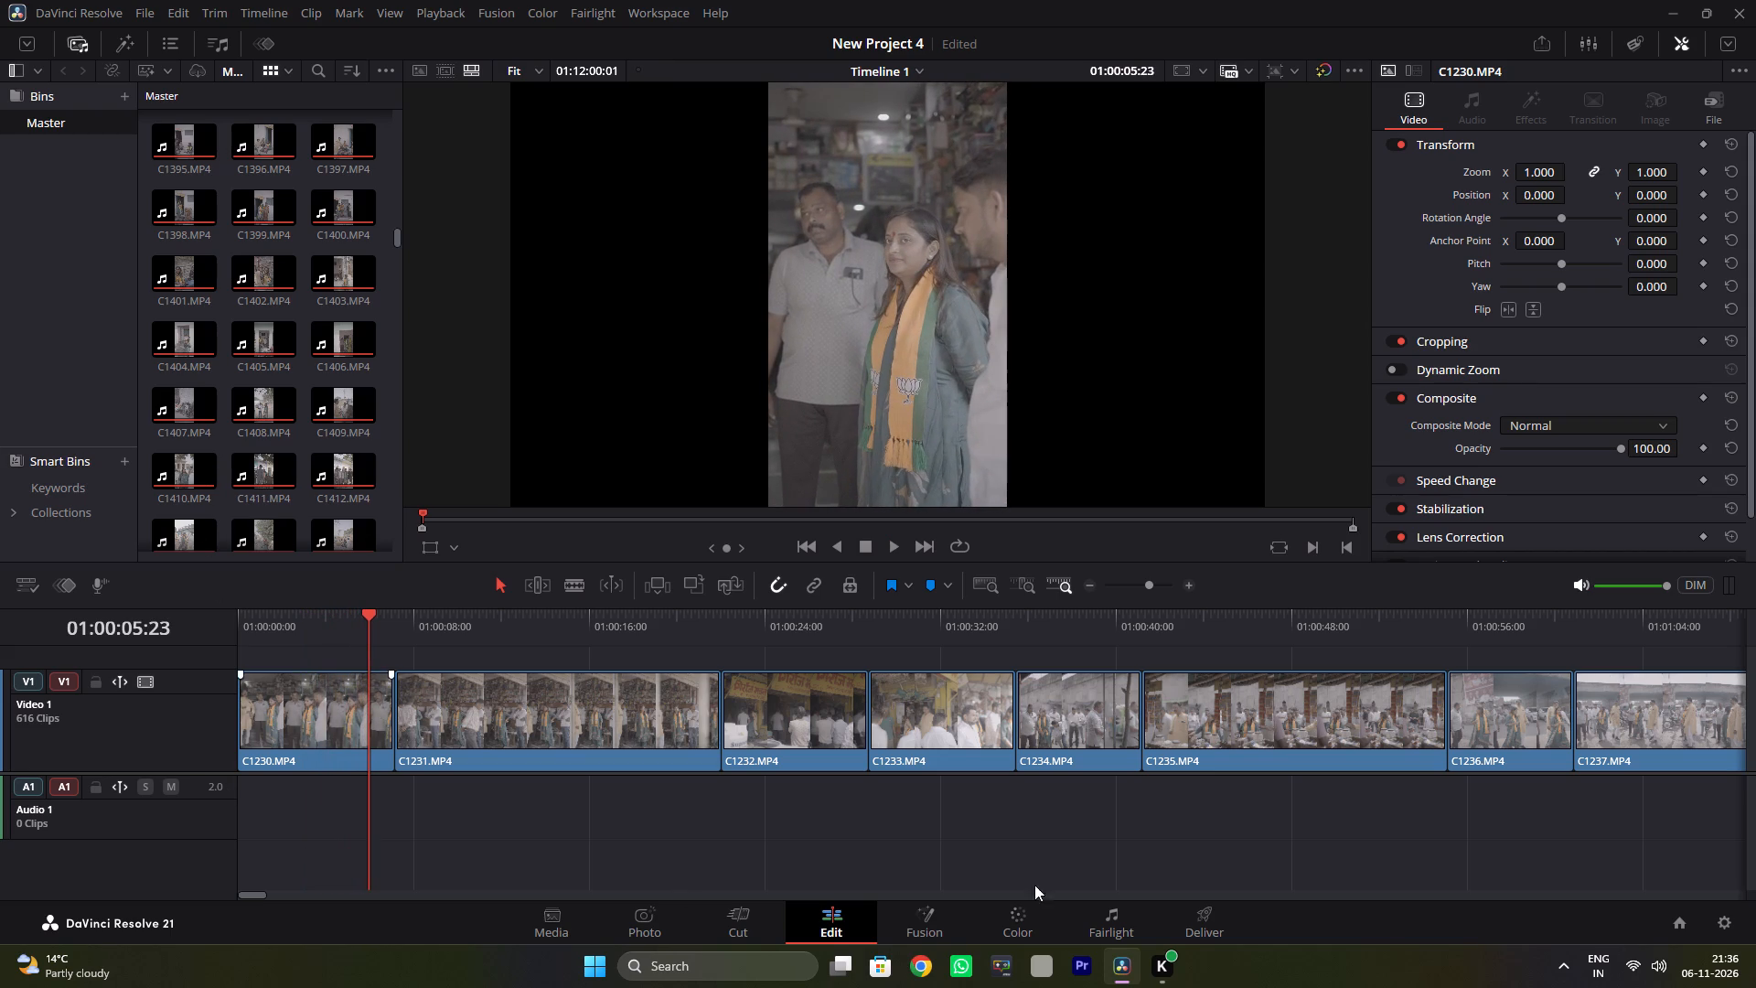
Add an Adjustment Clip effect on a new Video 2 track at the start of the timeline.
scroll(184, 746, "up", 4)
left_click(112, 23)
left_click(112, 40)
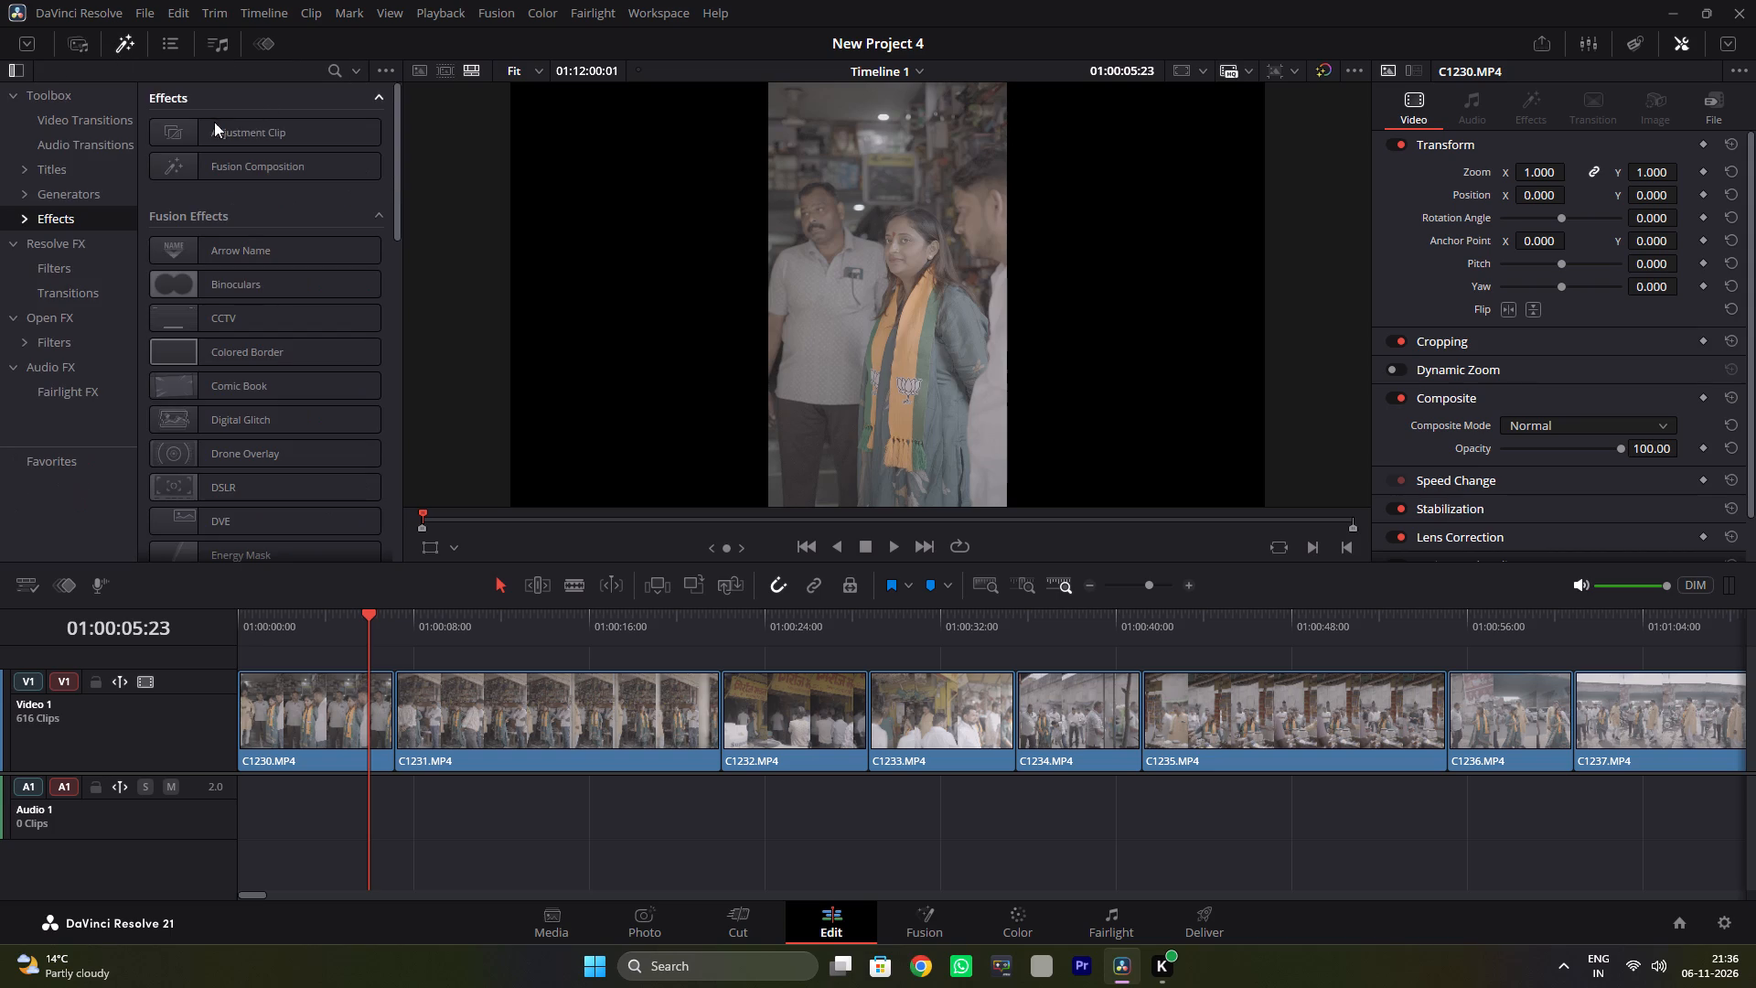
left_click_drag(209, 128, 280, 658)
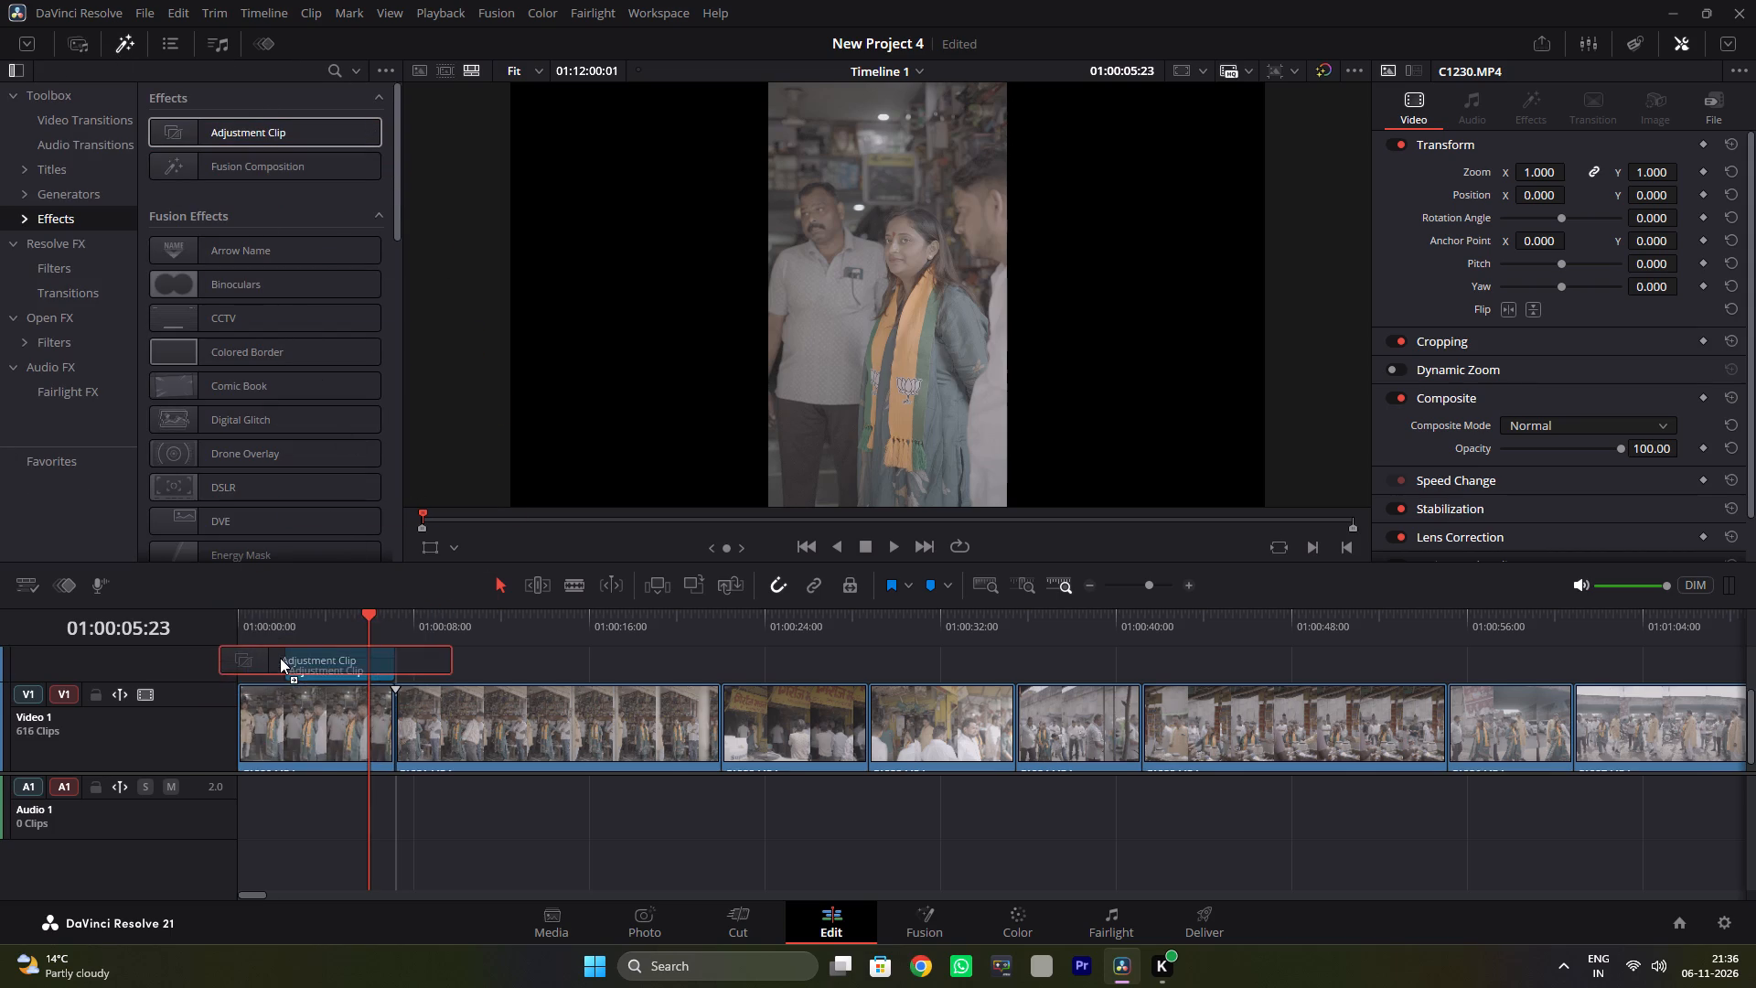
left_click_drag(280, 658, 297, 660)
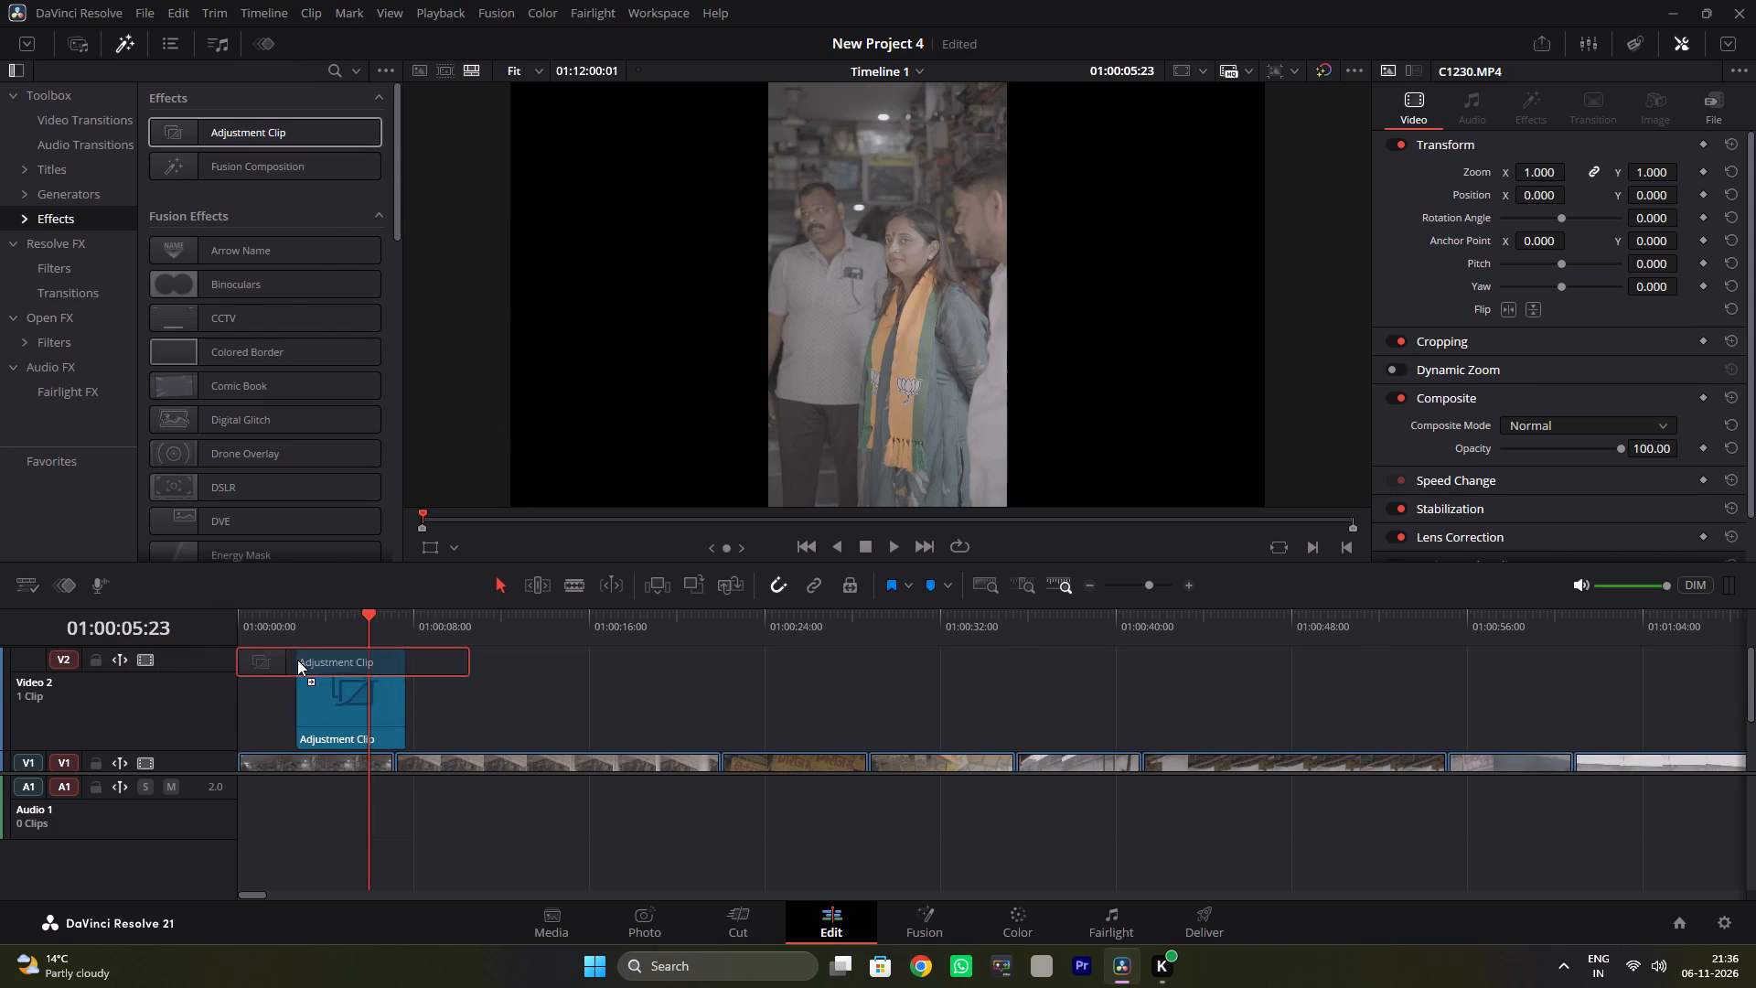
left_click_drag(297, 660, 209, 662)
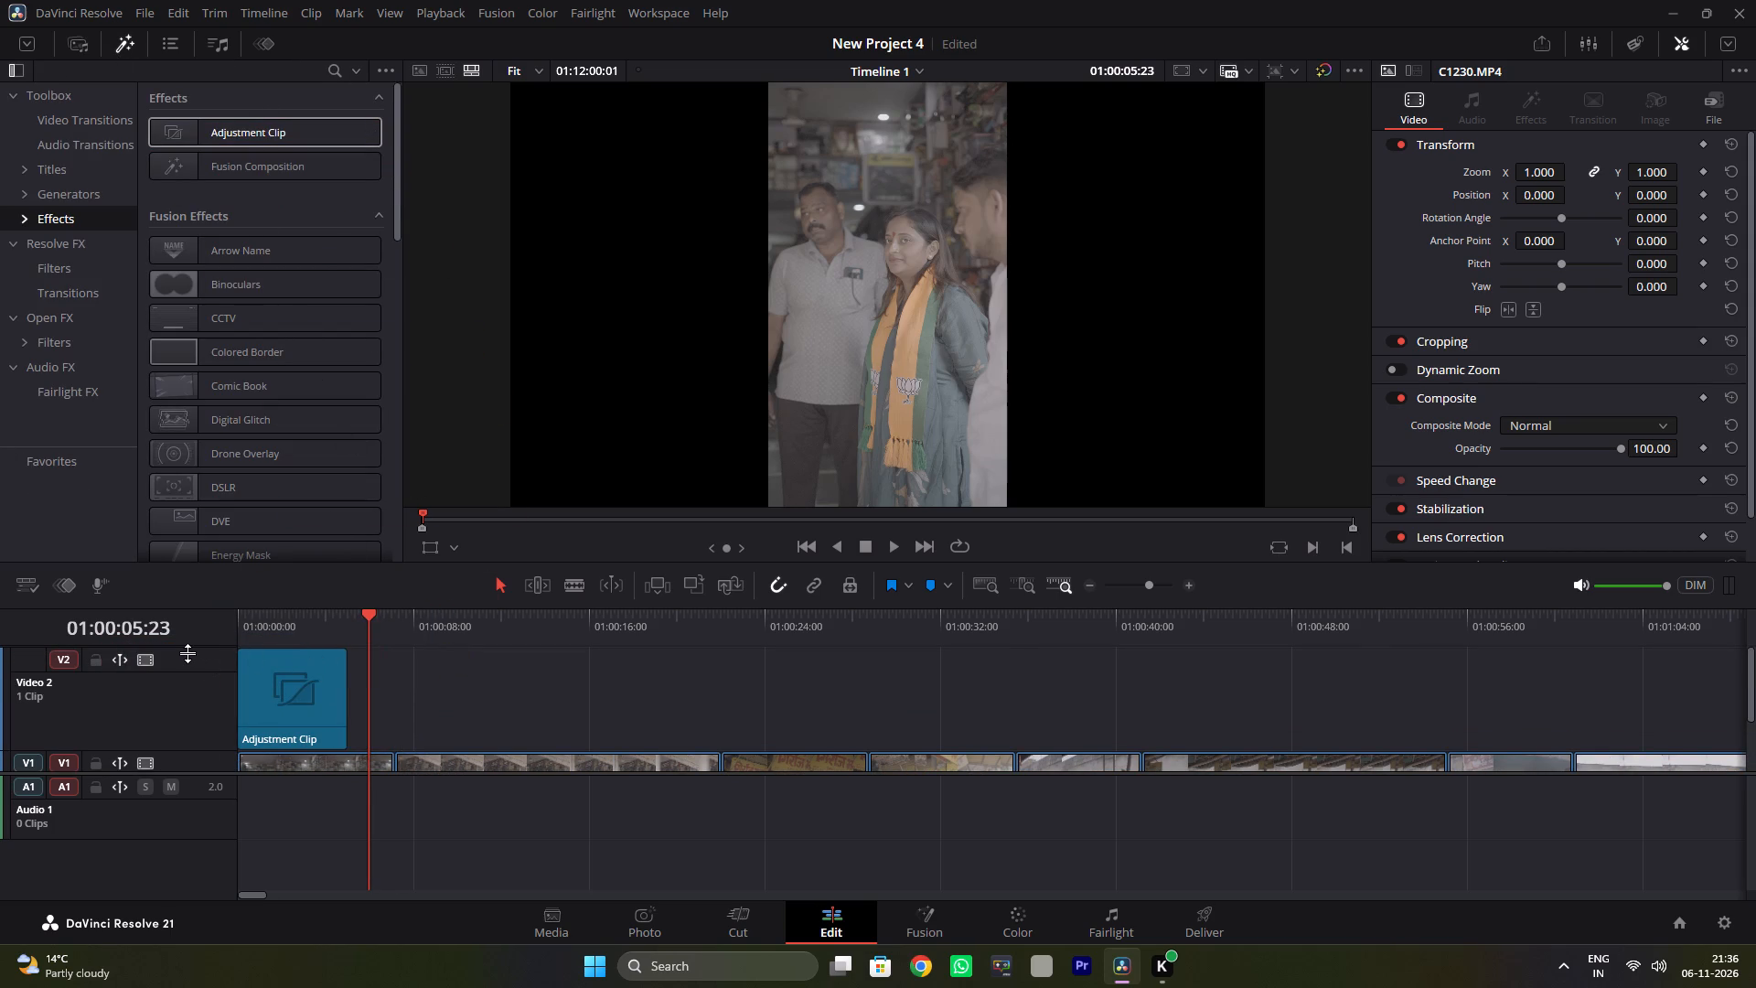
Reduce the video track heights and extend the adjustment clip to the end of C1230.MP4.
left_click_drag(187, 652, 165, 699)
left_click_drag(171, 707, 158, 740)
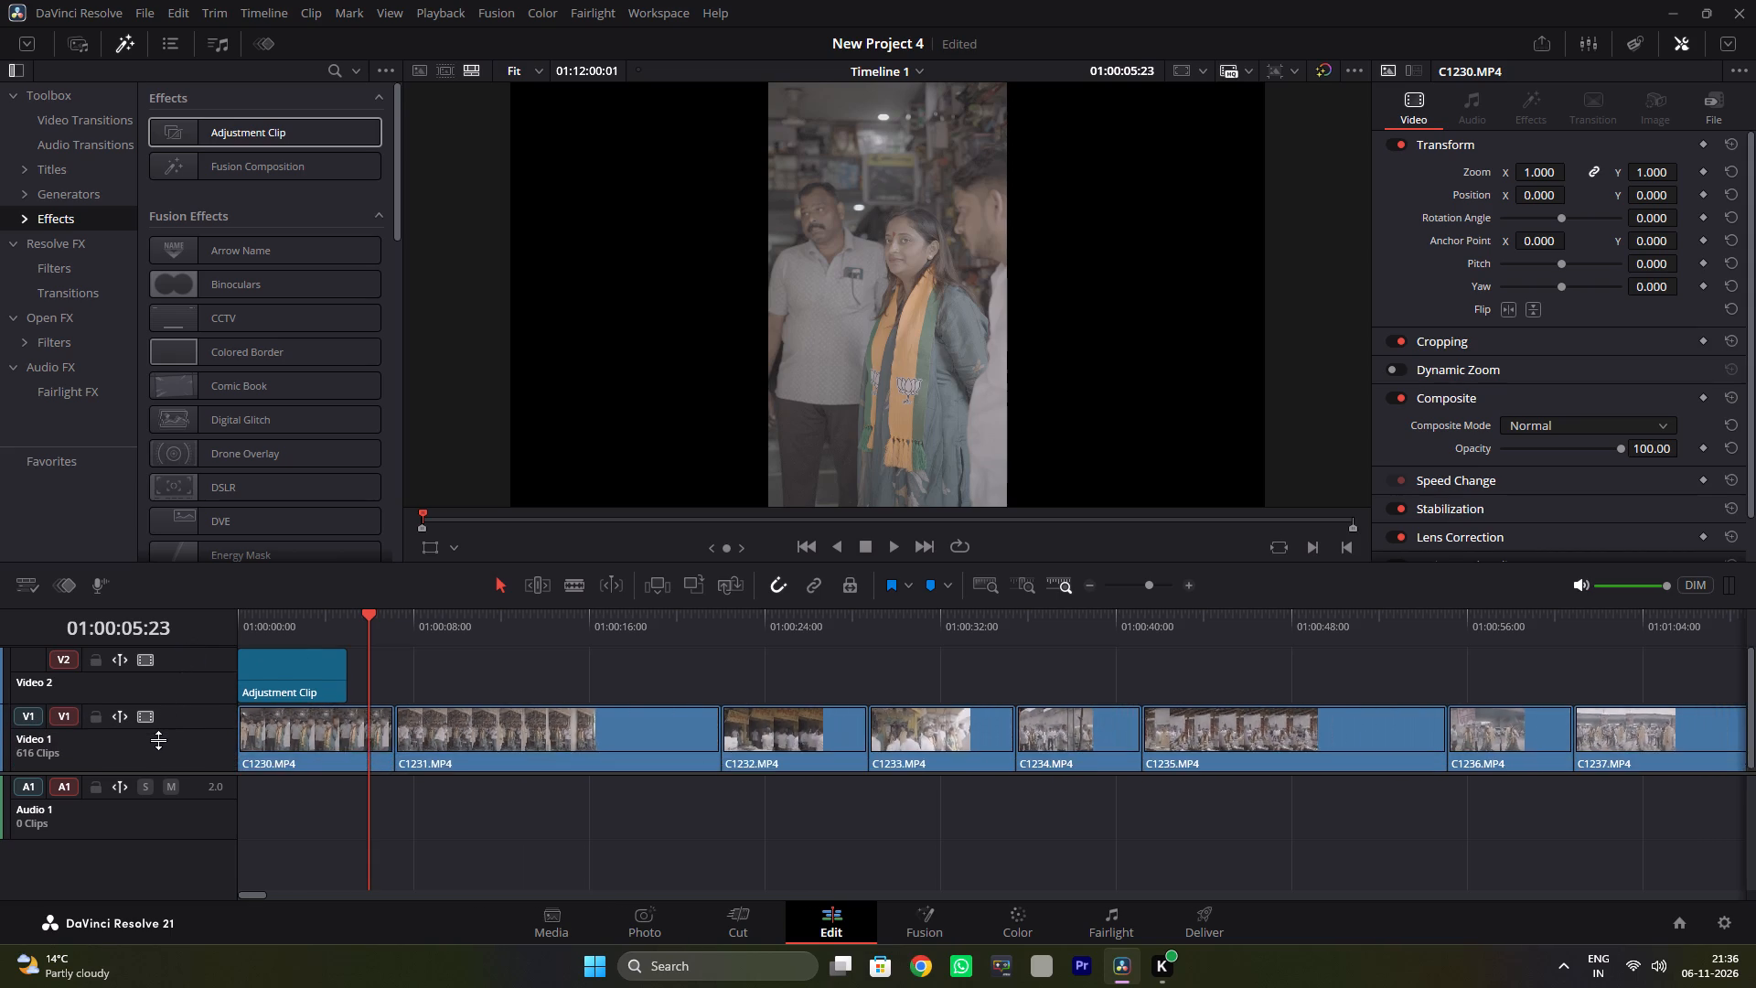
left_click_drag(158, 740, 151, 753)
left_click(284, 686)
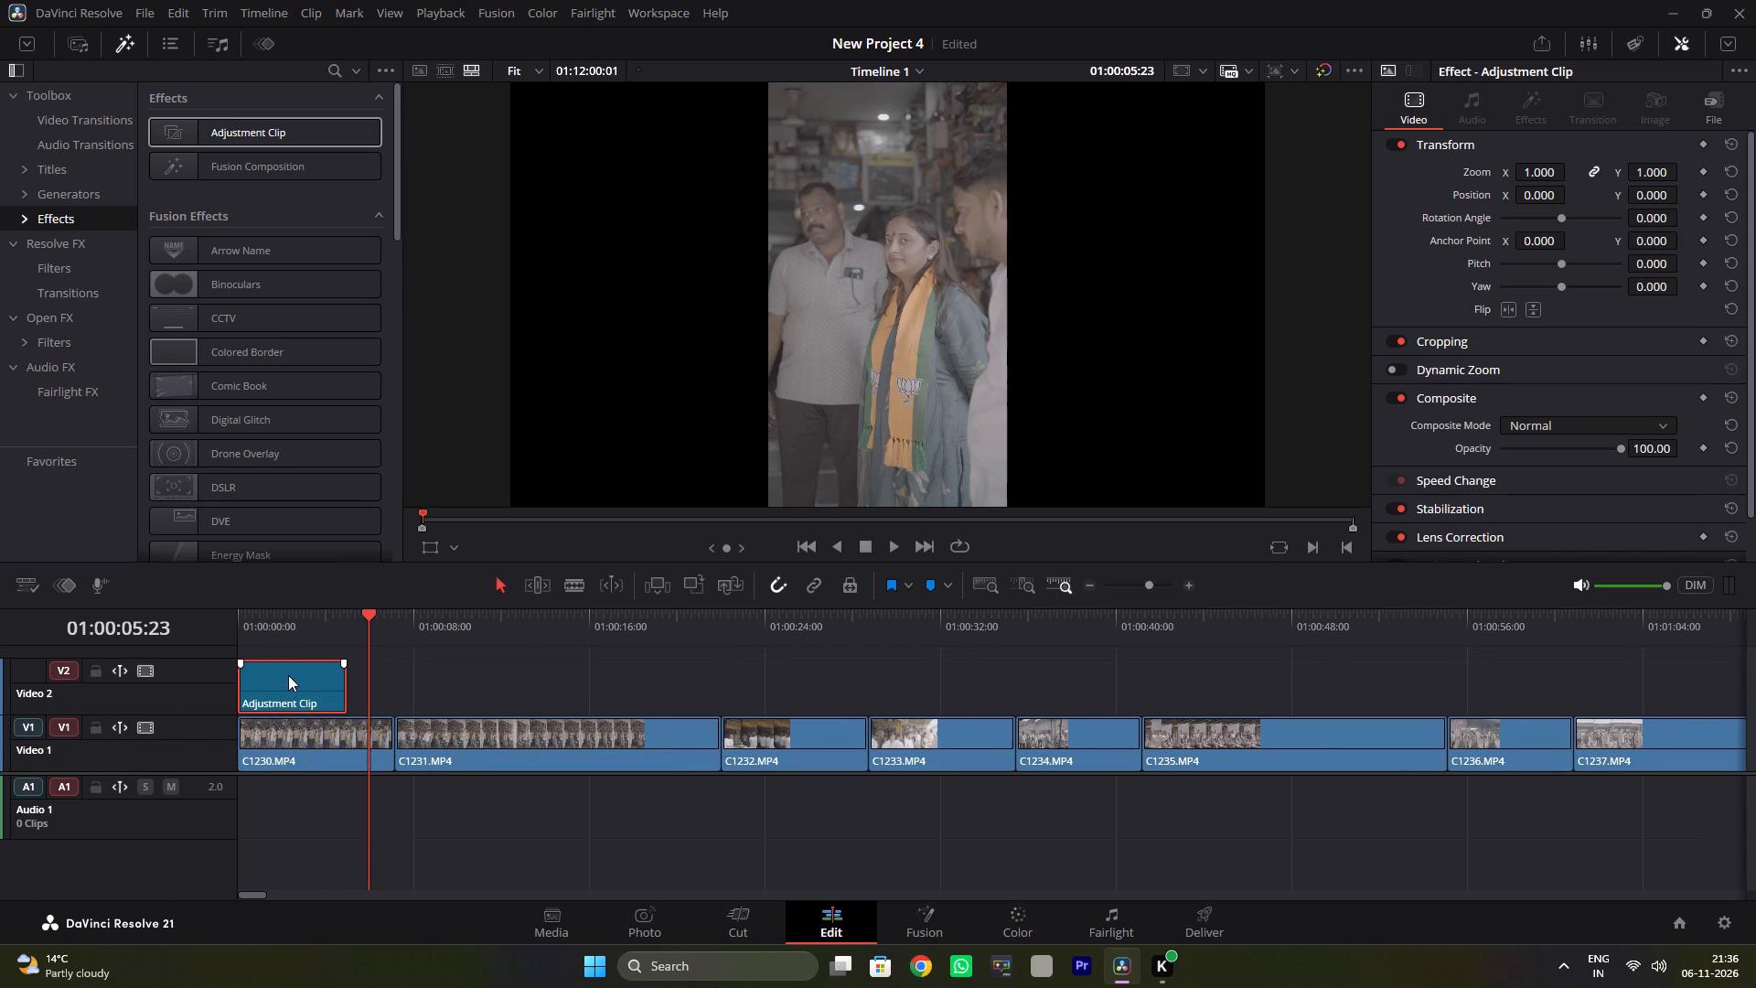
left_click_drag(343, 689, 388, 673)
Paste copies of the adjustment clip on Video 2 at the starts of C1231, C1232 and C1234, and one above C1235.MP4.
left_click(346, 693)
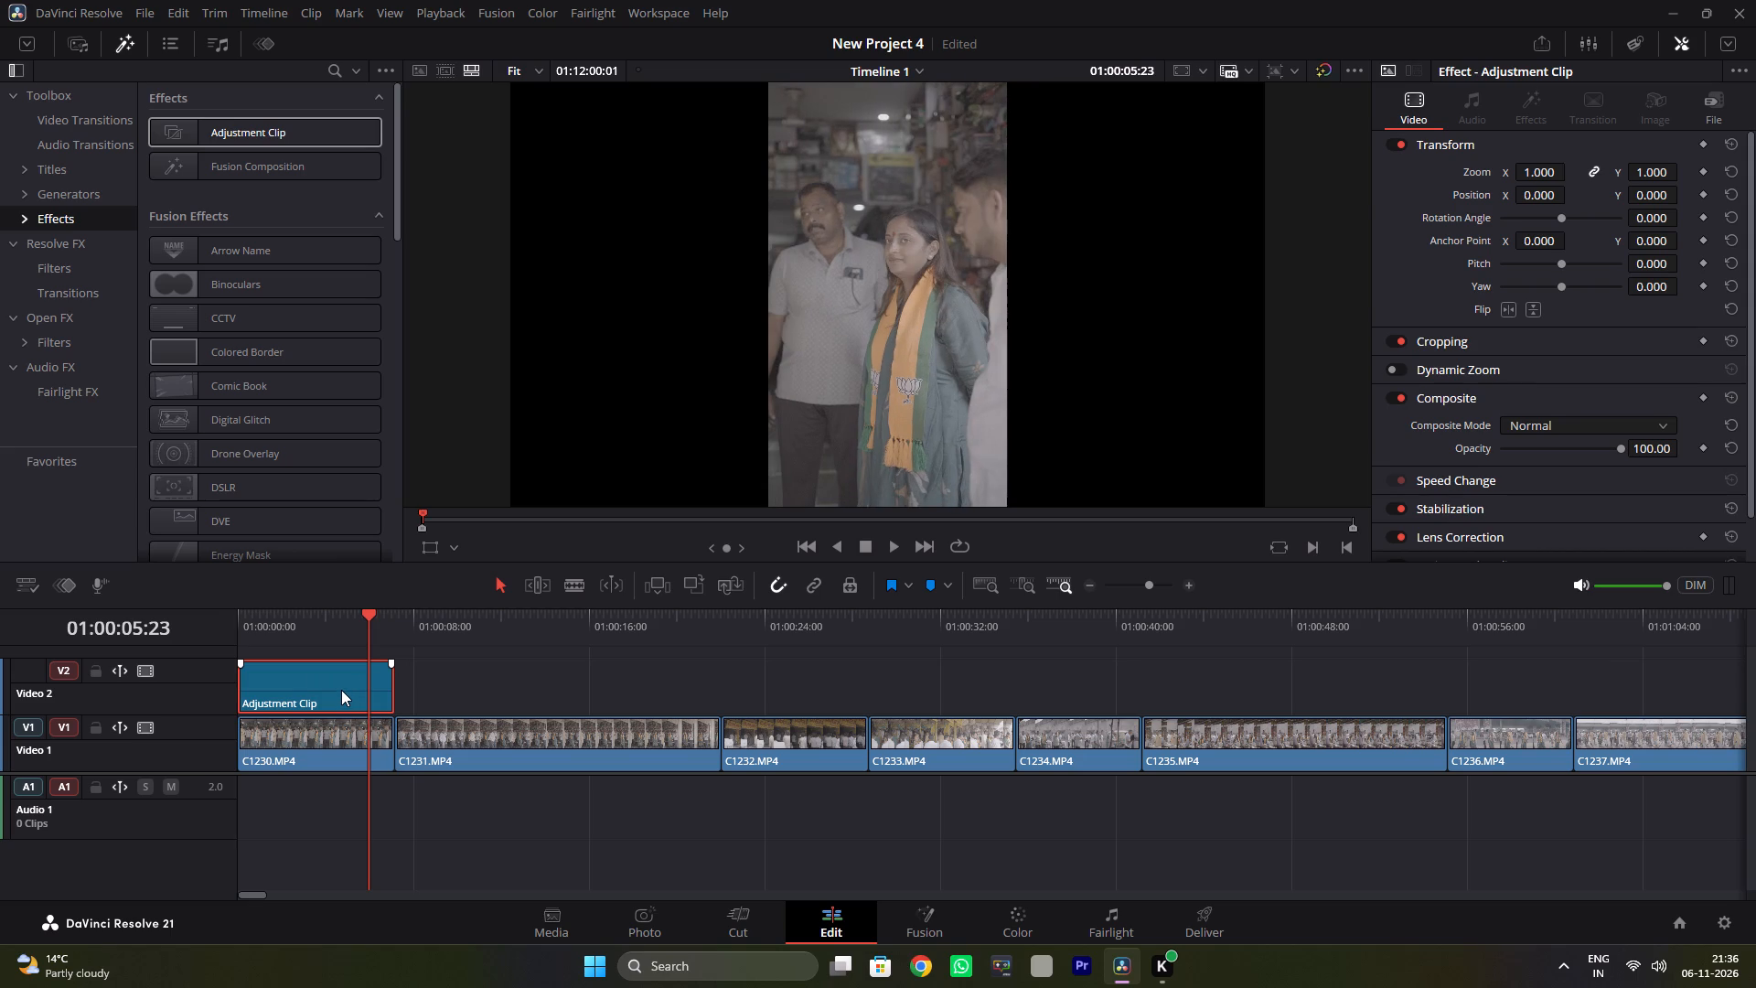
key("ctrl+c")
left_click_drag(366, 607, 385, 607, "ctrl")
left_click_drag(369, 616, 388, 611, "ctrl")
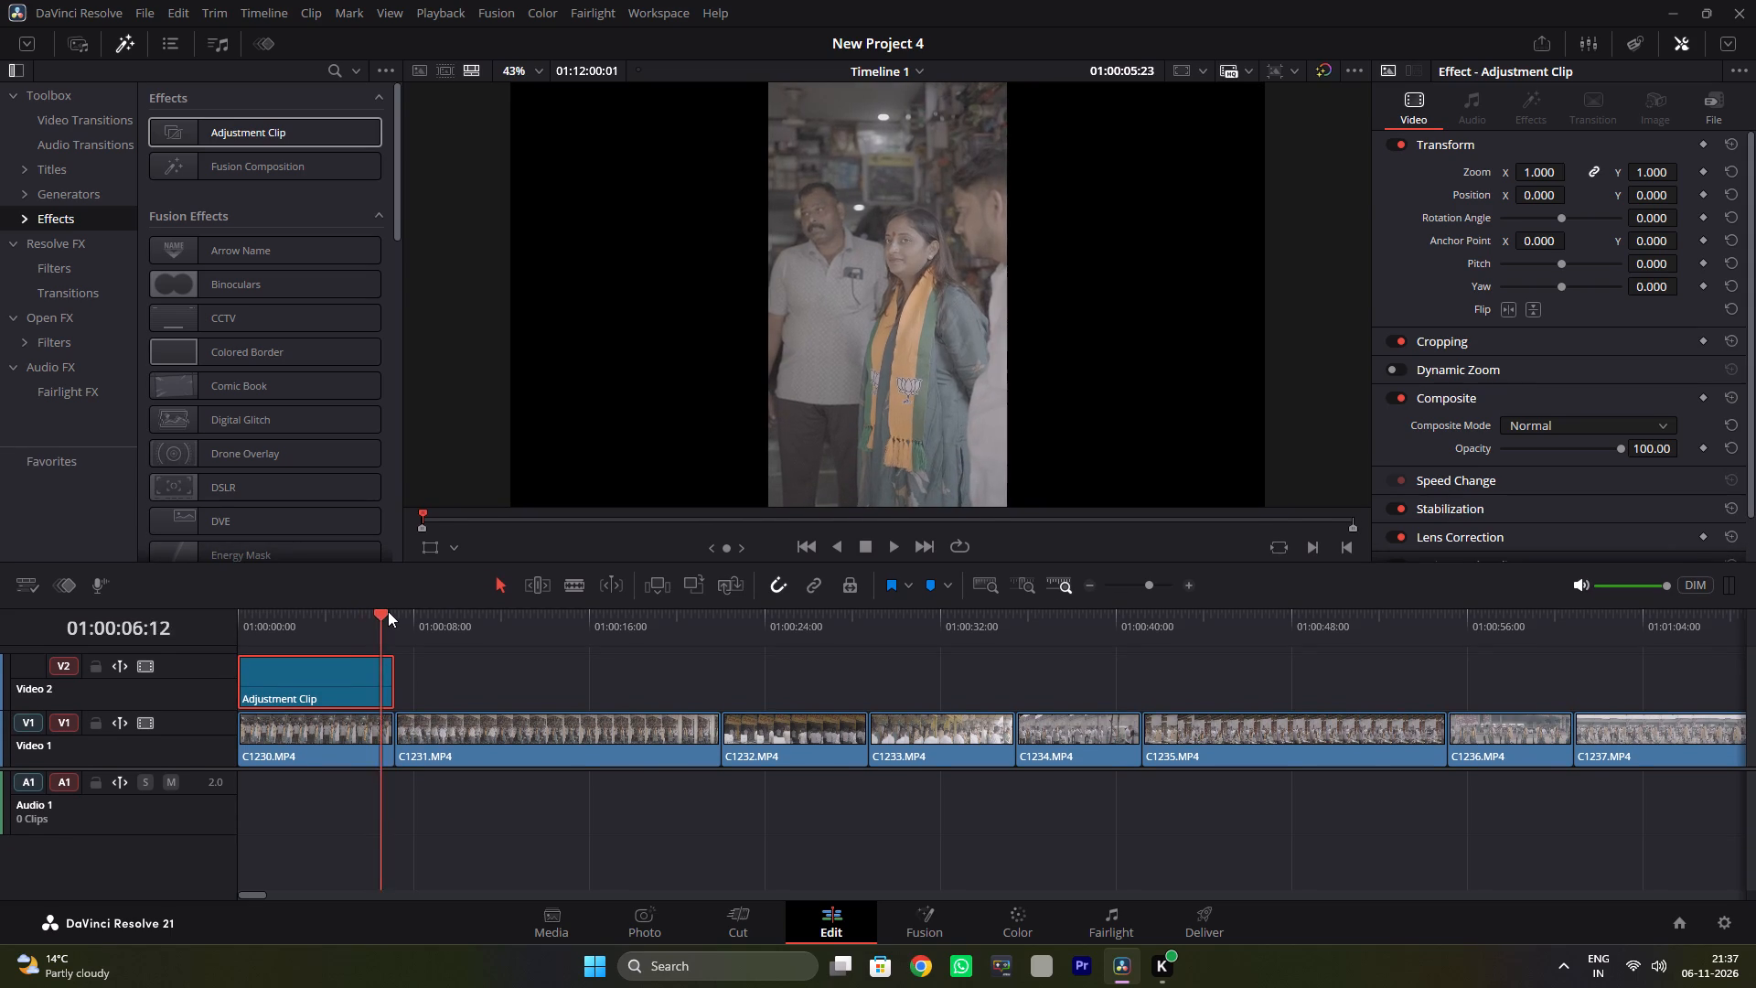
left_click_drag(388, 611, 712, 607, "ctrl")
key("ctrl+v")
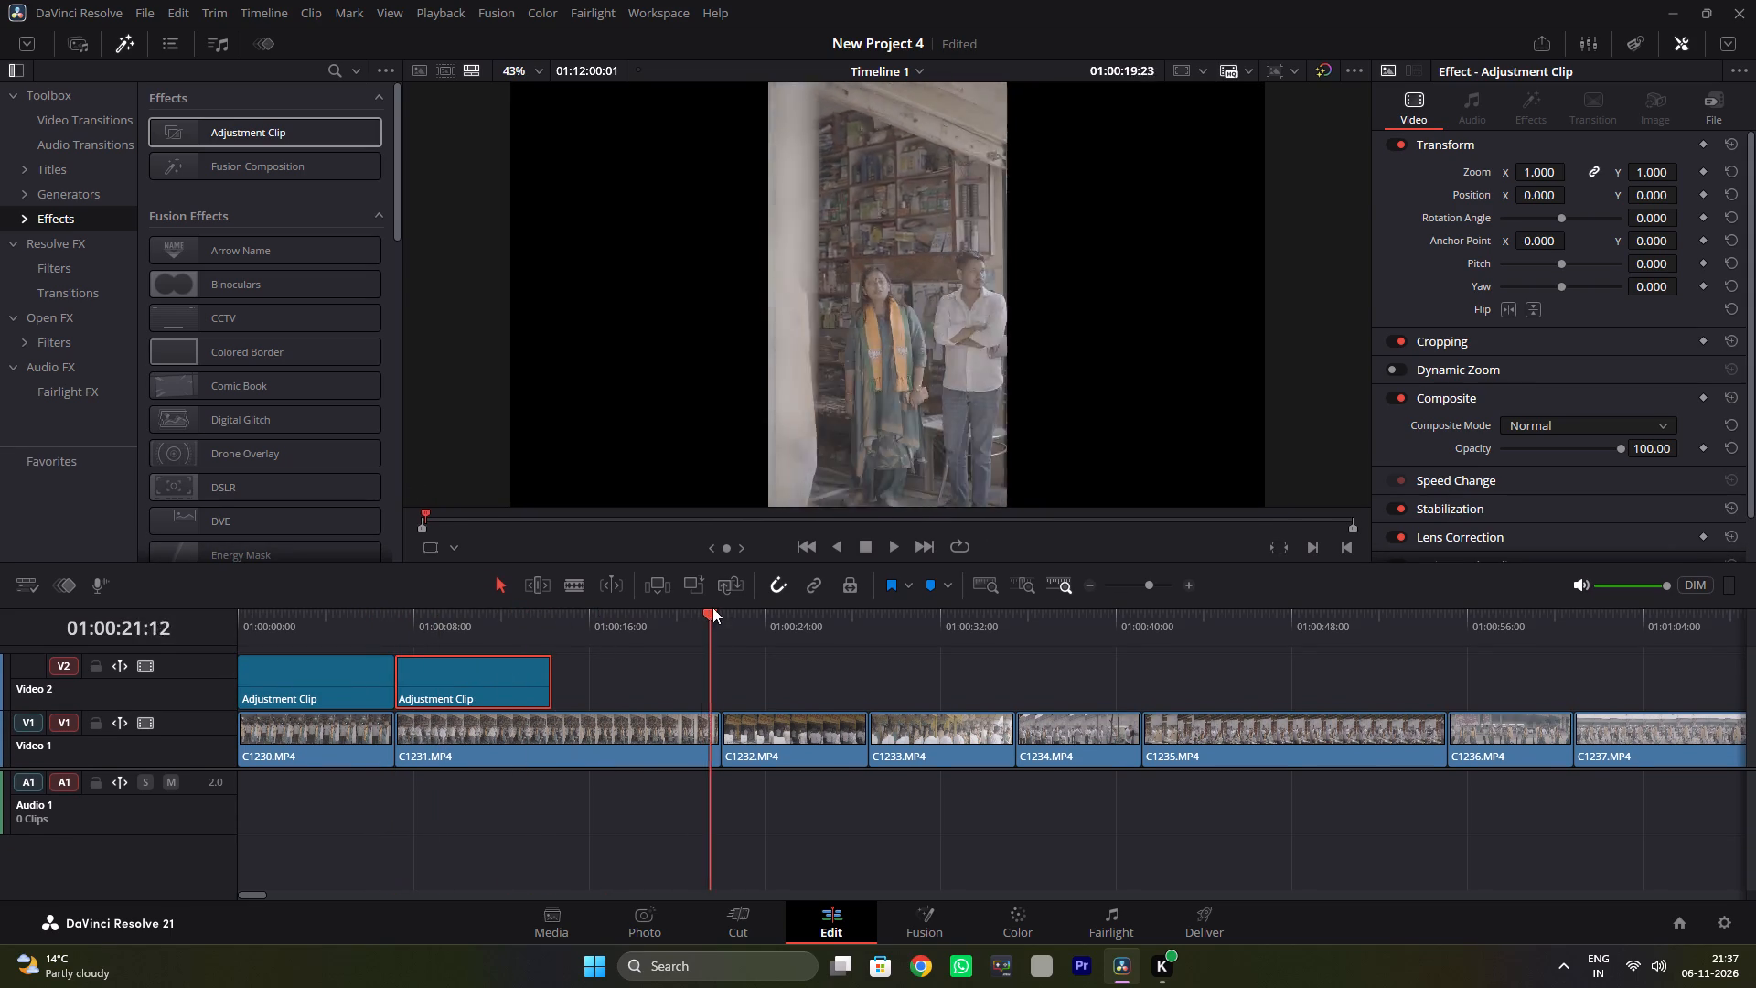
left_click_drag(712, 607, 1006, 608, "ctrl")
key("ctrl+v")
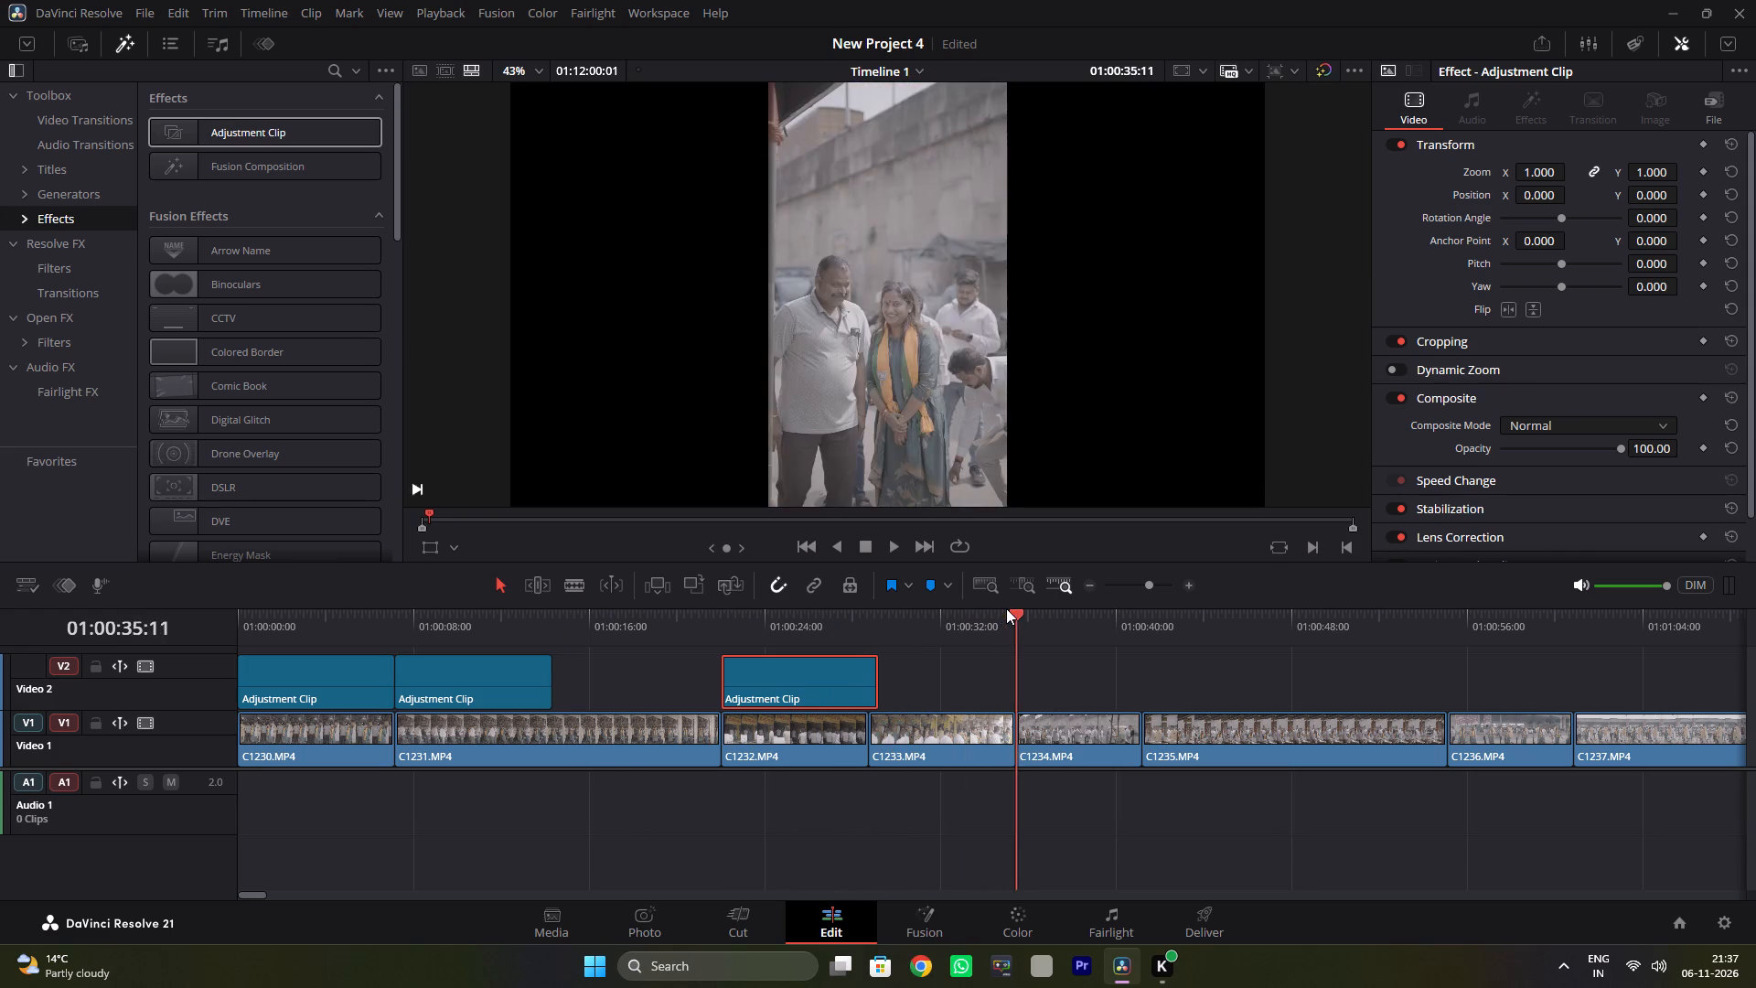
key("ctrl+v")
left_click_drag(1006, 608, 1199, 611, "ctrl")
key("ctrl+v")
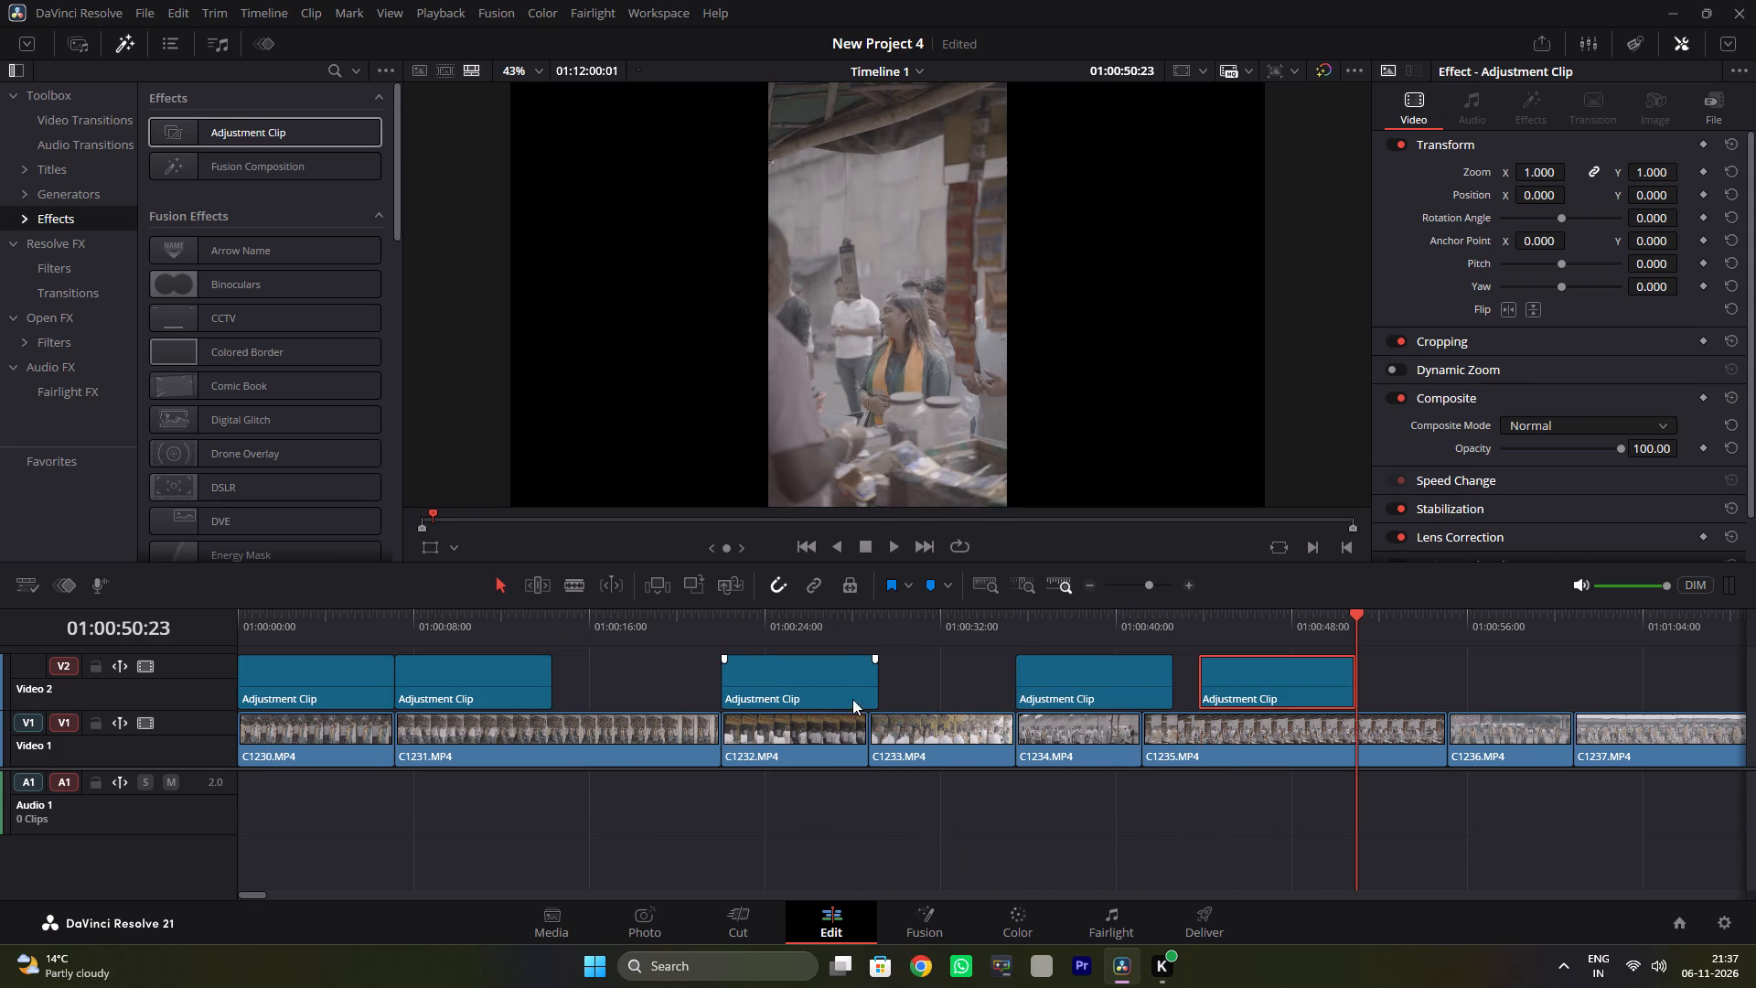
Extend the second adjustment clip to the end of C1231.MP4 and trim the third to the end of C1232.MP4.
left_click_drag(504, 679, 512, 677)
left_click_drag(552, 676, 743, 652)
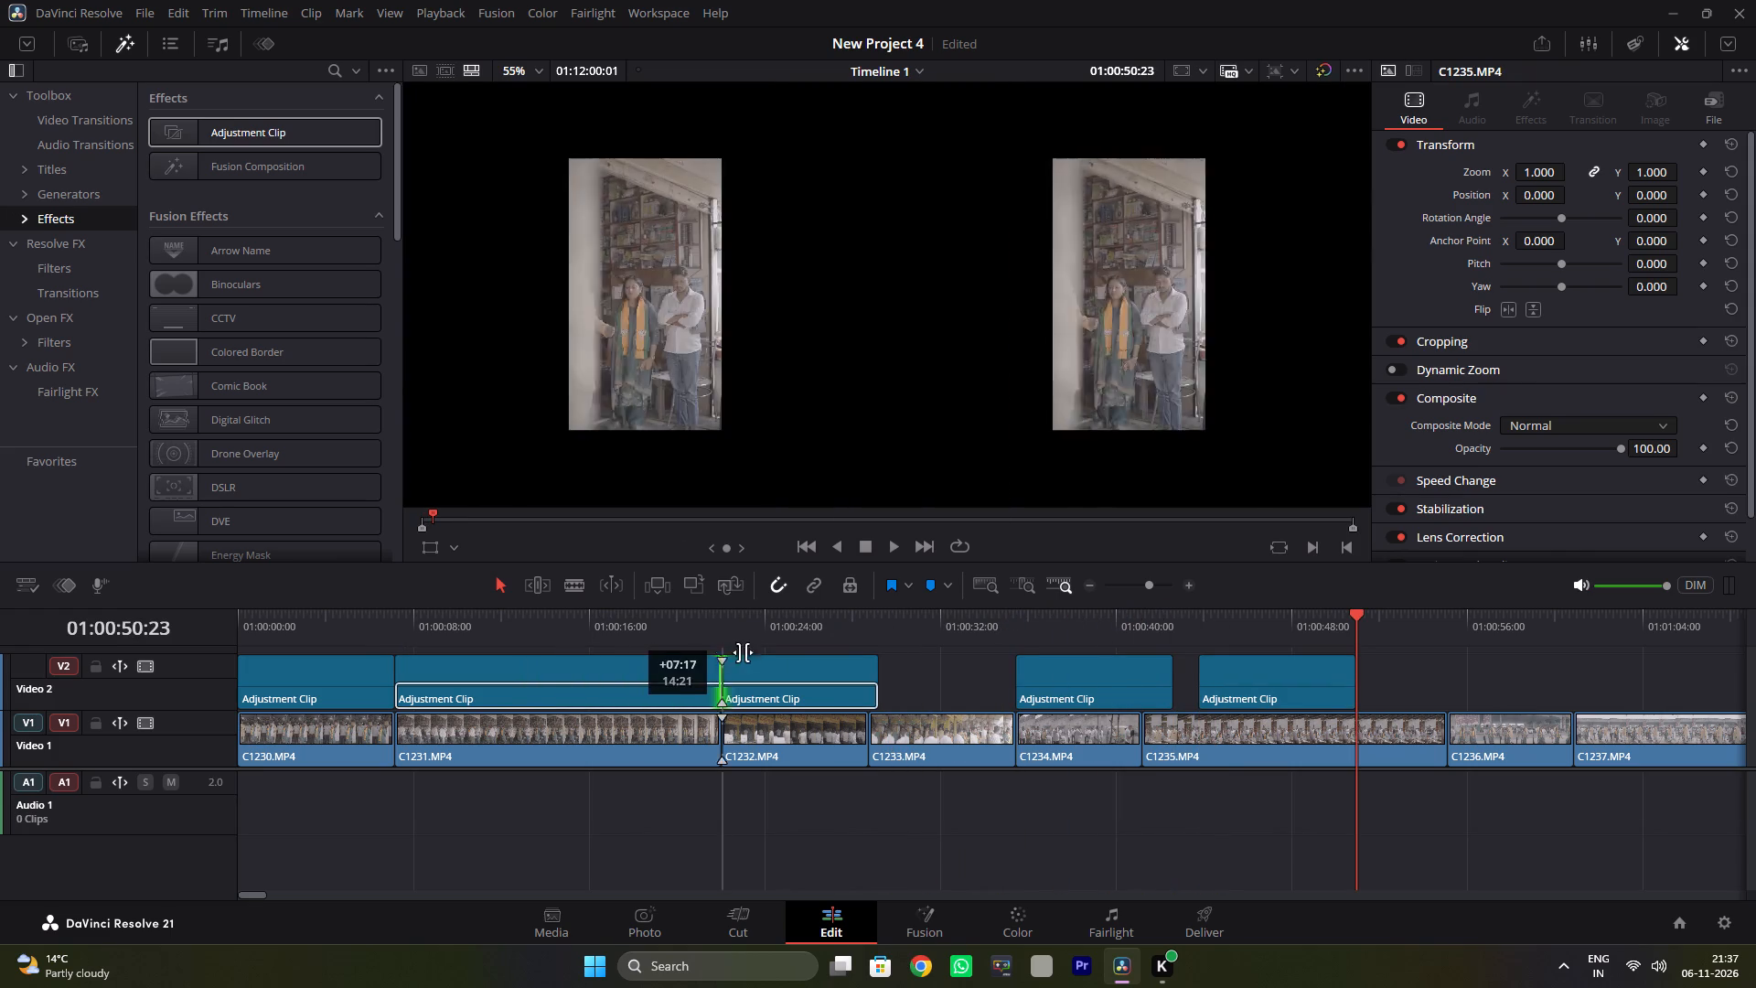
left_click_drag(743, 652, 755, 651)
left_click_drag(785, 674, 799, 677)
left_click_drag(840, 677, 824, 677)
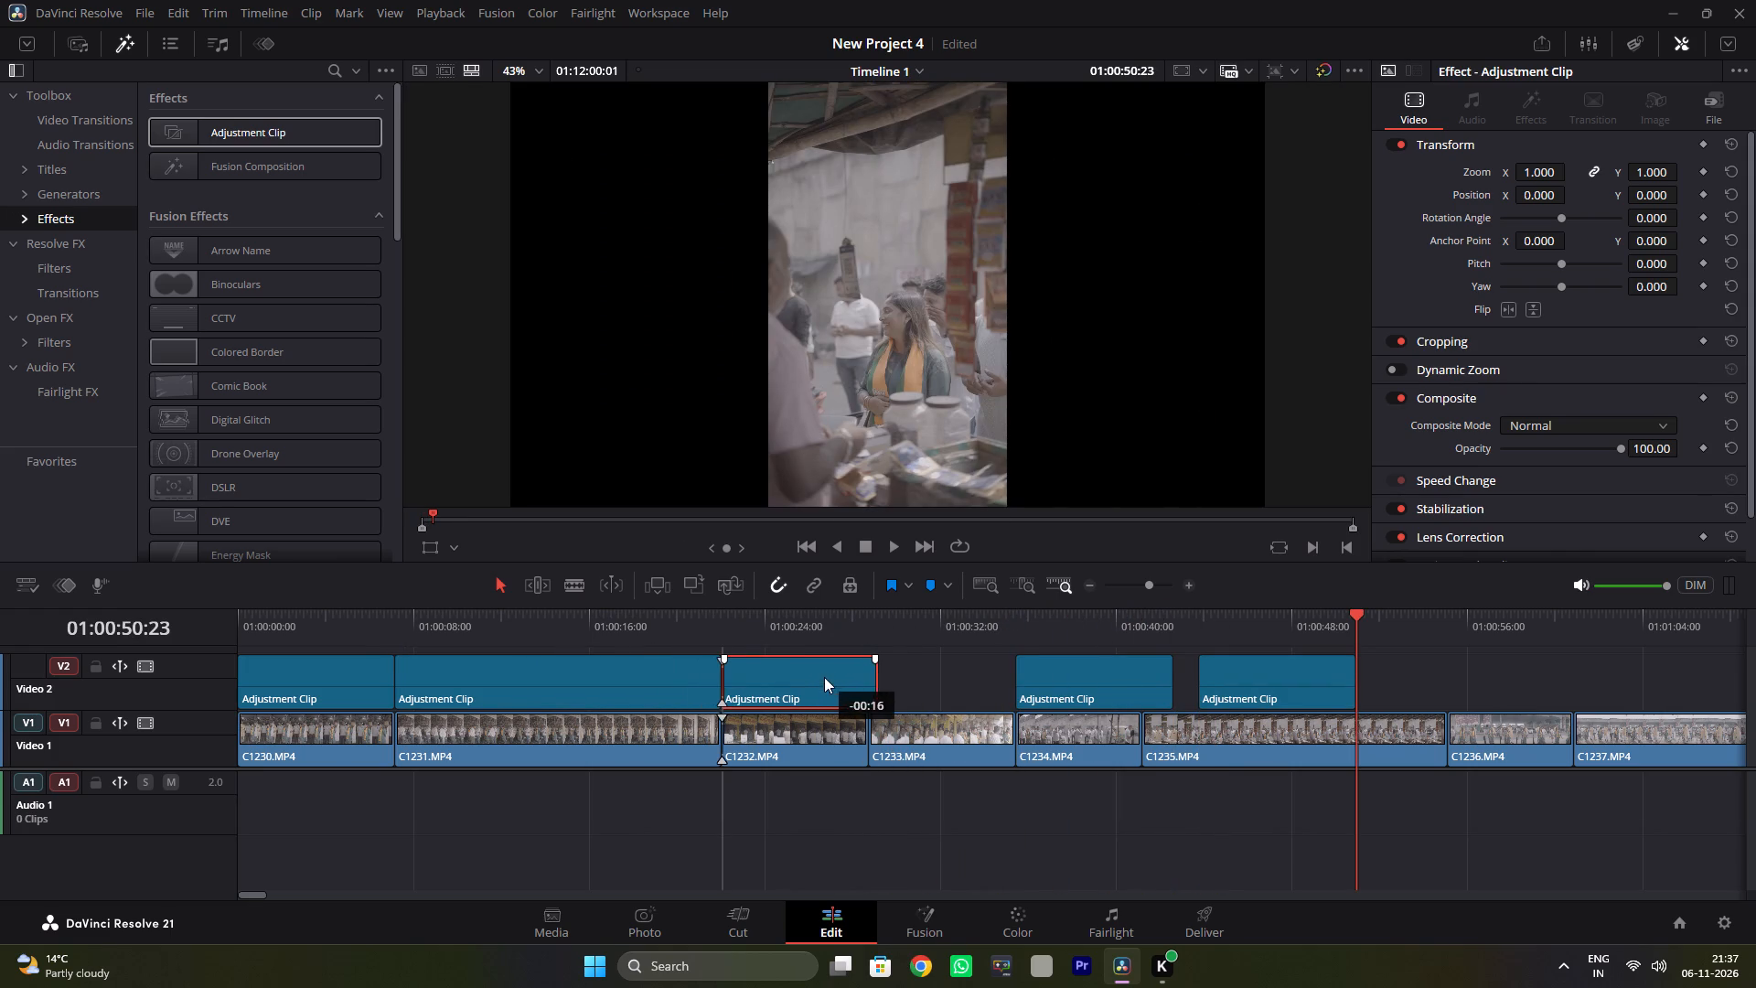
left_click_drag(824, 677, 829, 675)
left_click_drag(877, 670, 862, 676)
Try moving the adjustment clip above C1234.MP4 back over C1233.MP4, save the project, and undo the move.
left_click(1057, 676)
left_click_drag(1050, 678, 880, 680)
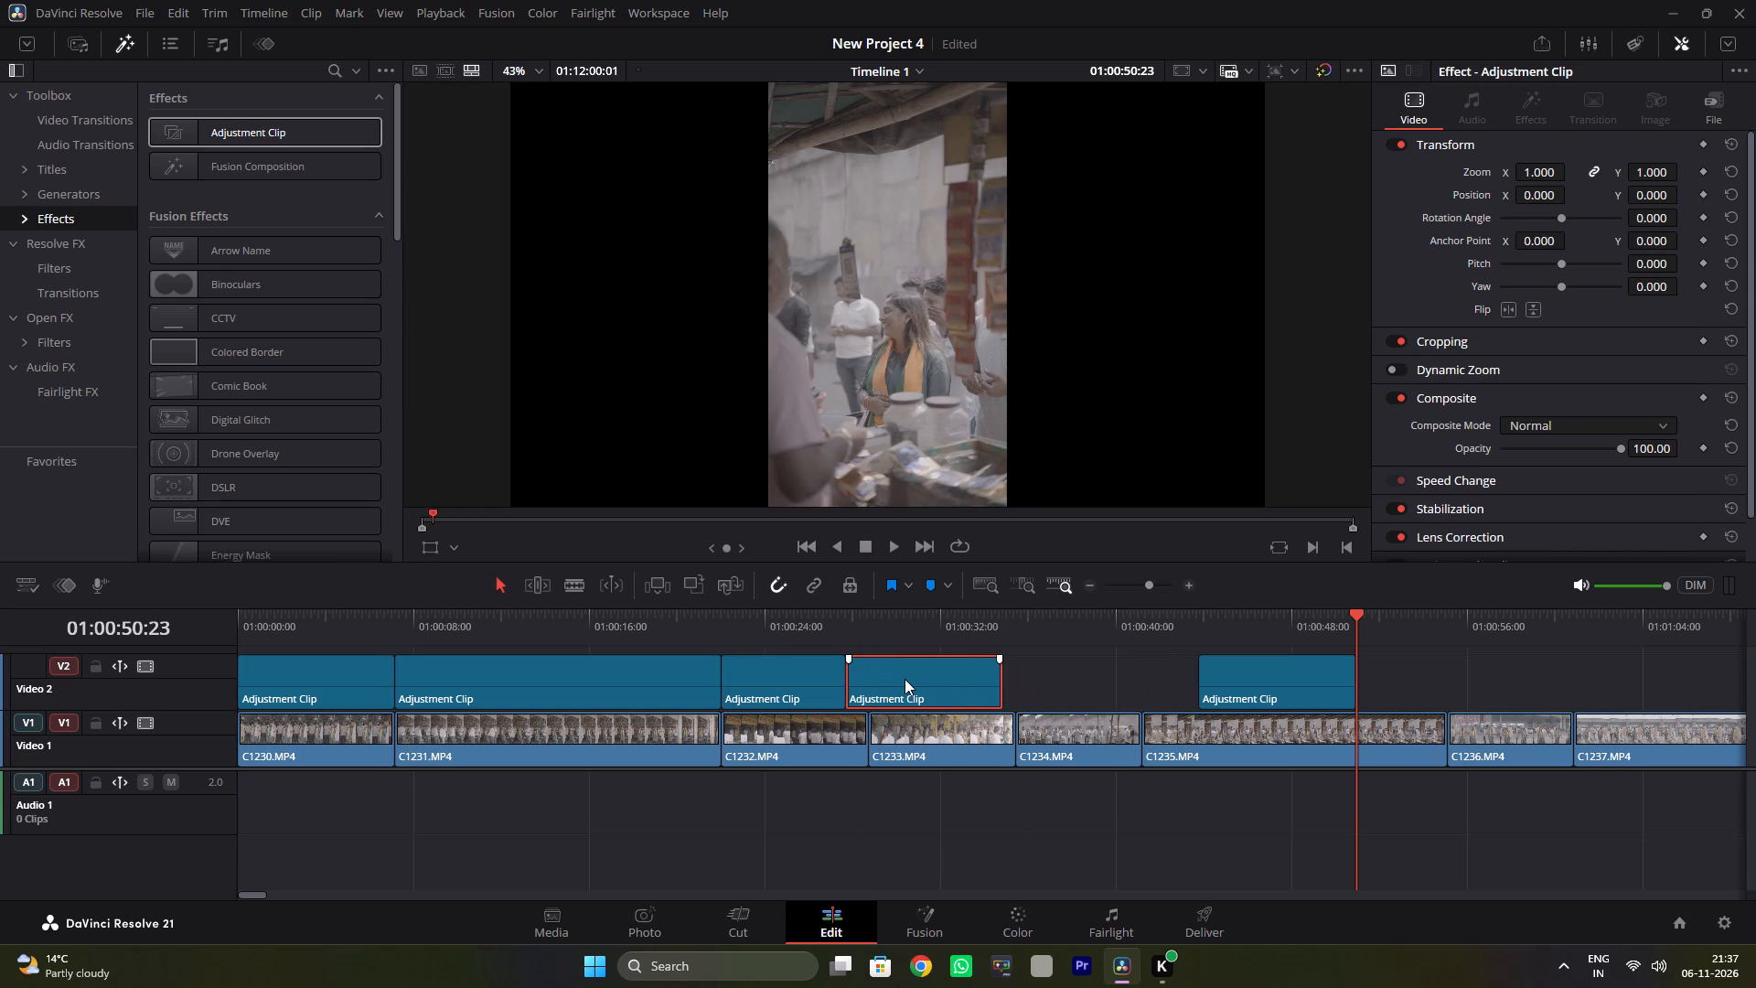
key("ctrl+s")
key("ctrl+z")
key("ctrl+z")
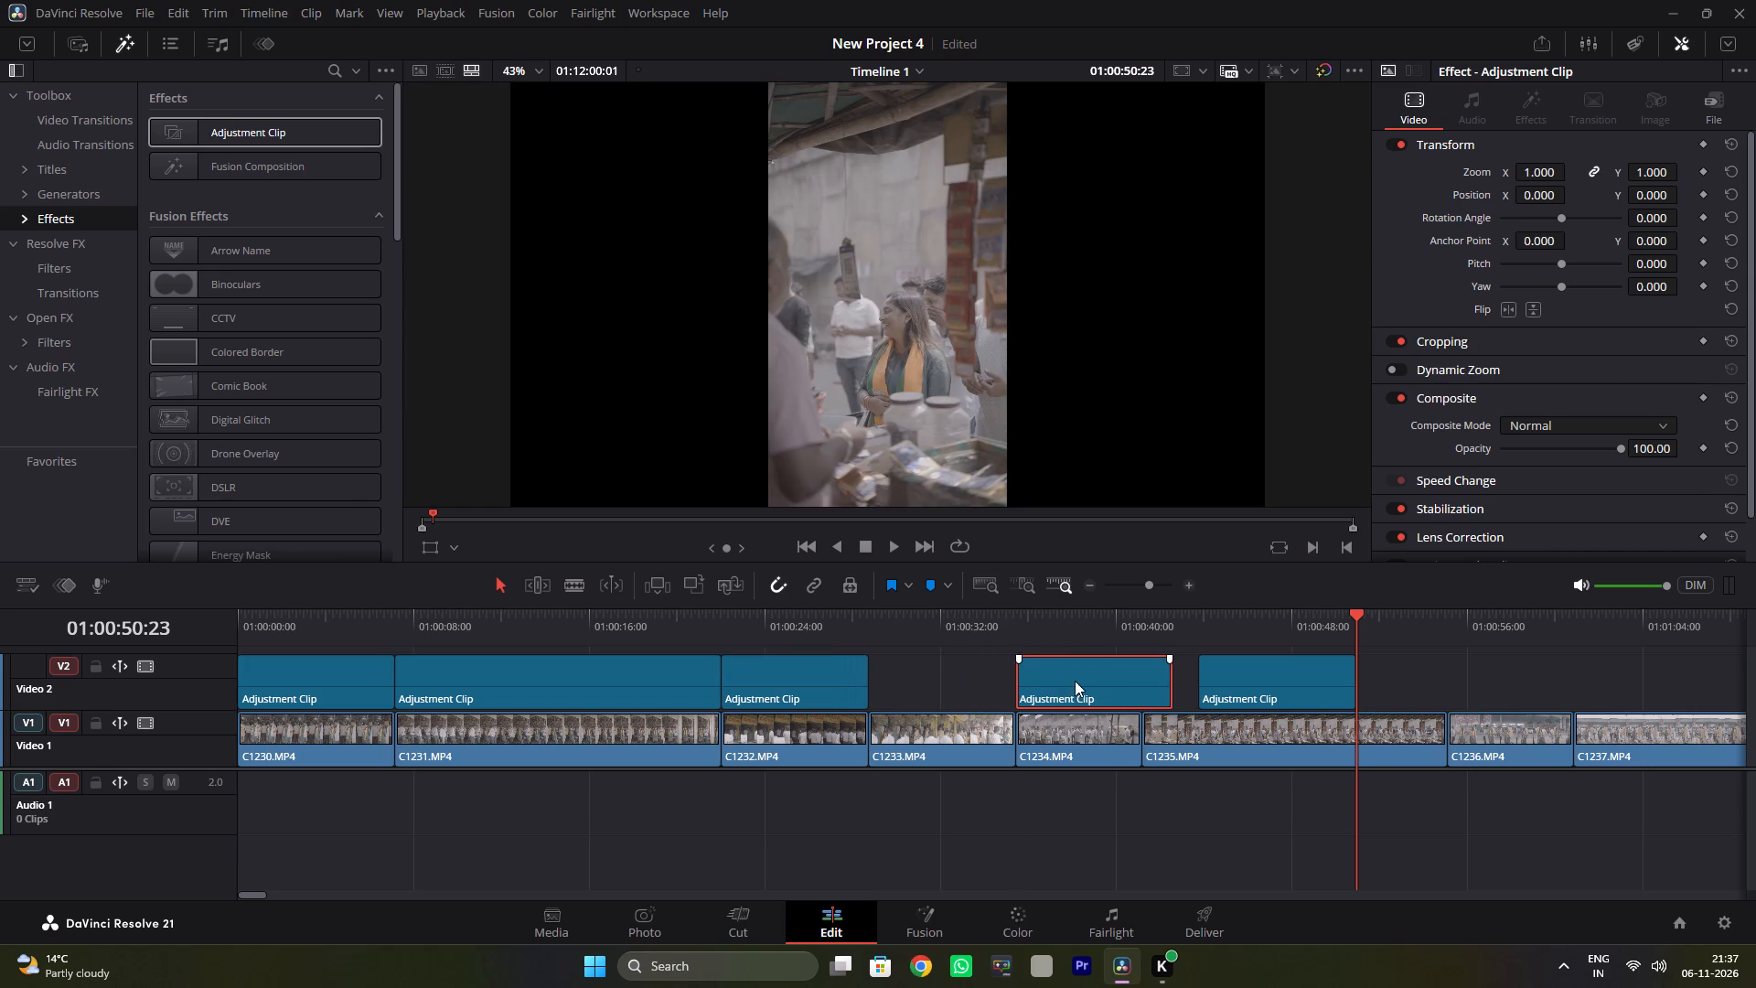
Move the adjustment clip above C1234.MP4 to the start of C1233.MP4 and trim it to that clip's end.
left_click_drag(1075, 681, 932, 684)
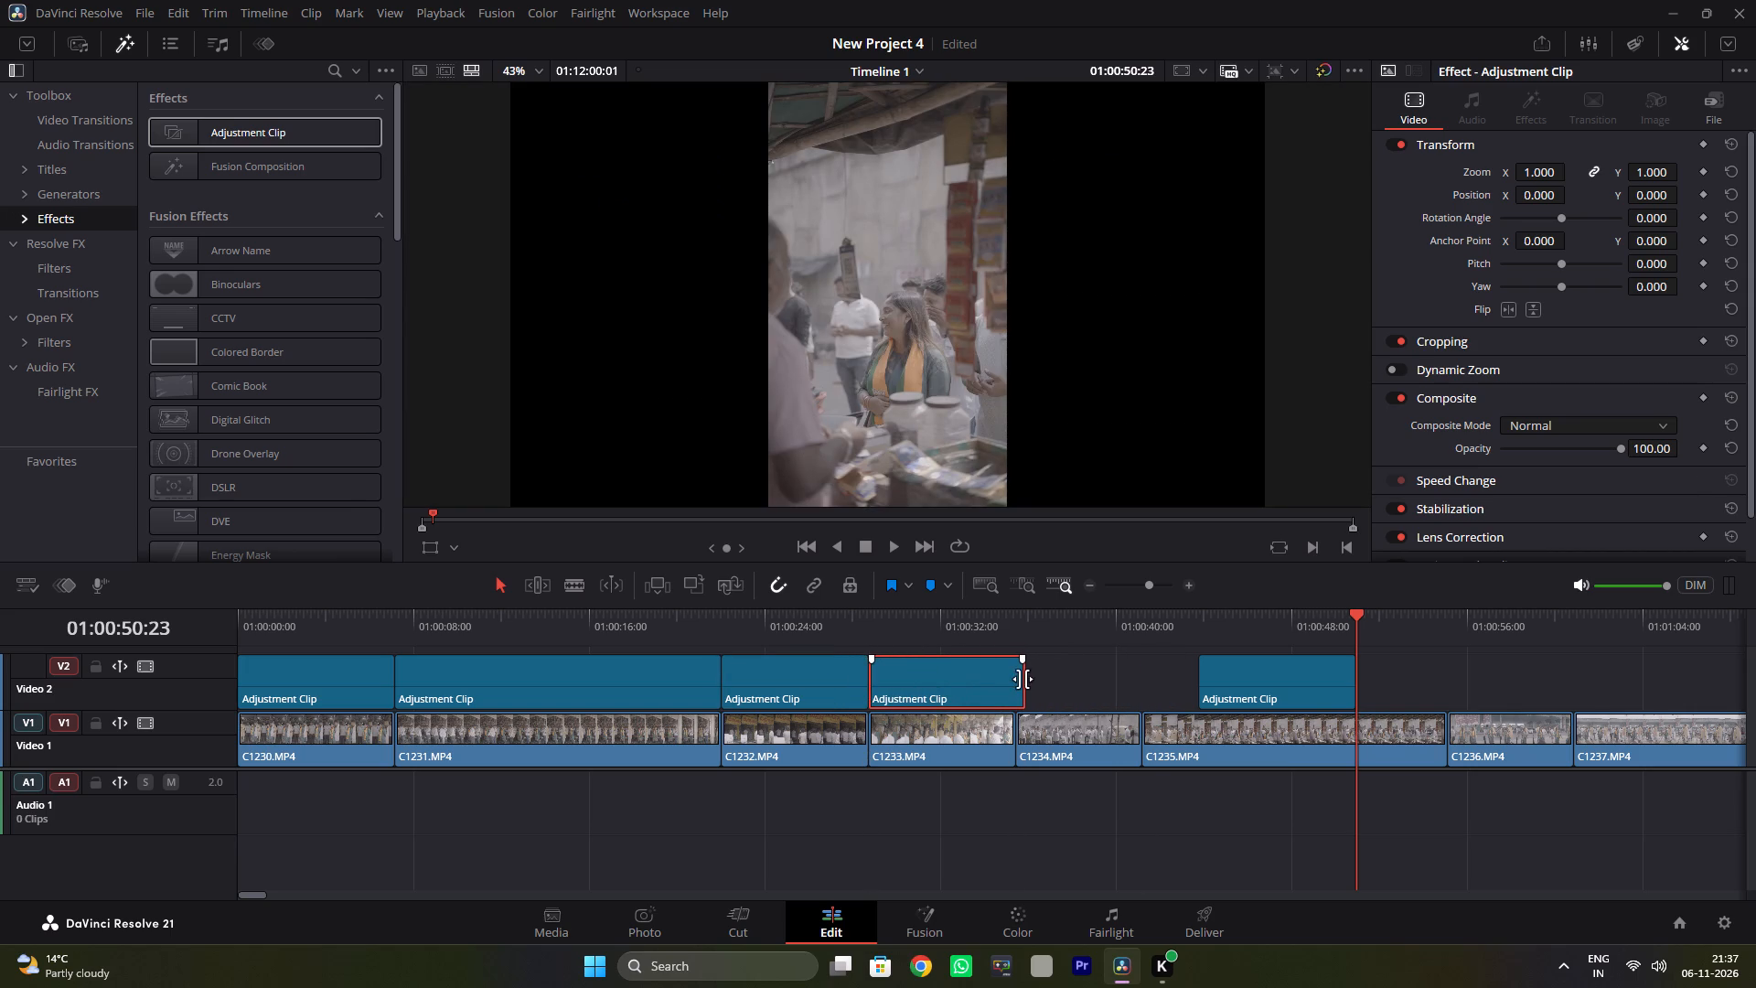
left_click_drag(1027, 678, 1017, 683)
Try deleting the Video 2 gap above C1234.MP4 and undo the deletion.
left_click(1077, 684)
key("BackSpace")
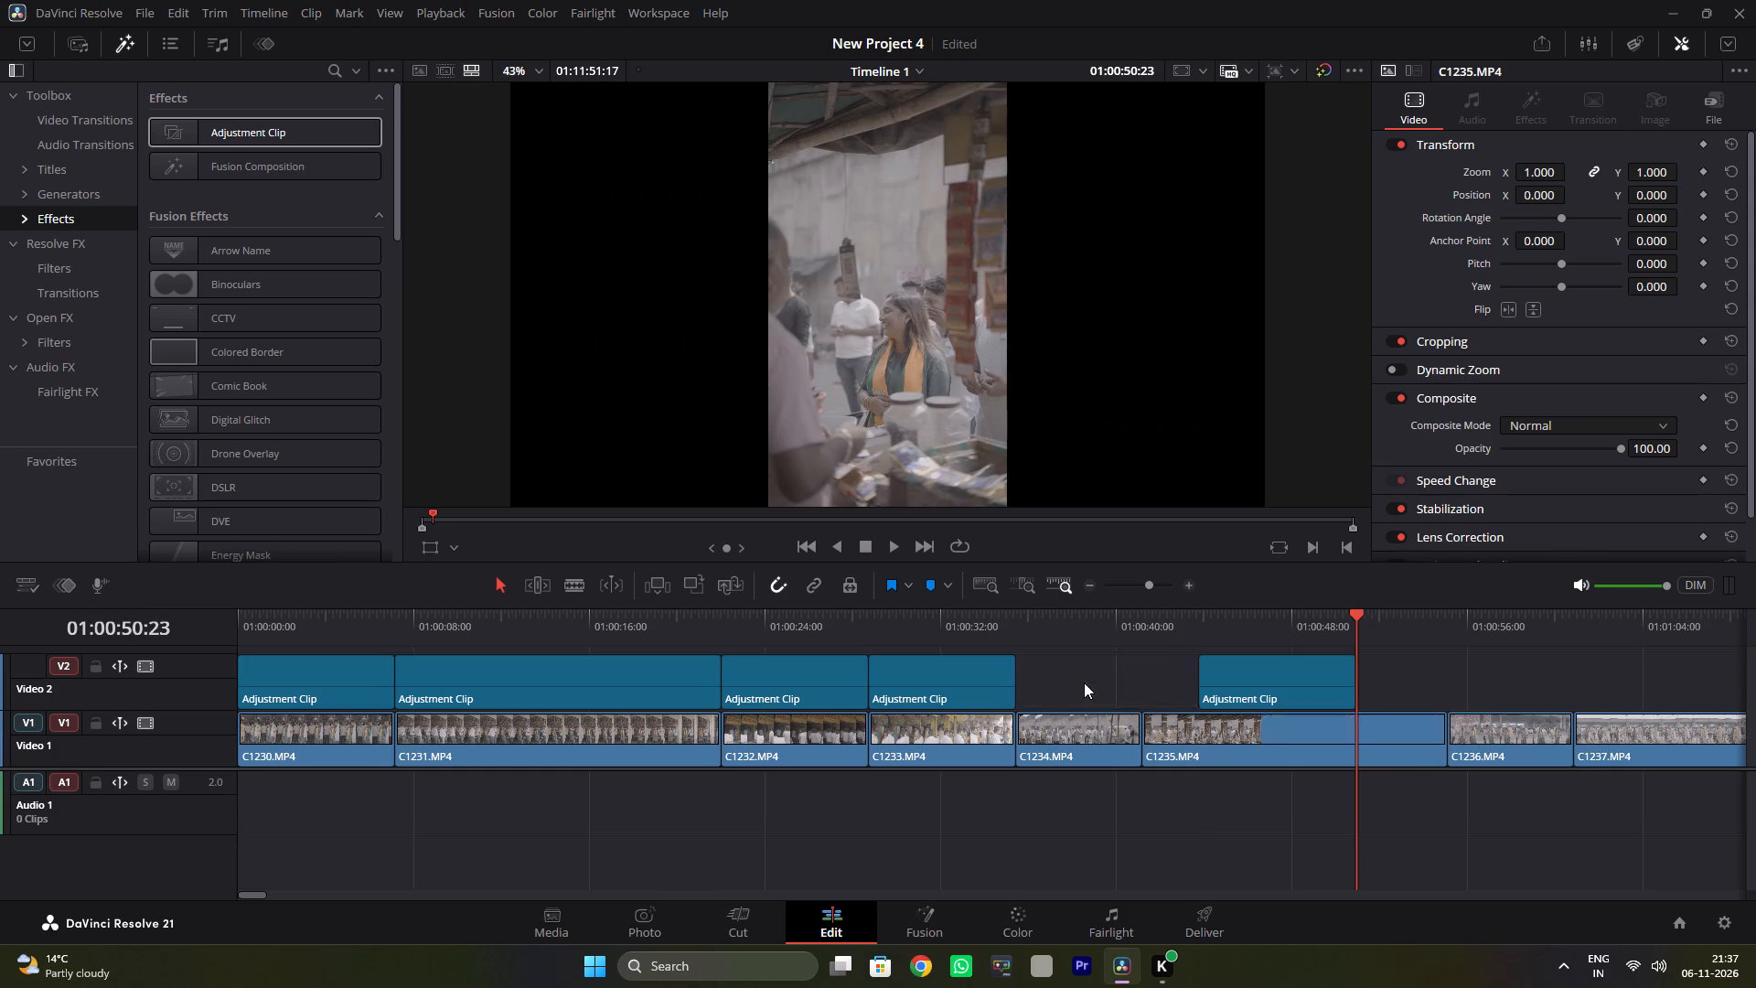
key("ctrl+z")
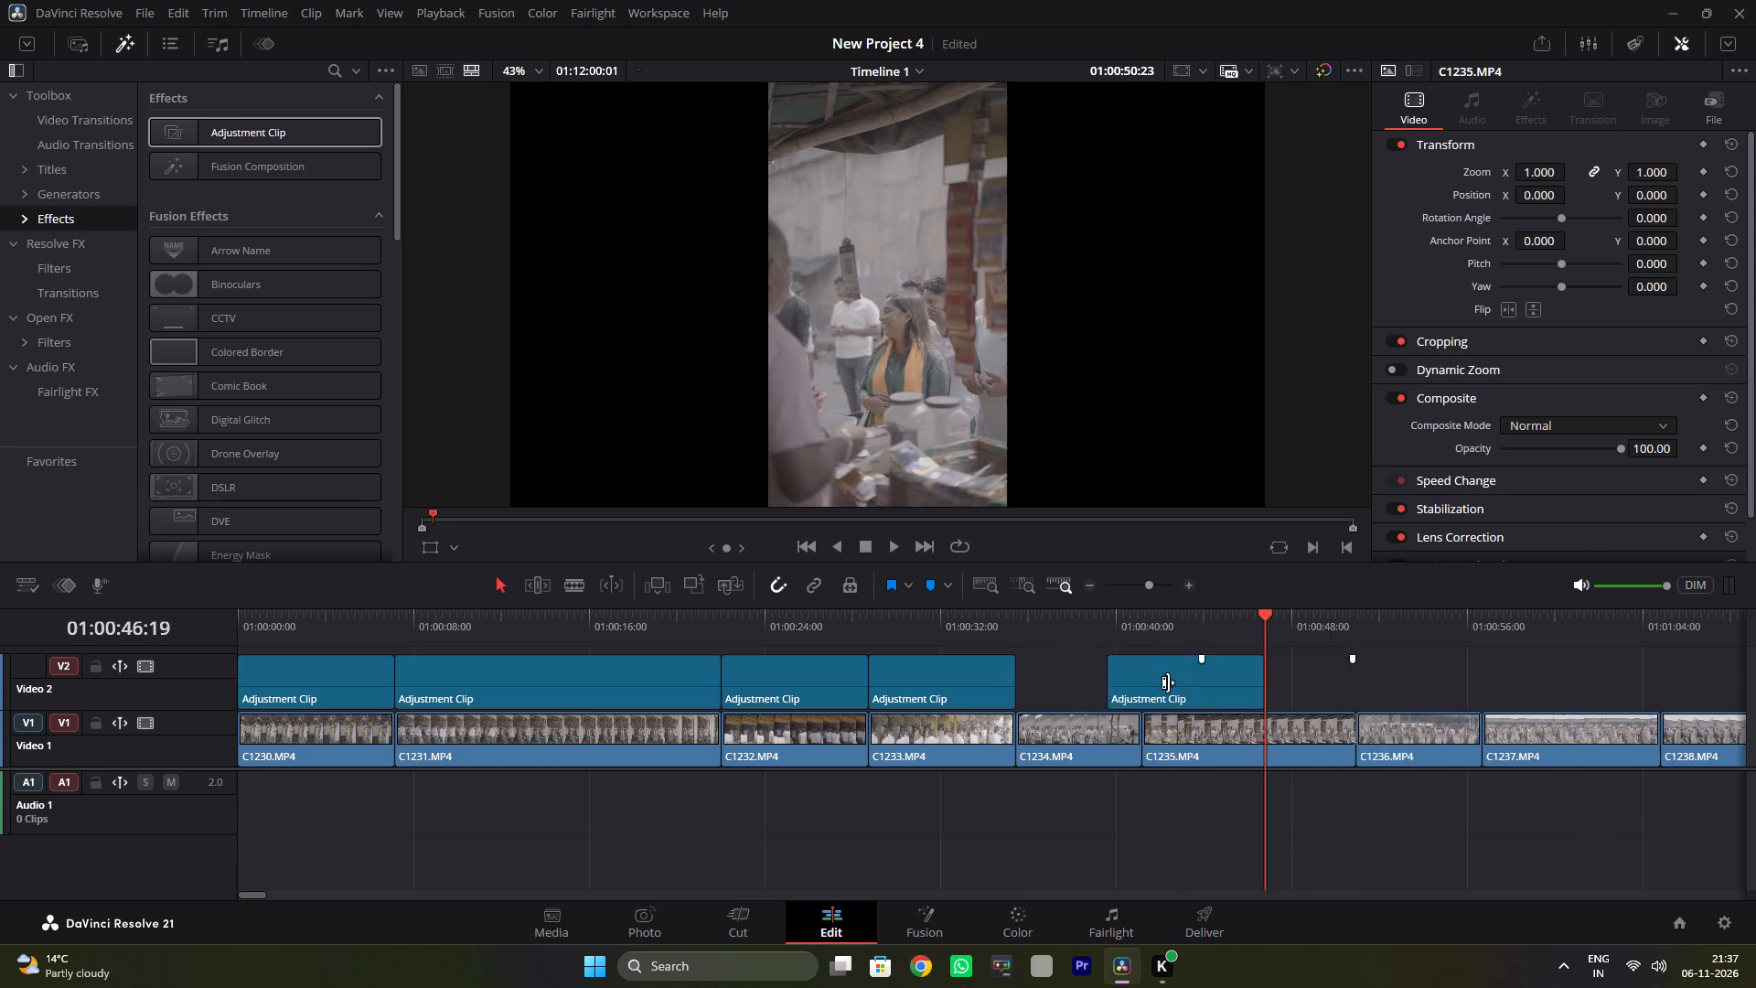
Move the last adjustment clip to the start of C1234.MP4 and trim it to that clip's end.
left_click_drag(1252, 687, 1071, 683)
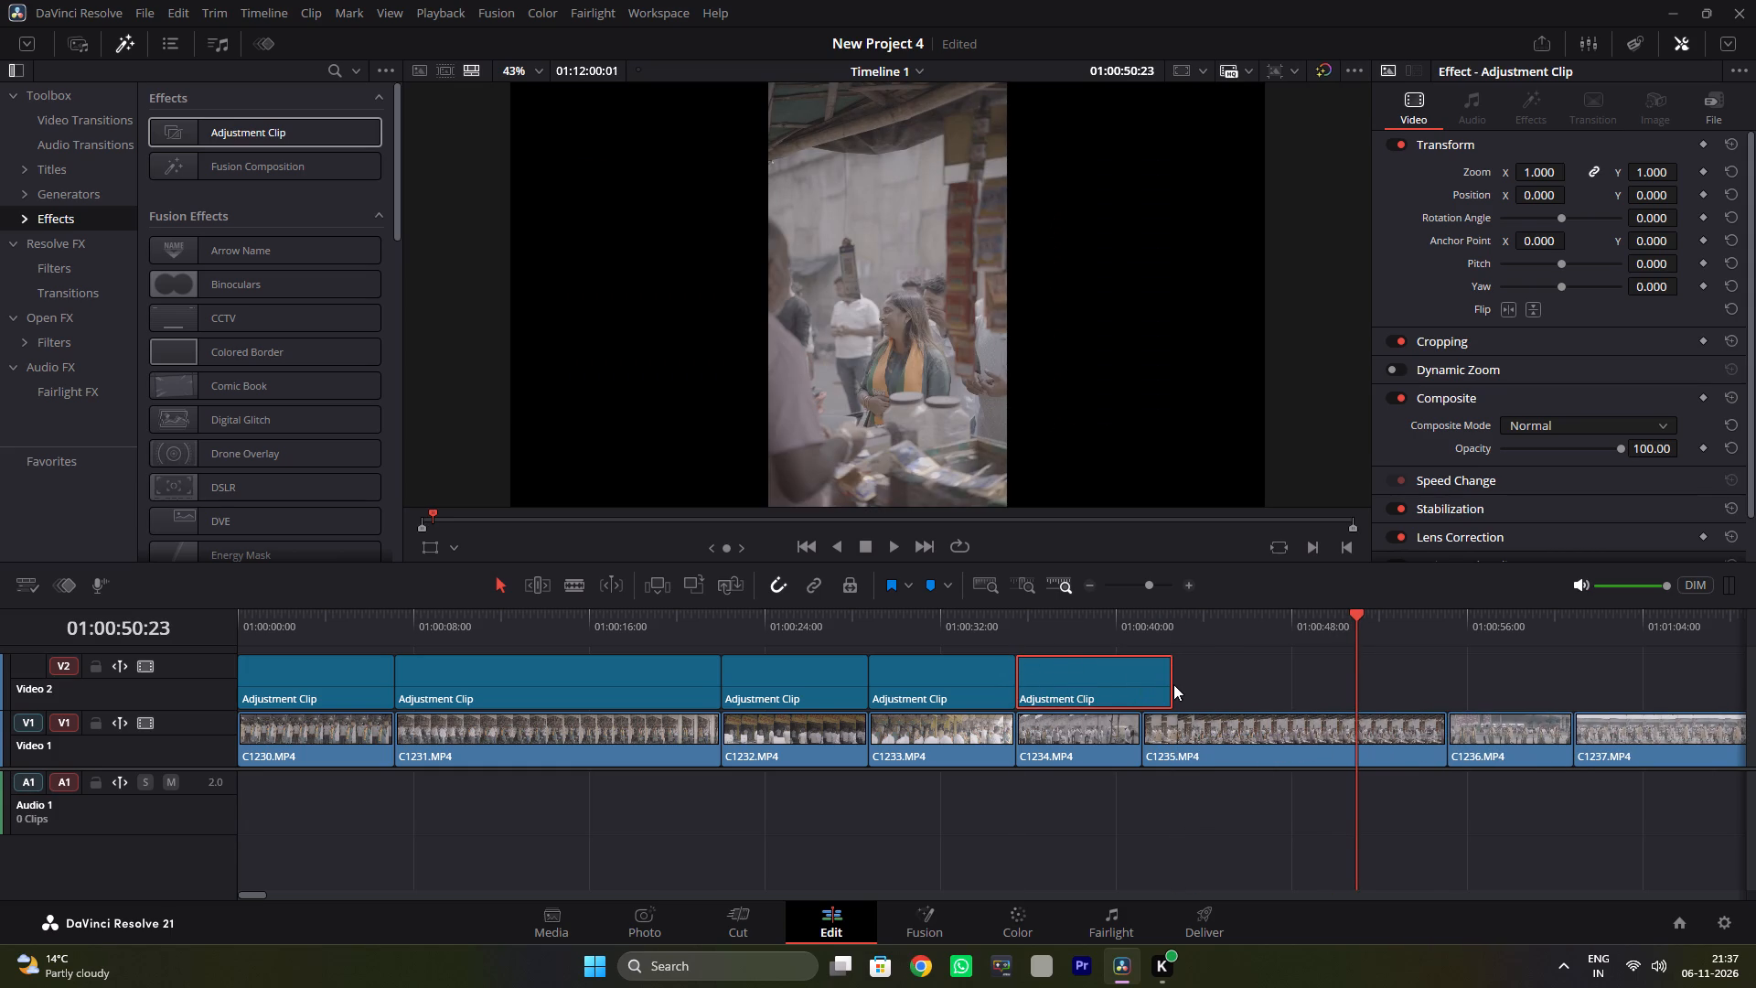
left_click_drag(1170, 684, 1141, 696)
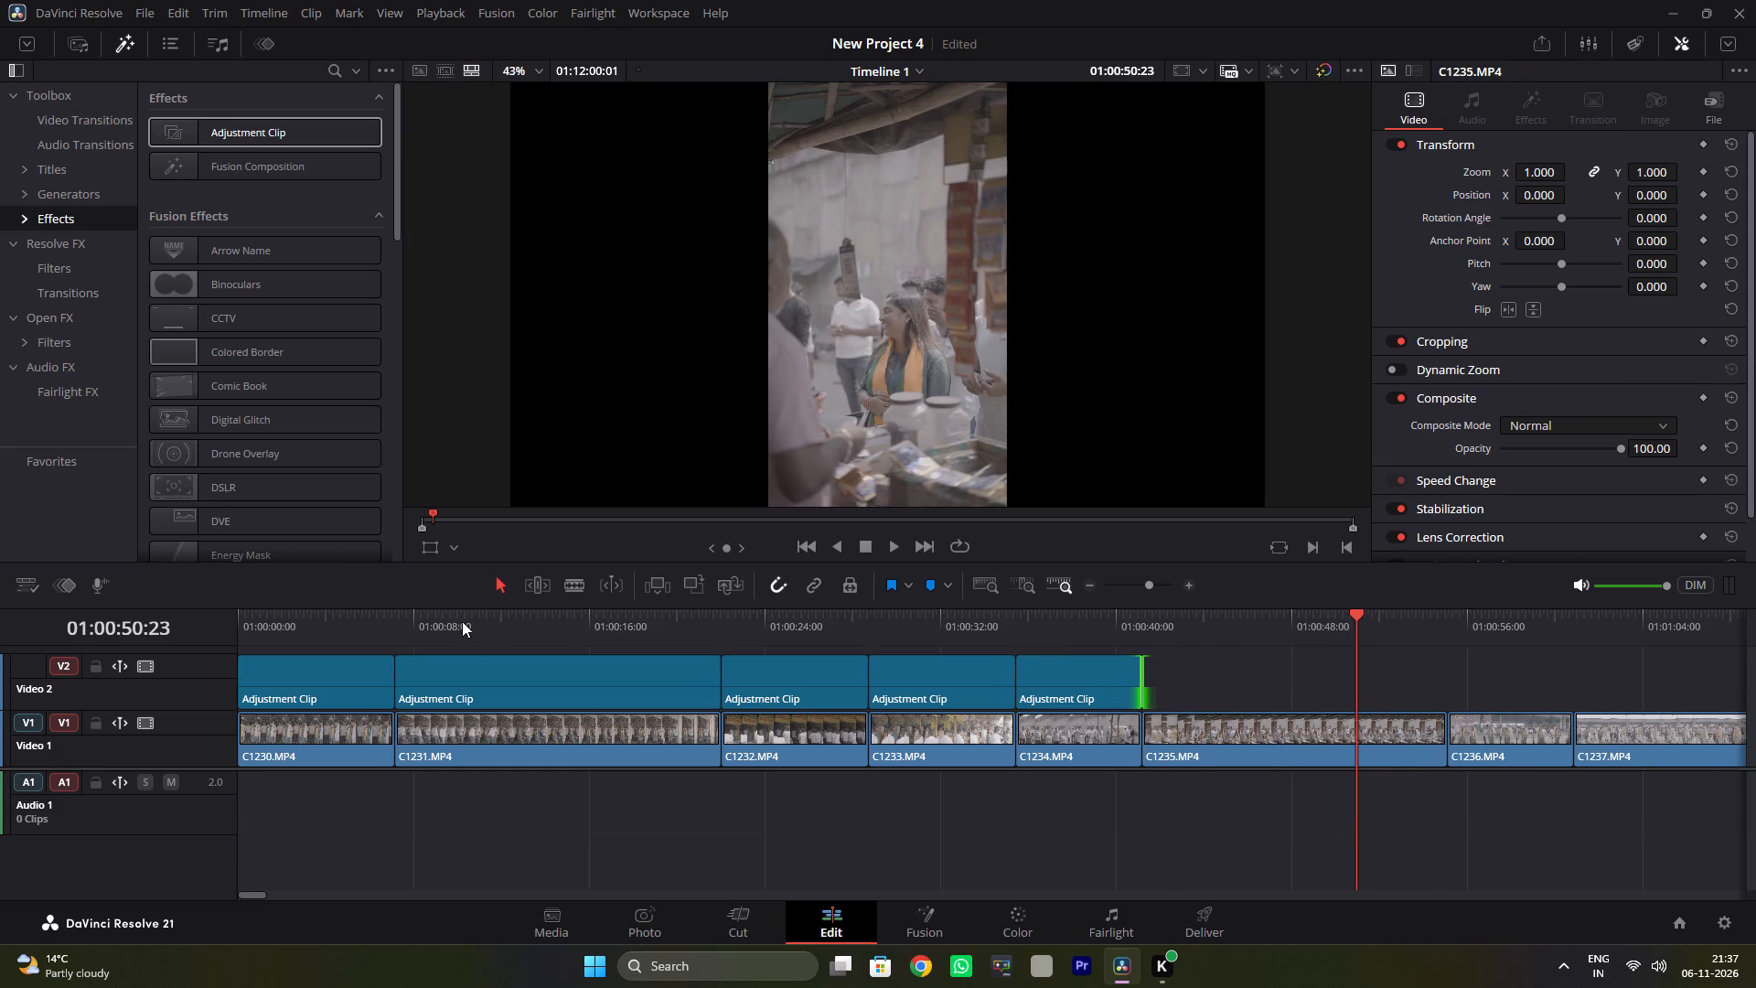
Preview from C1230.MP4 into C1231.MP4, delete C1231.MP4 with its adjustment clip, and close the gap.
left_click(337, 613)
key("space")
key("space")
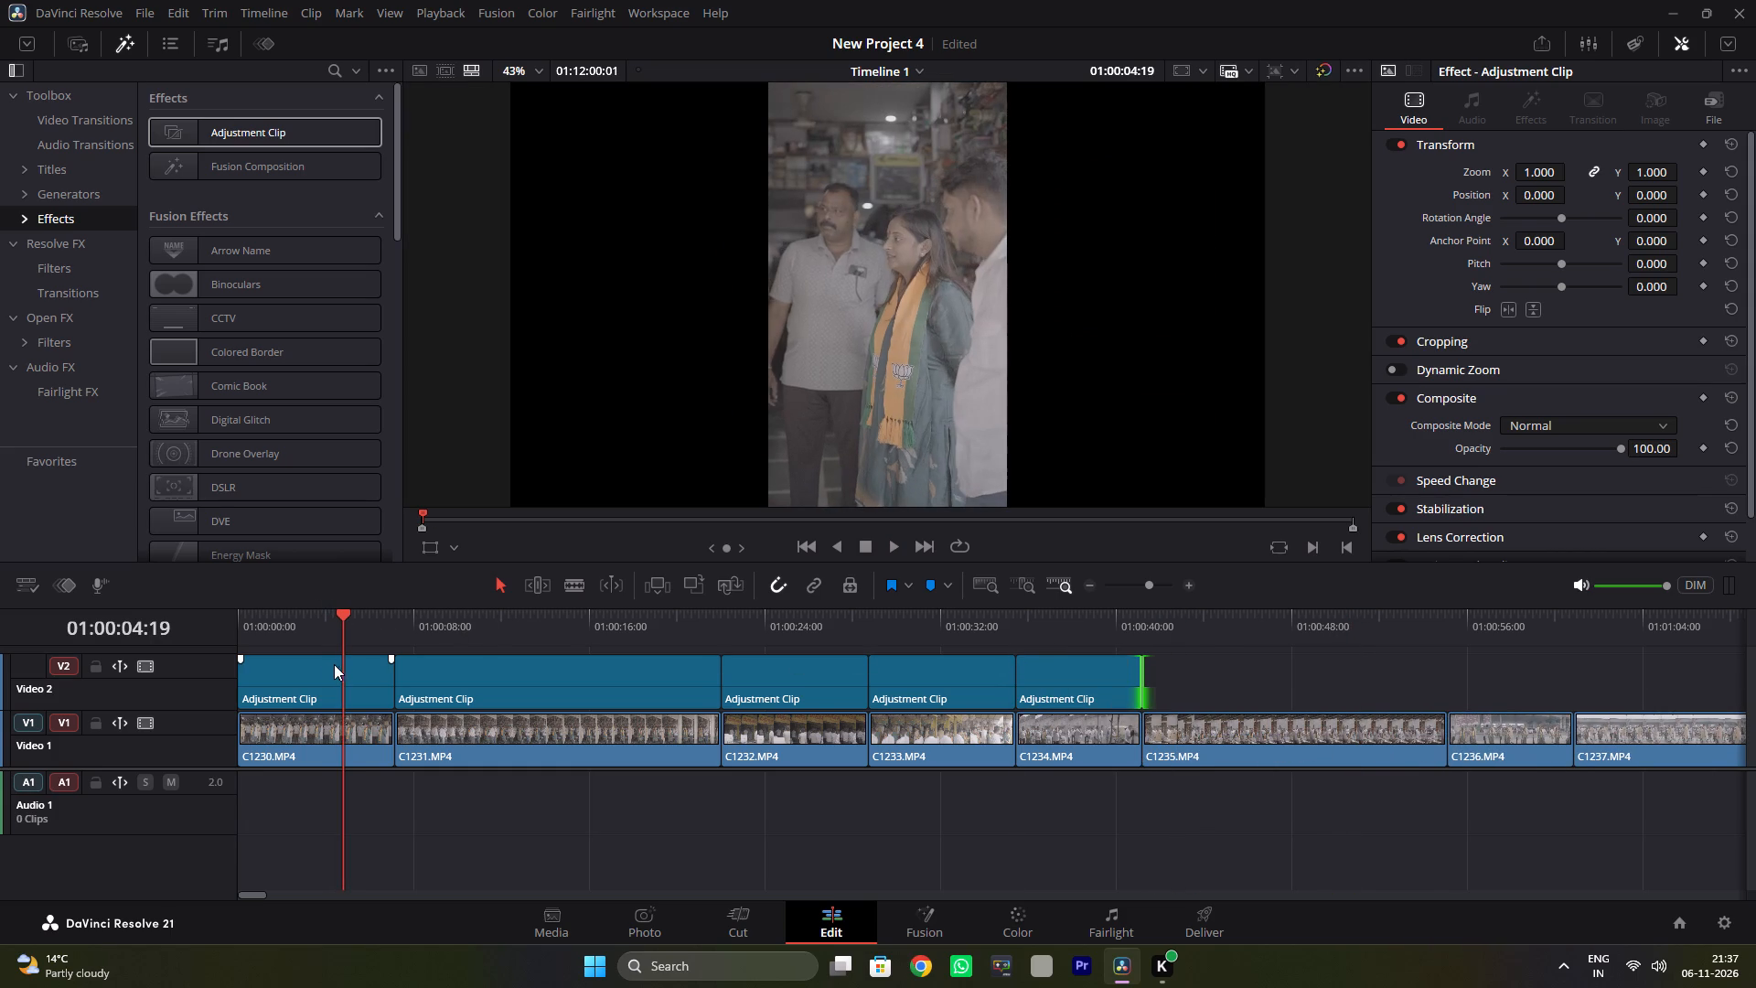
key("space")
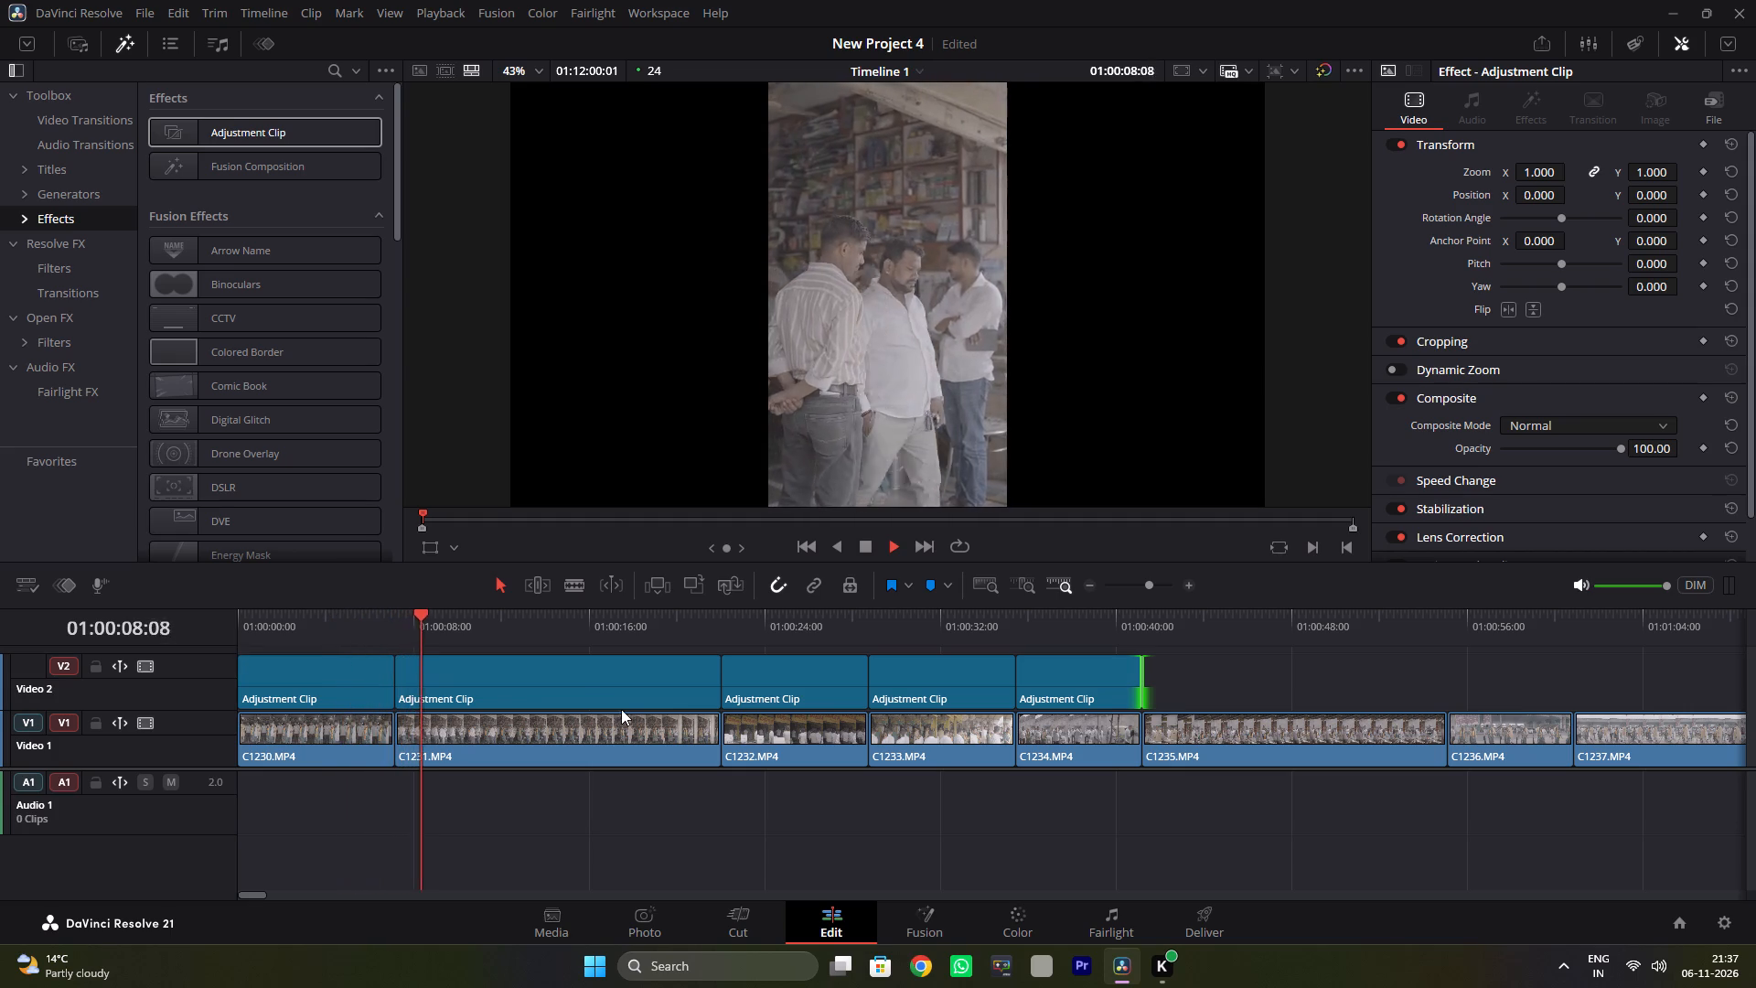
key("space")
left_click_drag(506, 616, 578, 828)
left_click_drag(530, 796, 637, 652)
key("BackSpace")
left_click(546, 697)
key("BackSpace")
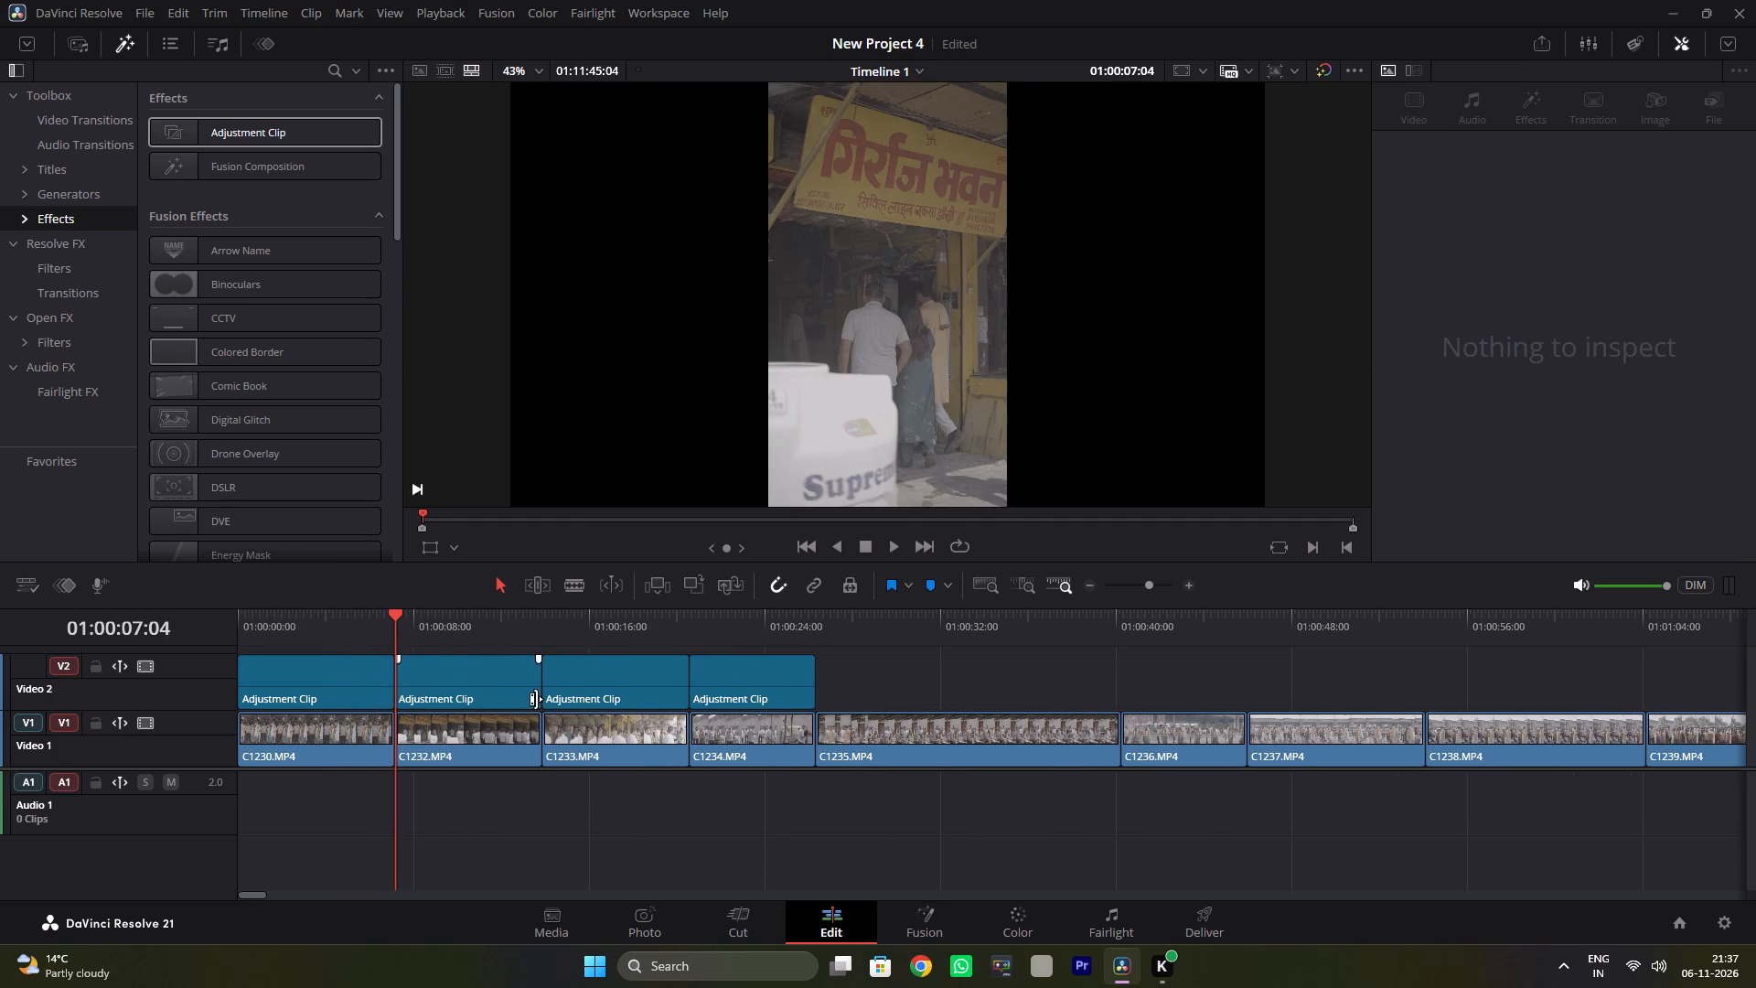
With snapping turned off, delete C1232.MP4 together with its adjustment clip and close the gap.
key("n")
left_click_drag(446, 803, 487, 677)
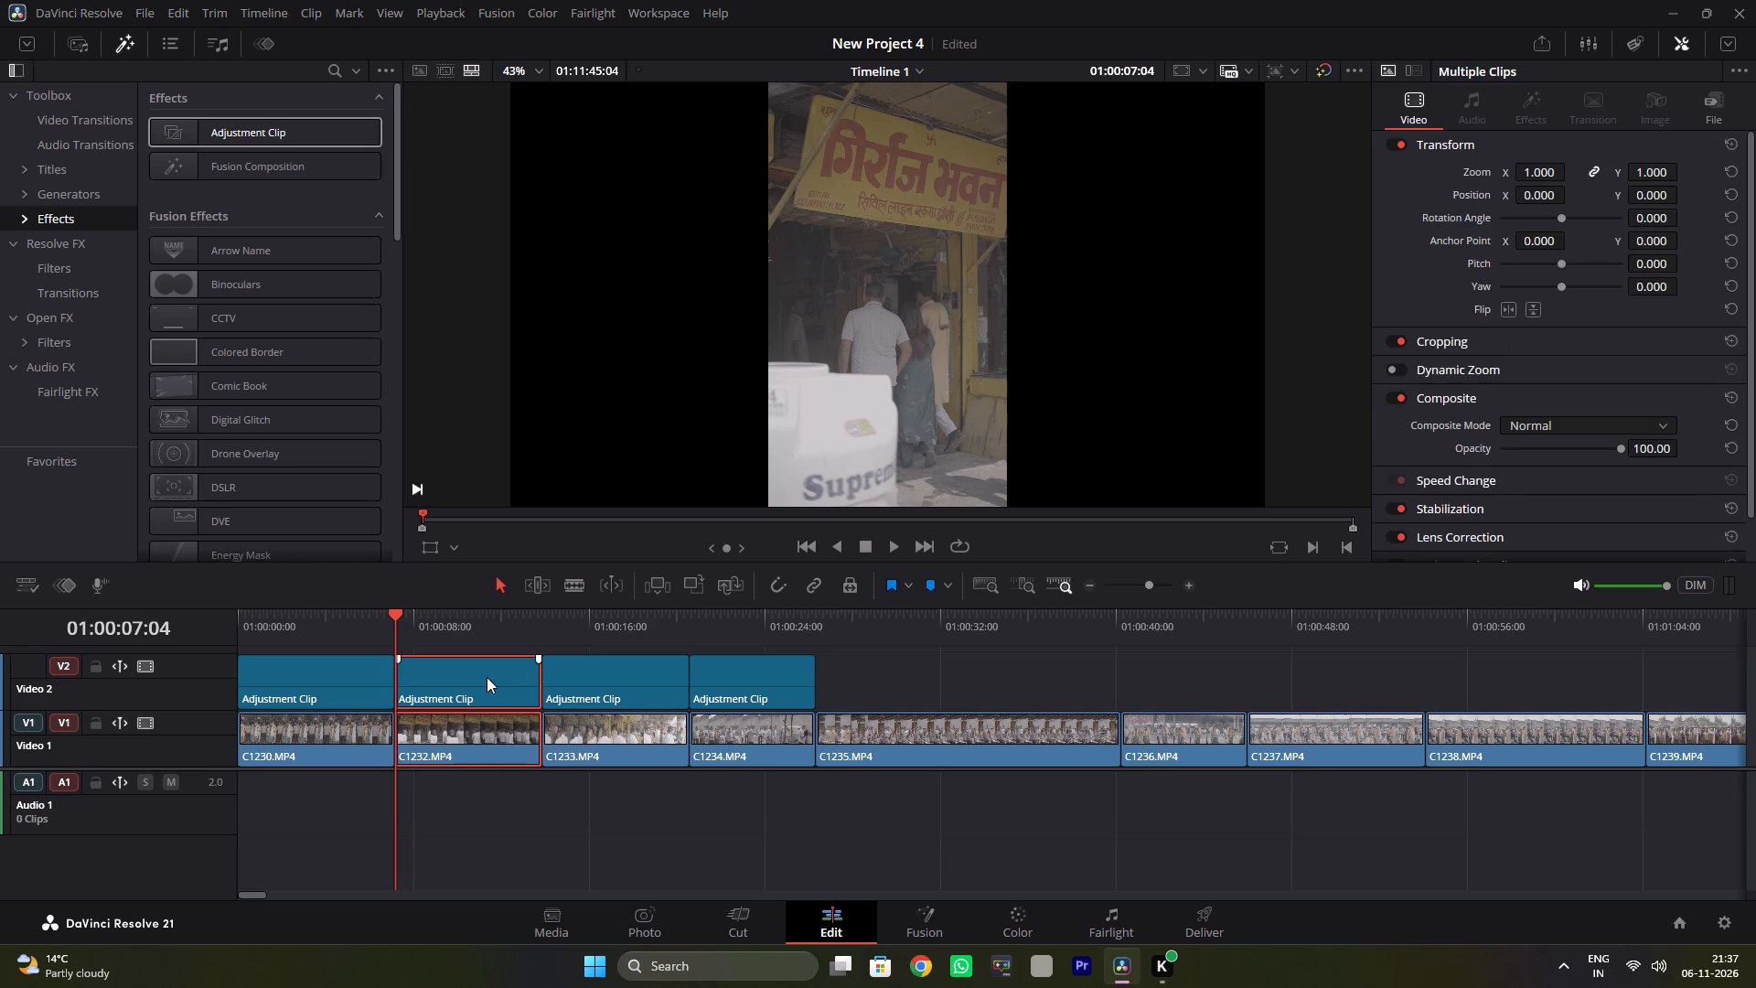
key("BackSpace")
key("space")
left_click(470, 691)
key("space")
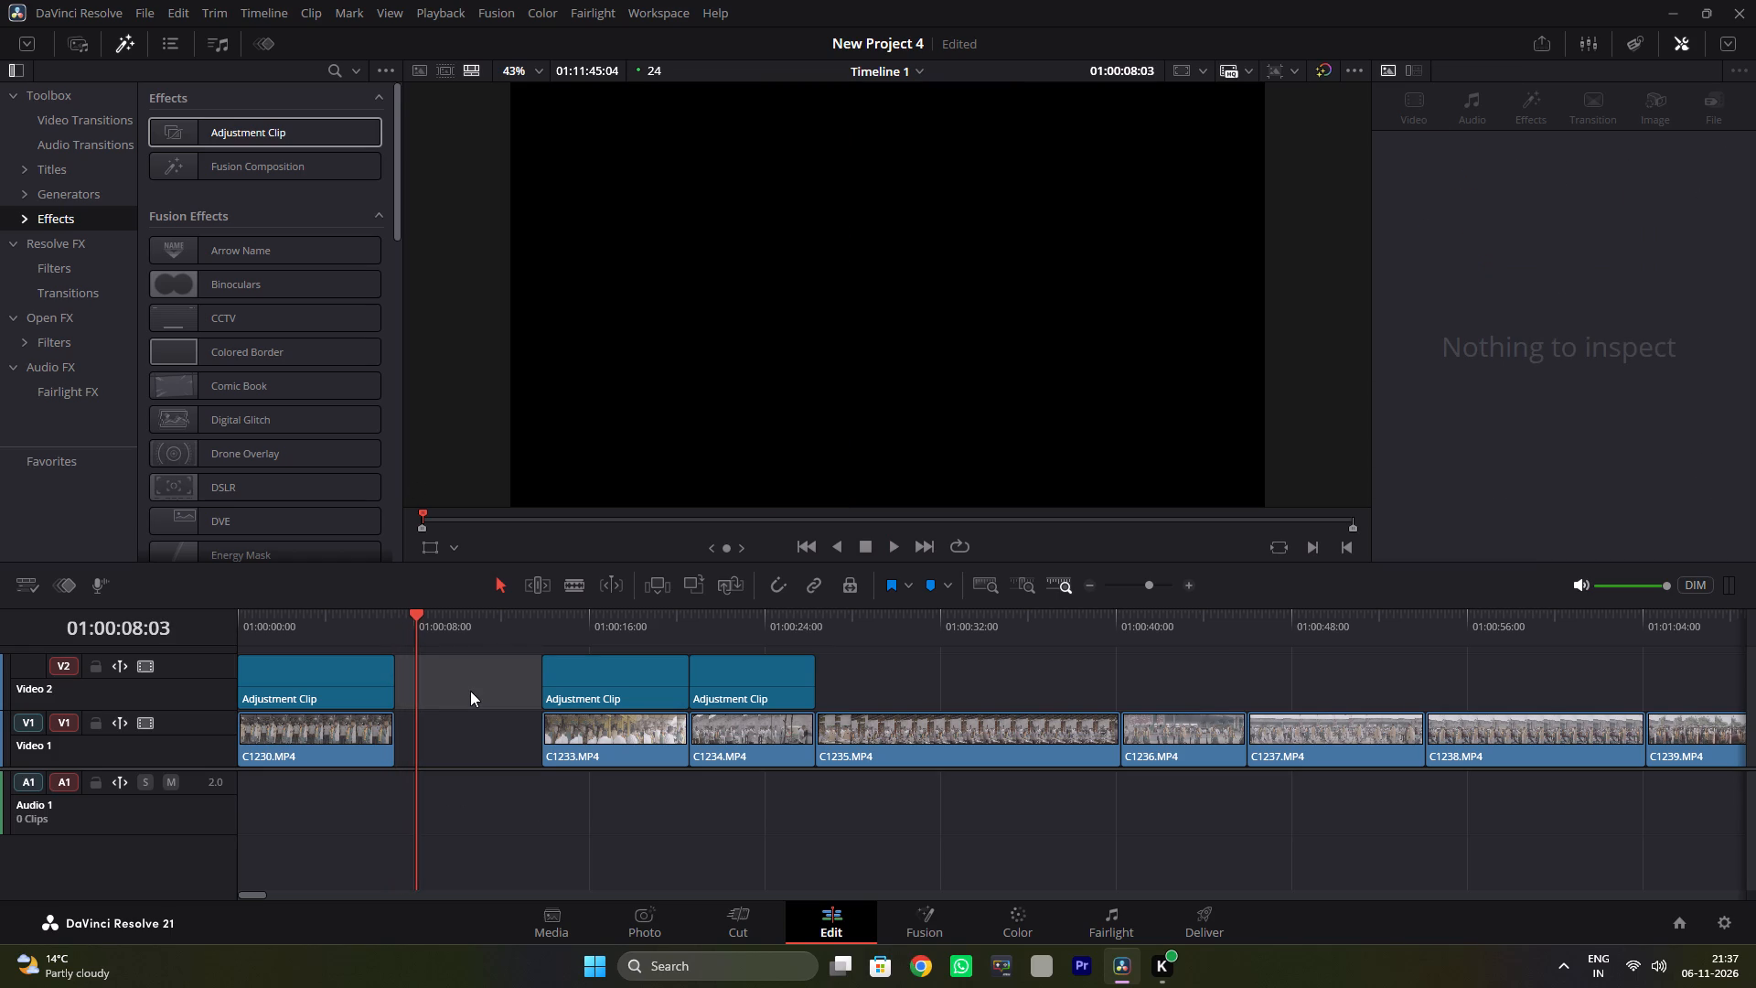
key("BackSpace")
Preview C1233.MP4, delete it together with its adjustment clip, and close the gap.
key("space")
type("b")
key("space")
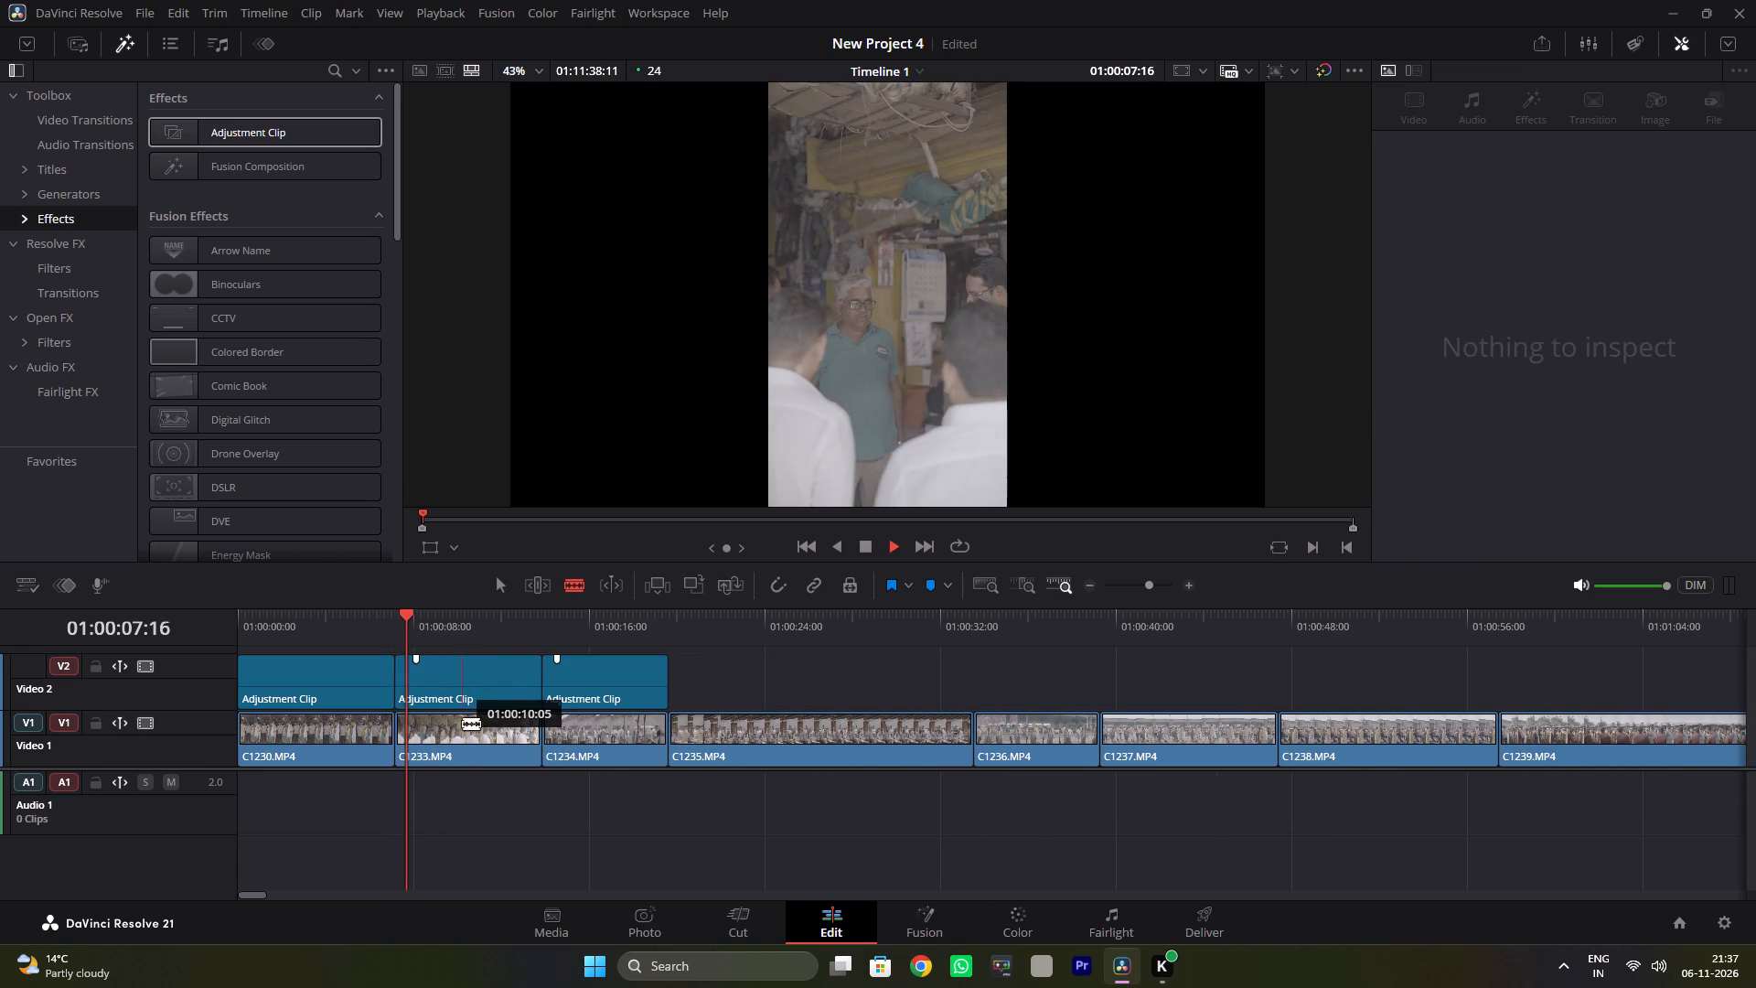
left_click_drag(455, 792, 476, 663)
key("BackSpace")
key("space")
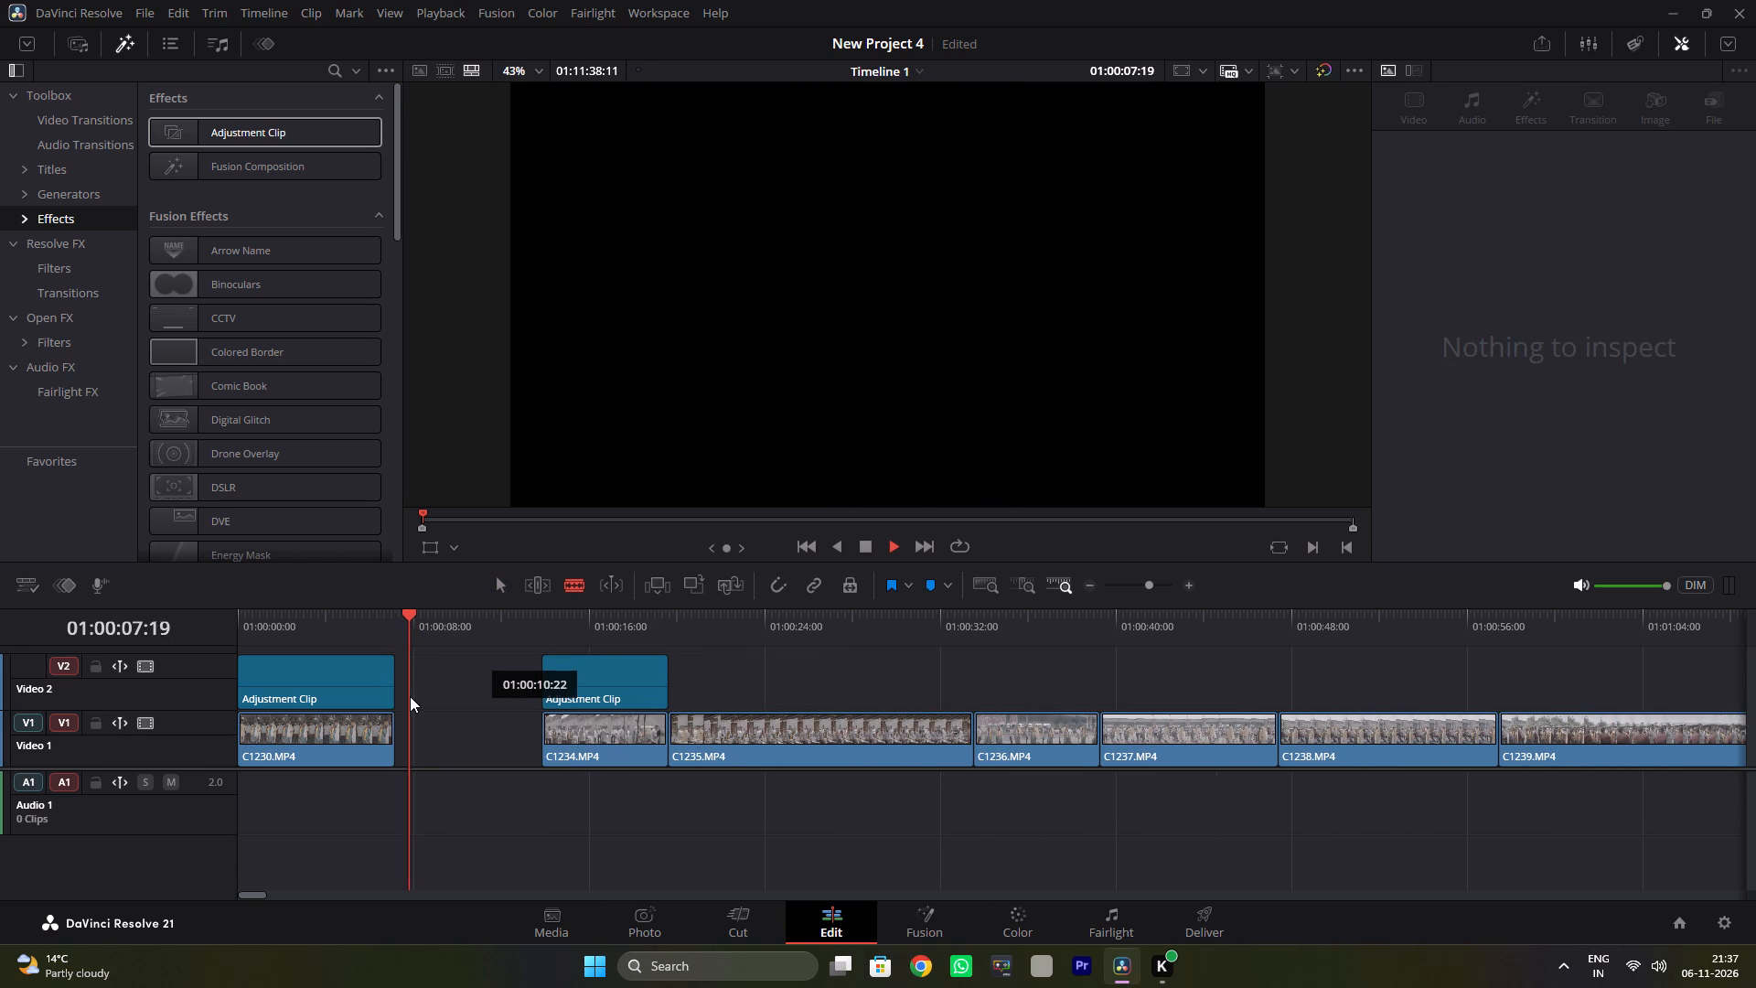
left_click(470, 681)
key("BackSpace")
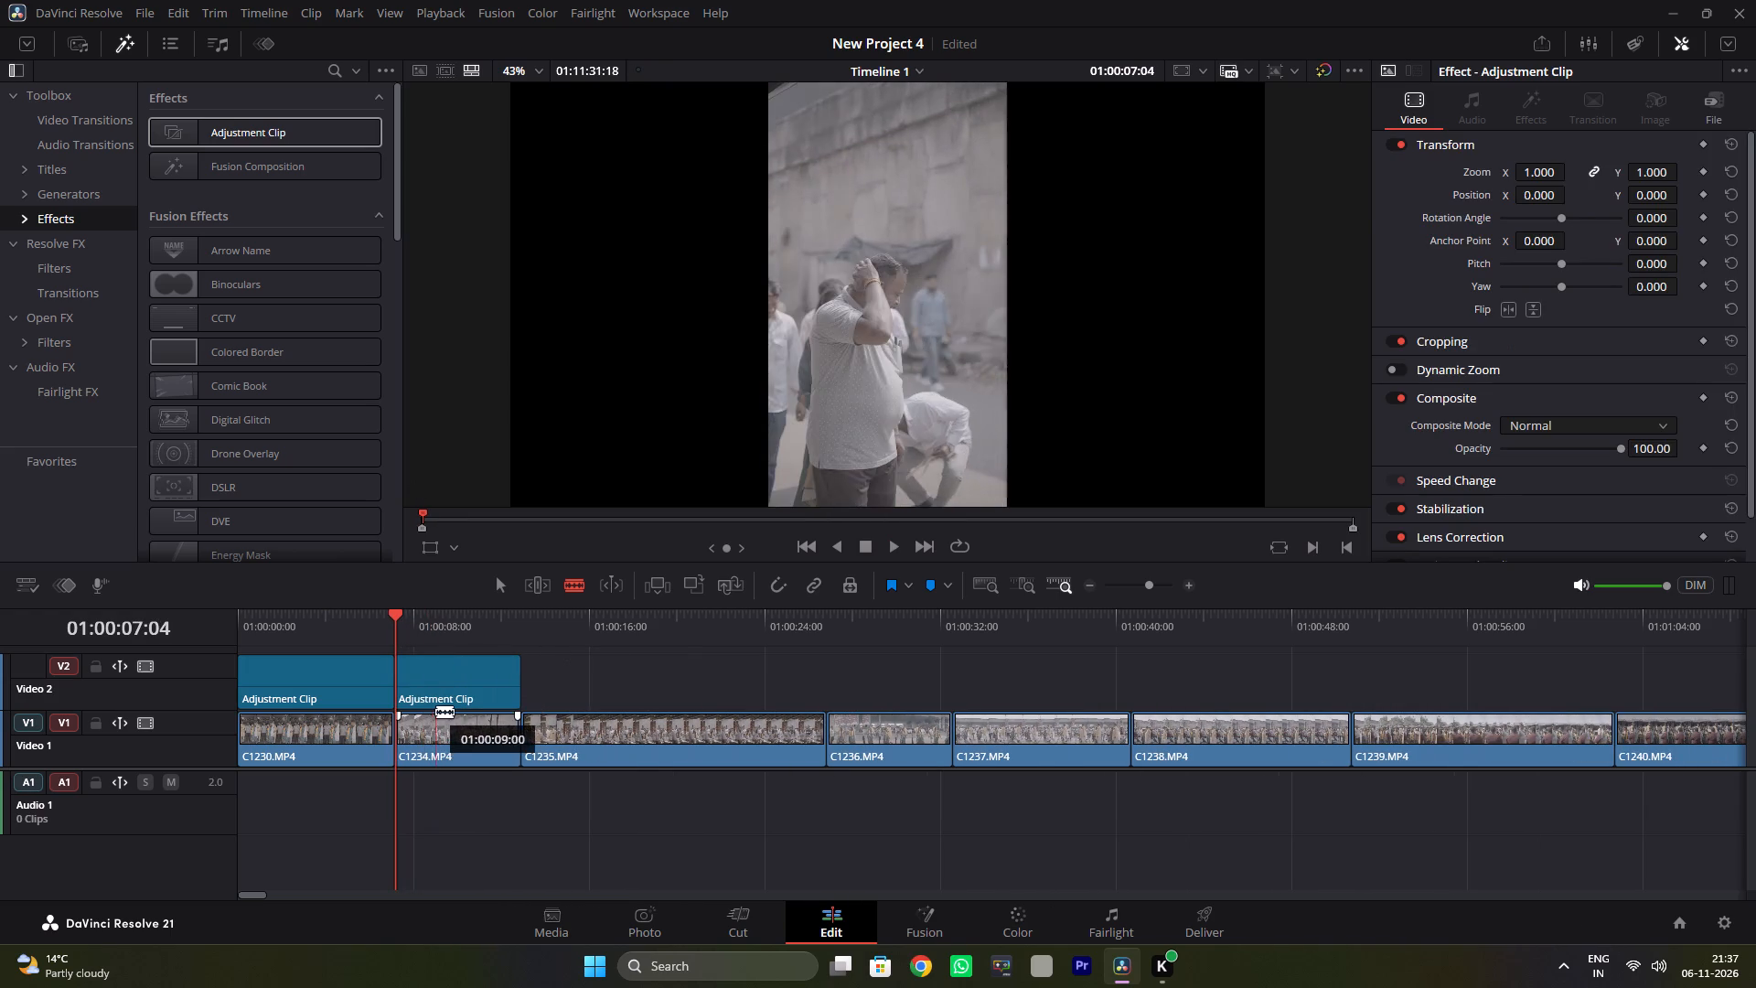
Play C1234.MP4 from its start to 01:00:07:22 and switch from blade back to selection mode.
key("space")
key("space")
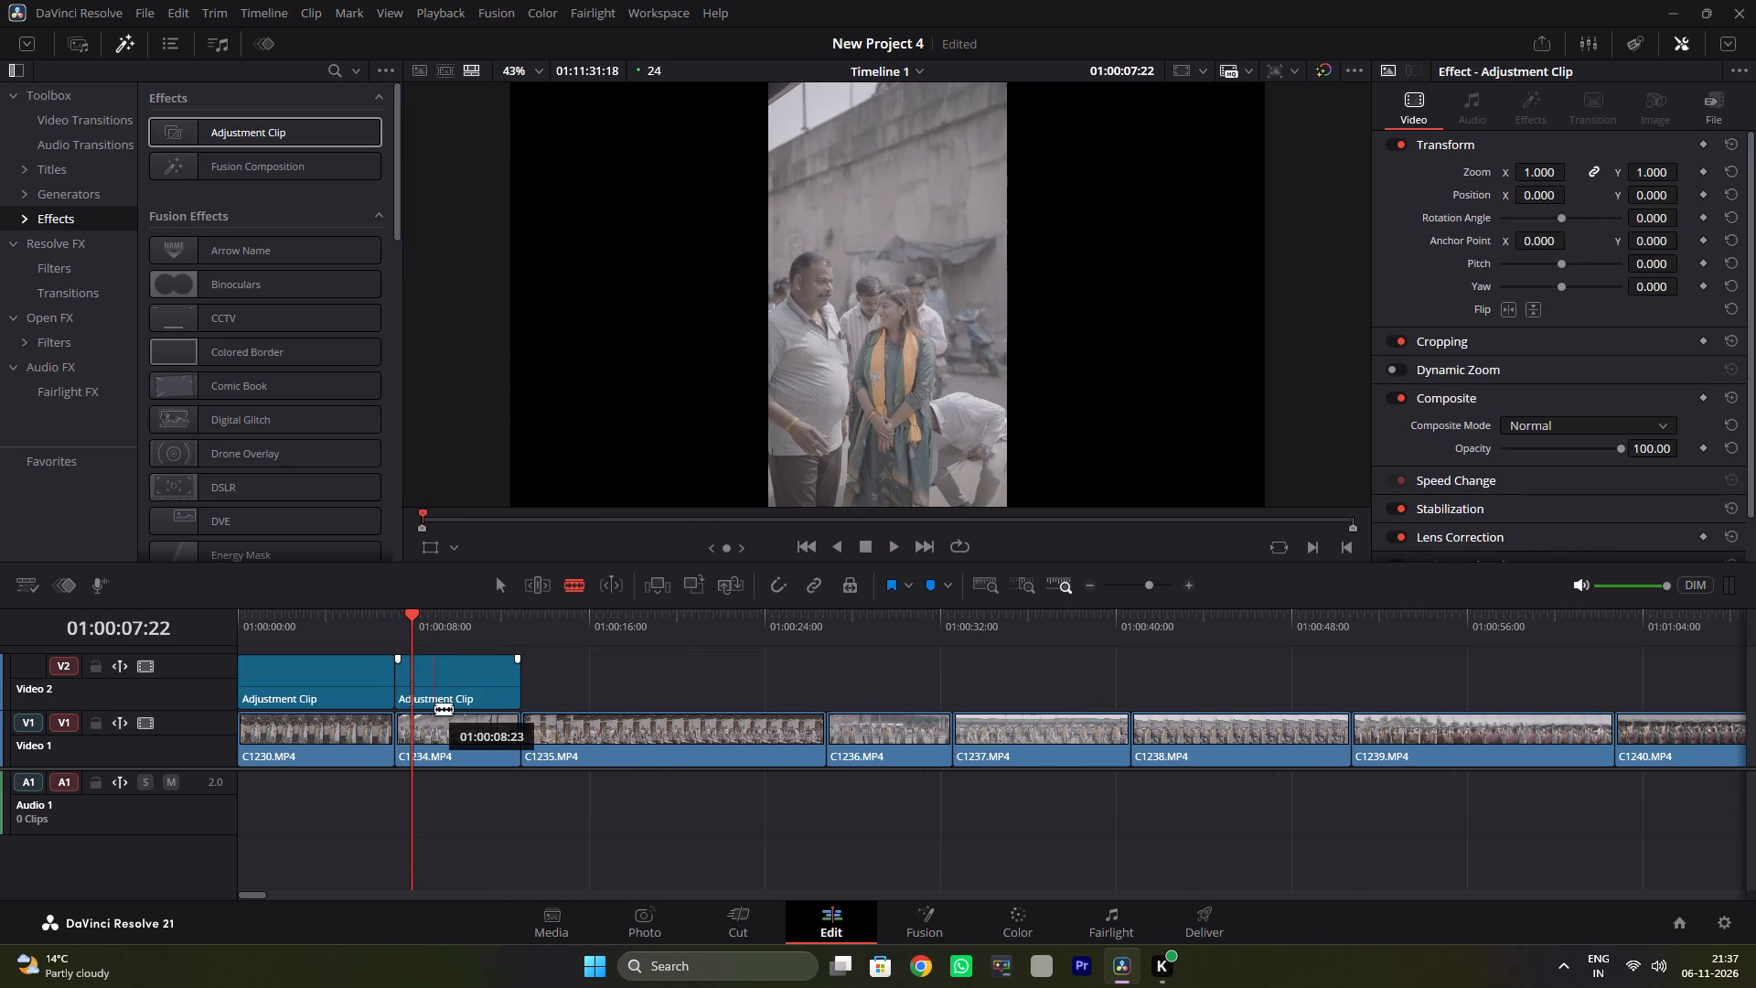
right_click(571, 588)
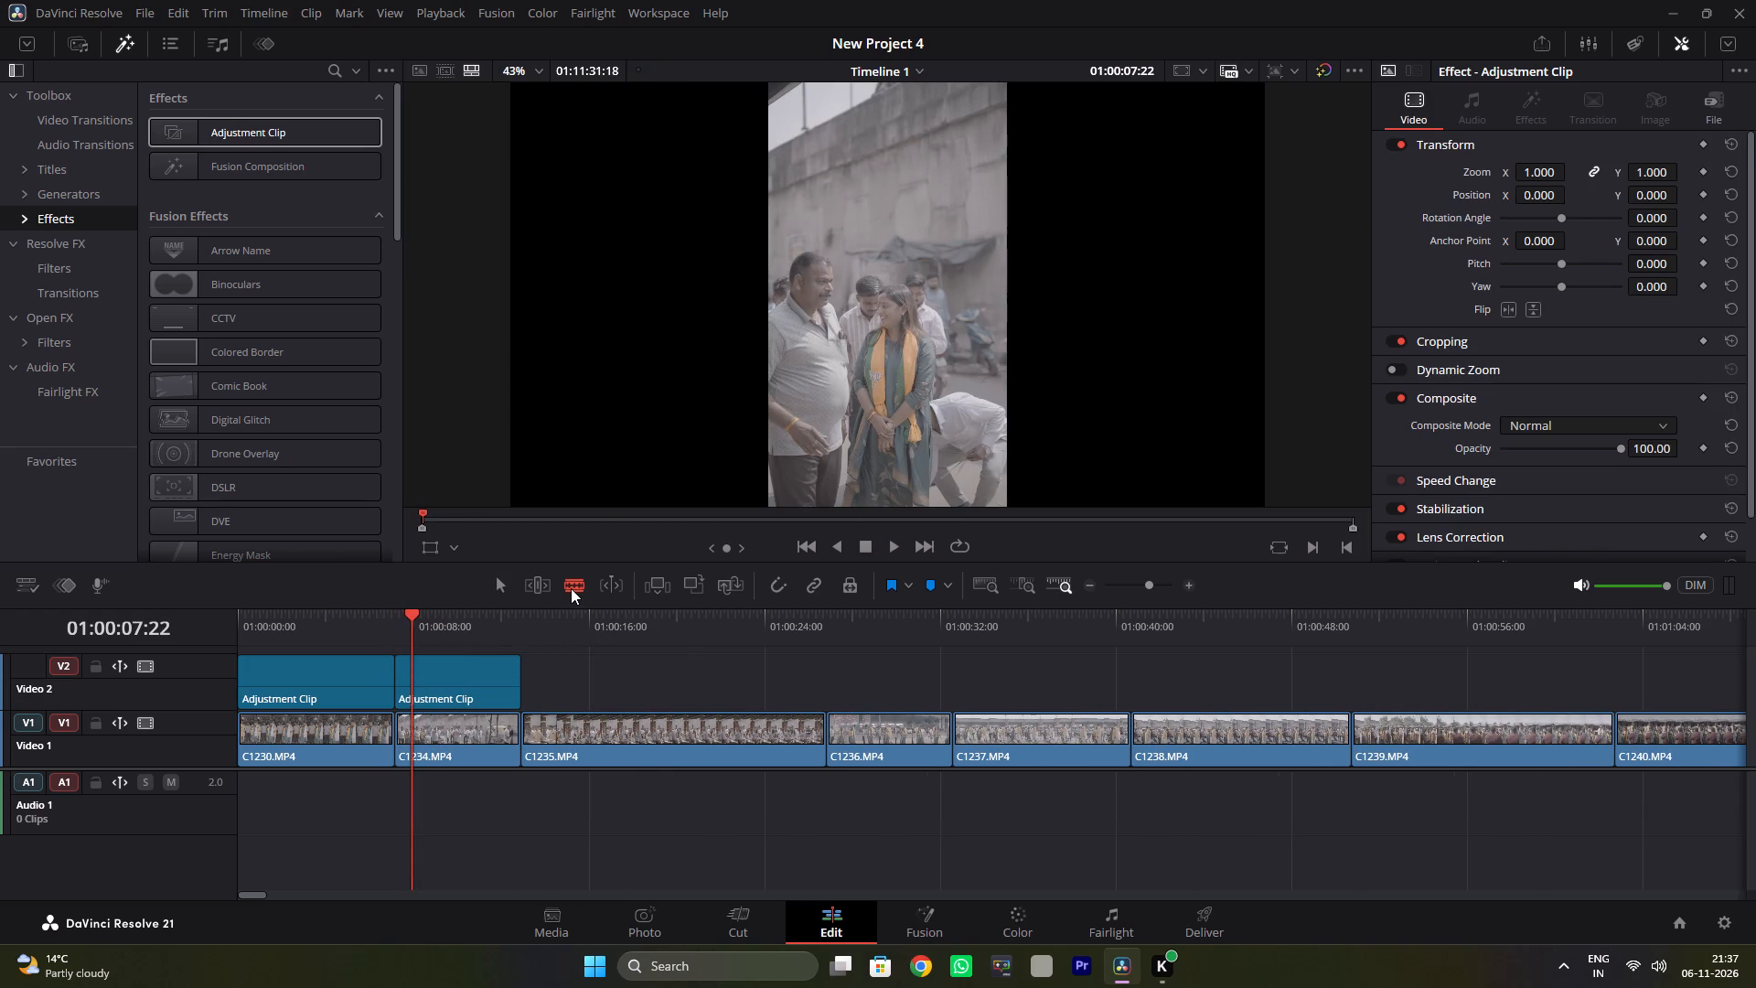
right_click(571, 588)
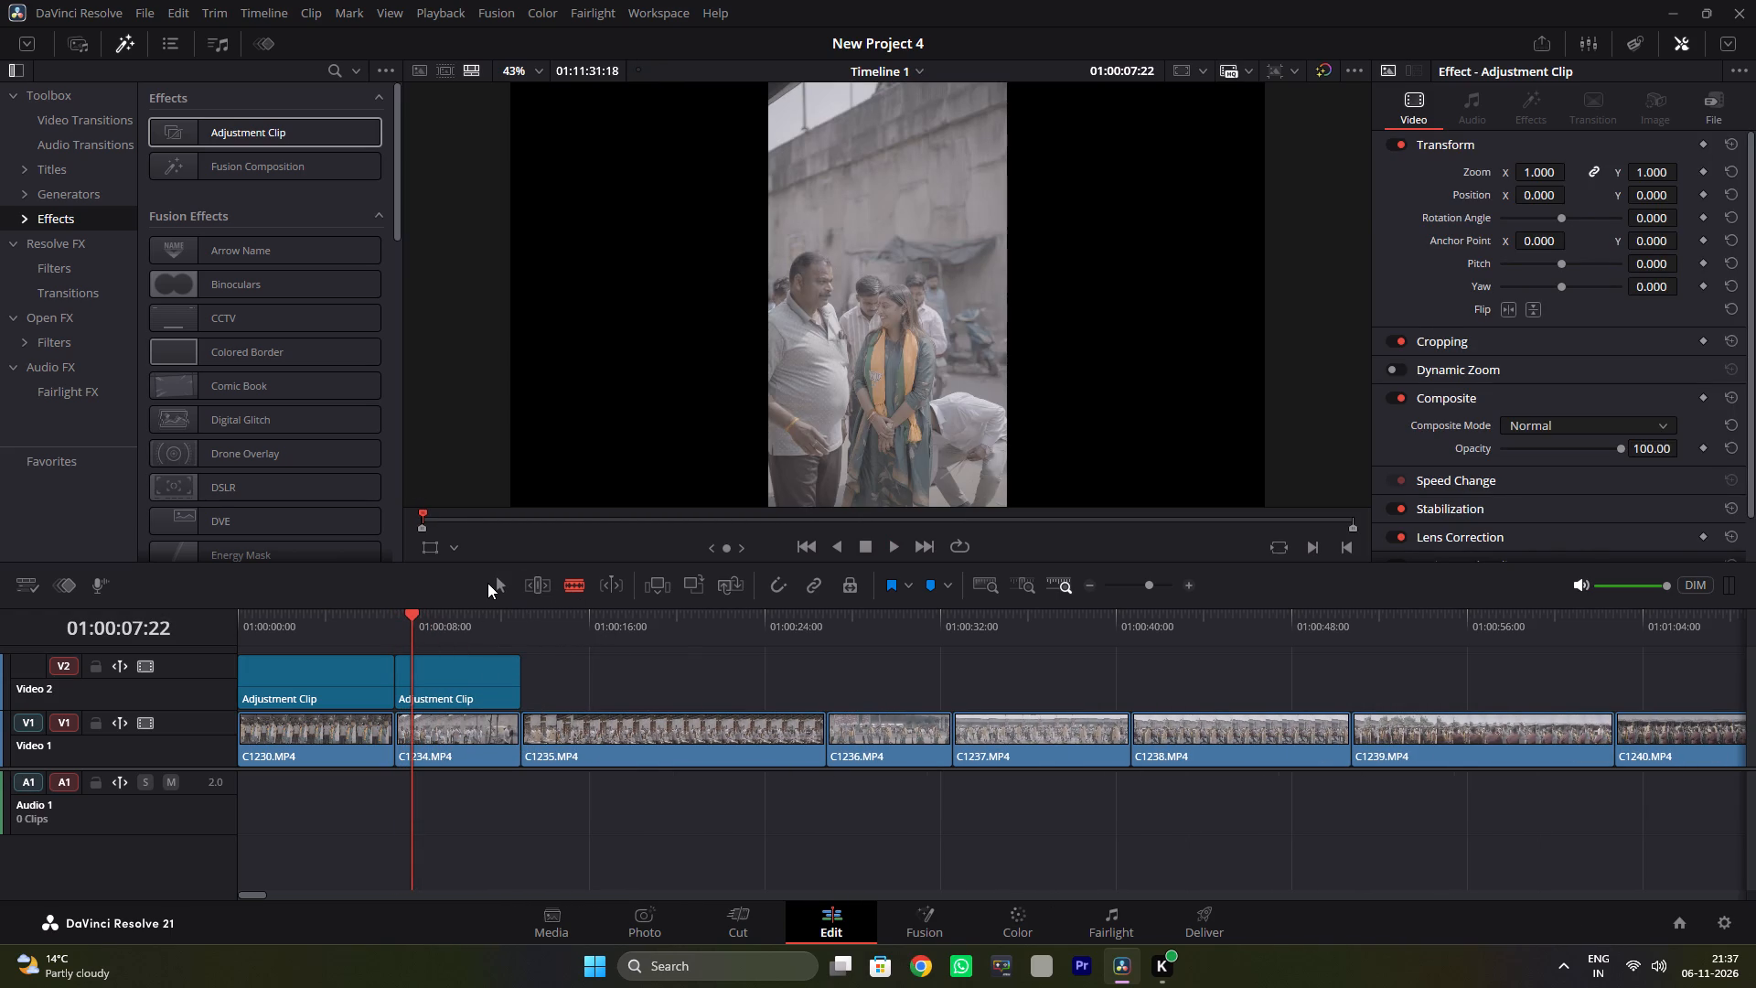
left_click(494, 582)
Paste a copy of C1234.MP4's adjustment clip on Video 2 at 01:00:13:01, above C1235.MP4.
left_click(460, 678)
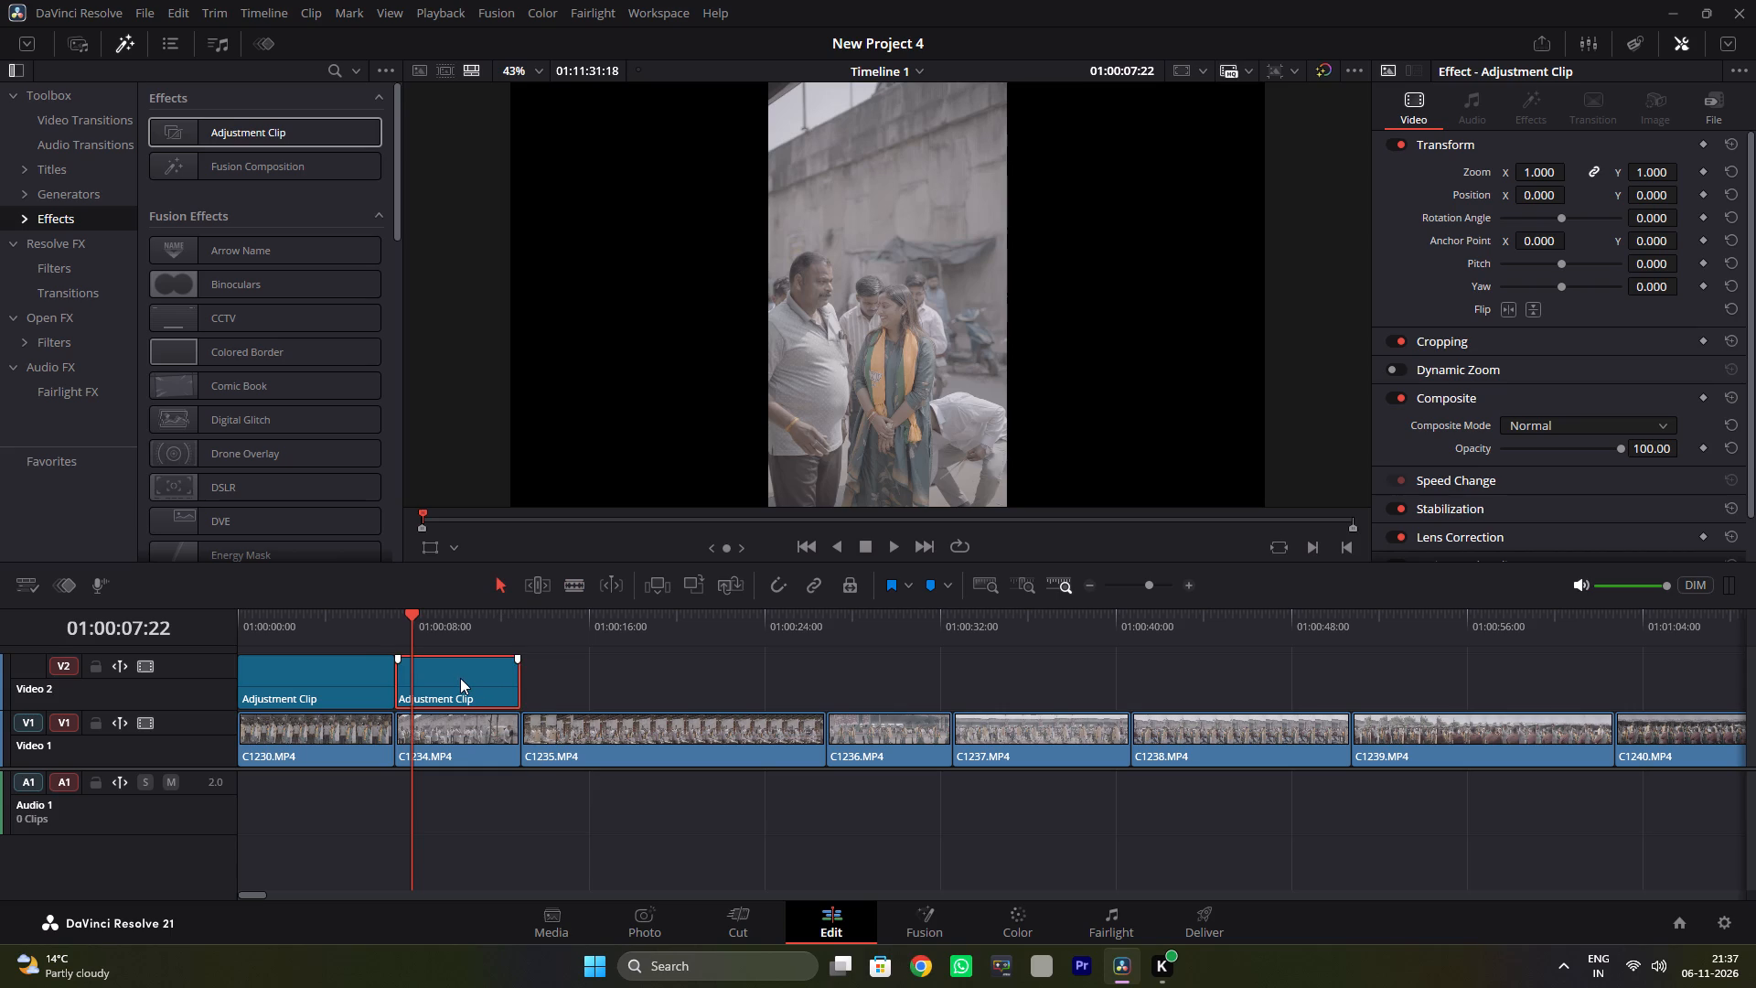
key("ctrl+c")
left_click_drag(410, 614, 517, 598, "ctrl")
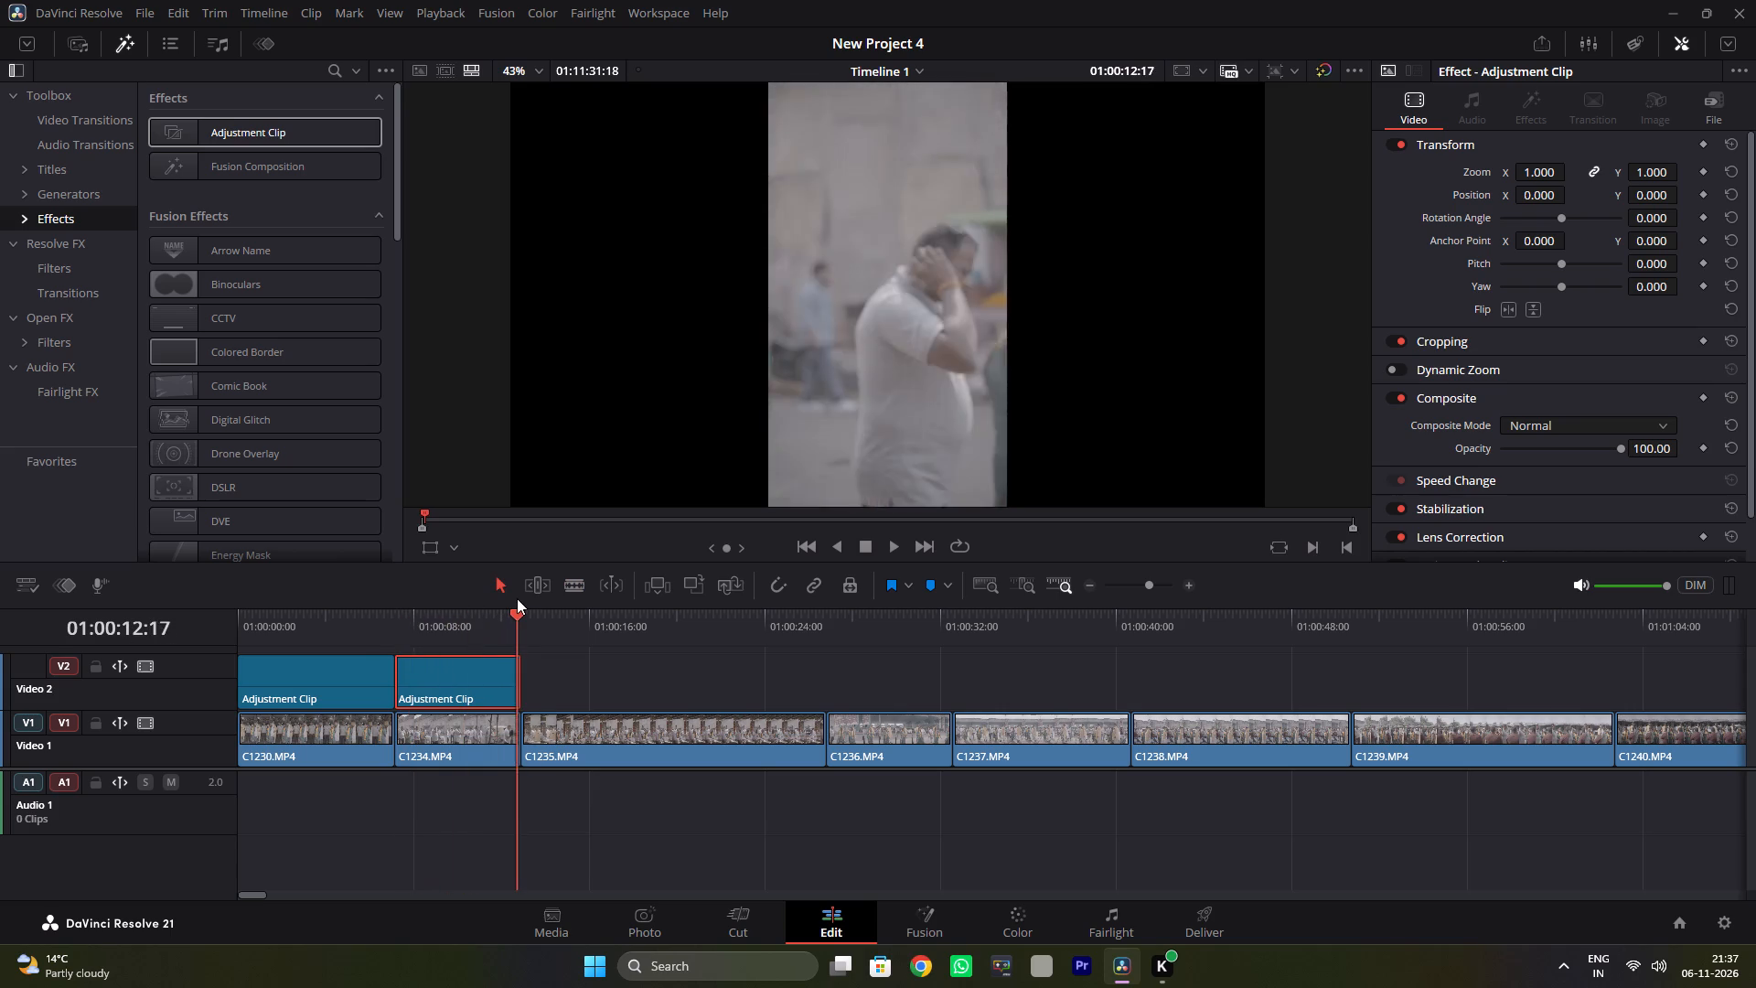
left_click_drag(517, 598, 520, 598, "ctrl")
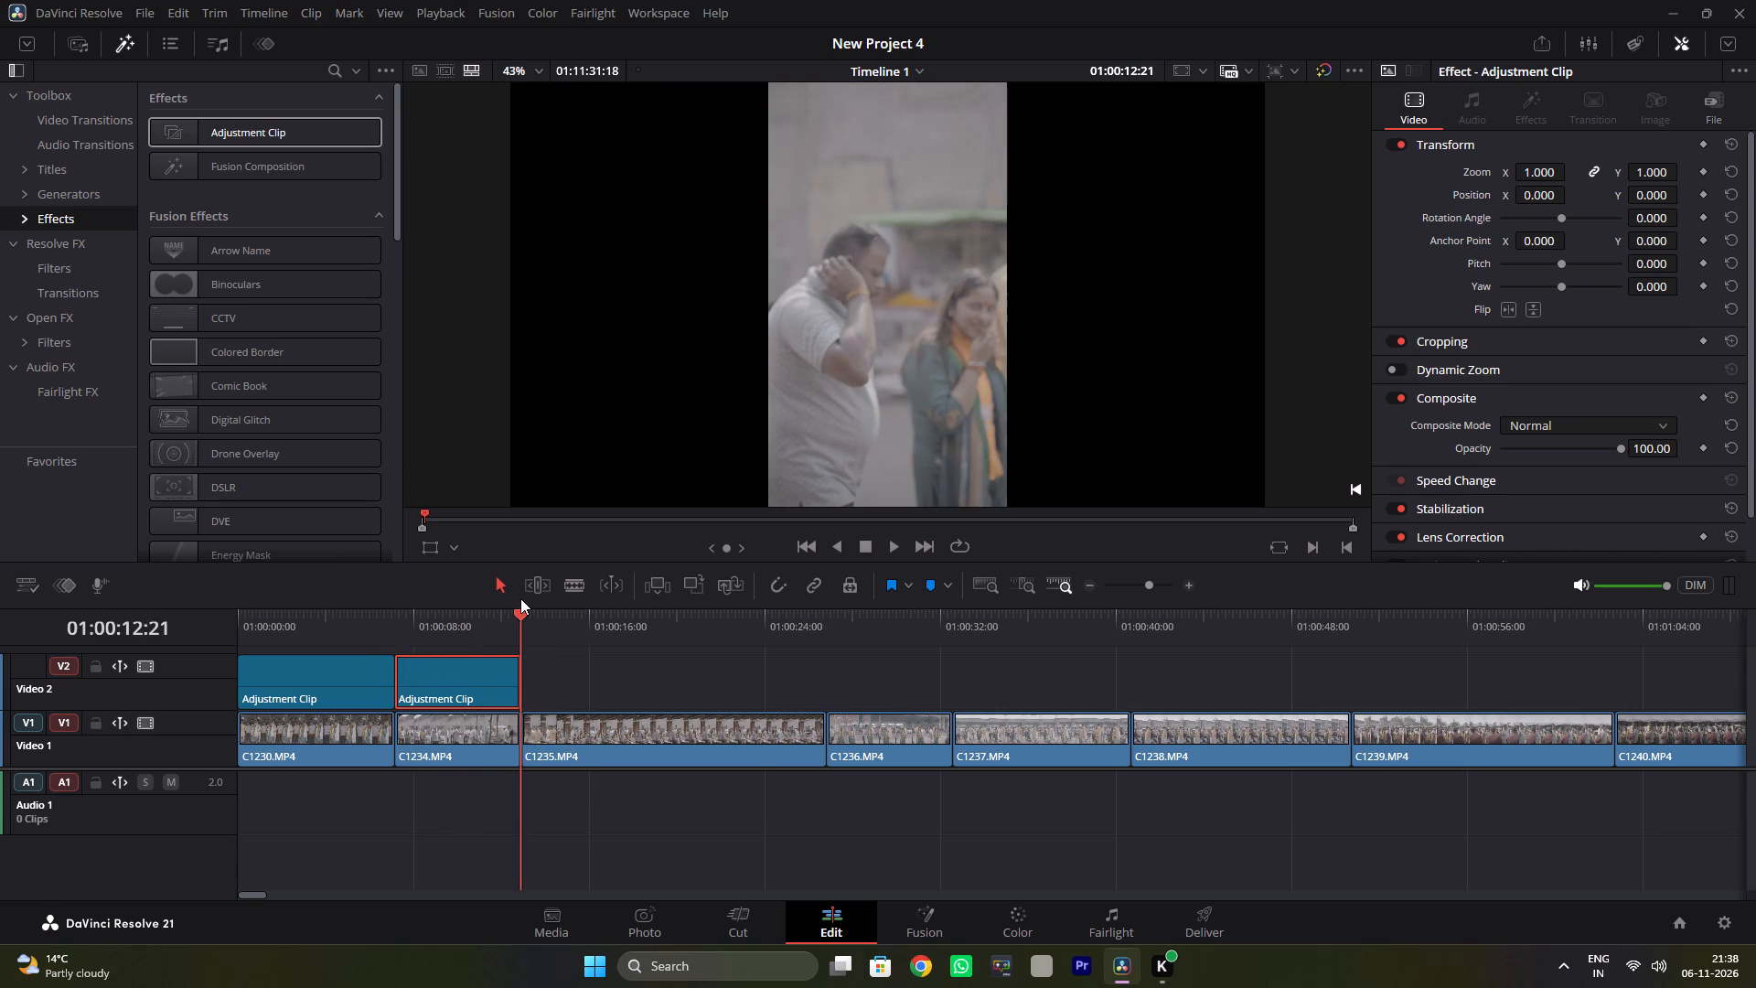
left_click_drag(520, 598, 524, 599, "ctrl")
key("ctrl+c")
key("ctrl+v")
key("ctrl+v")
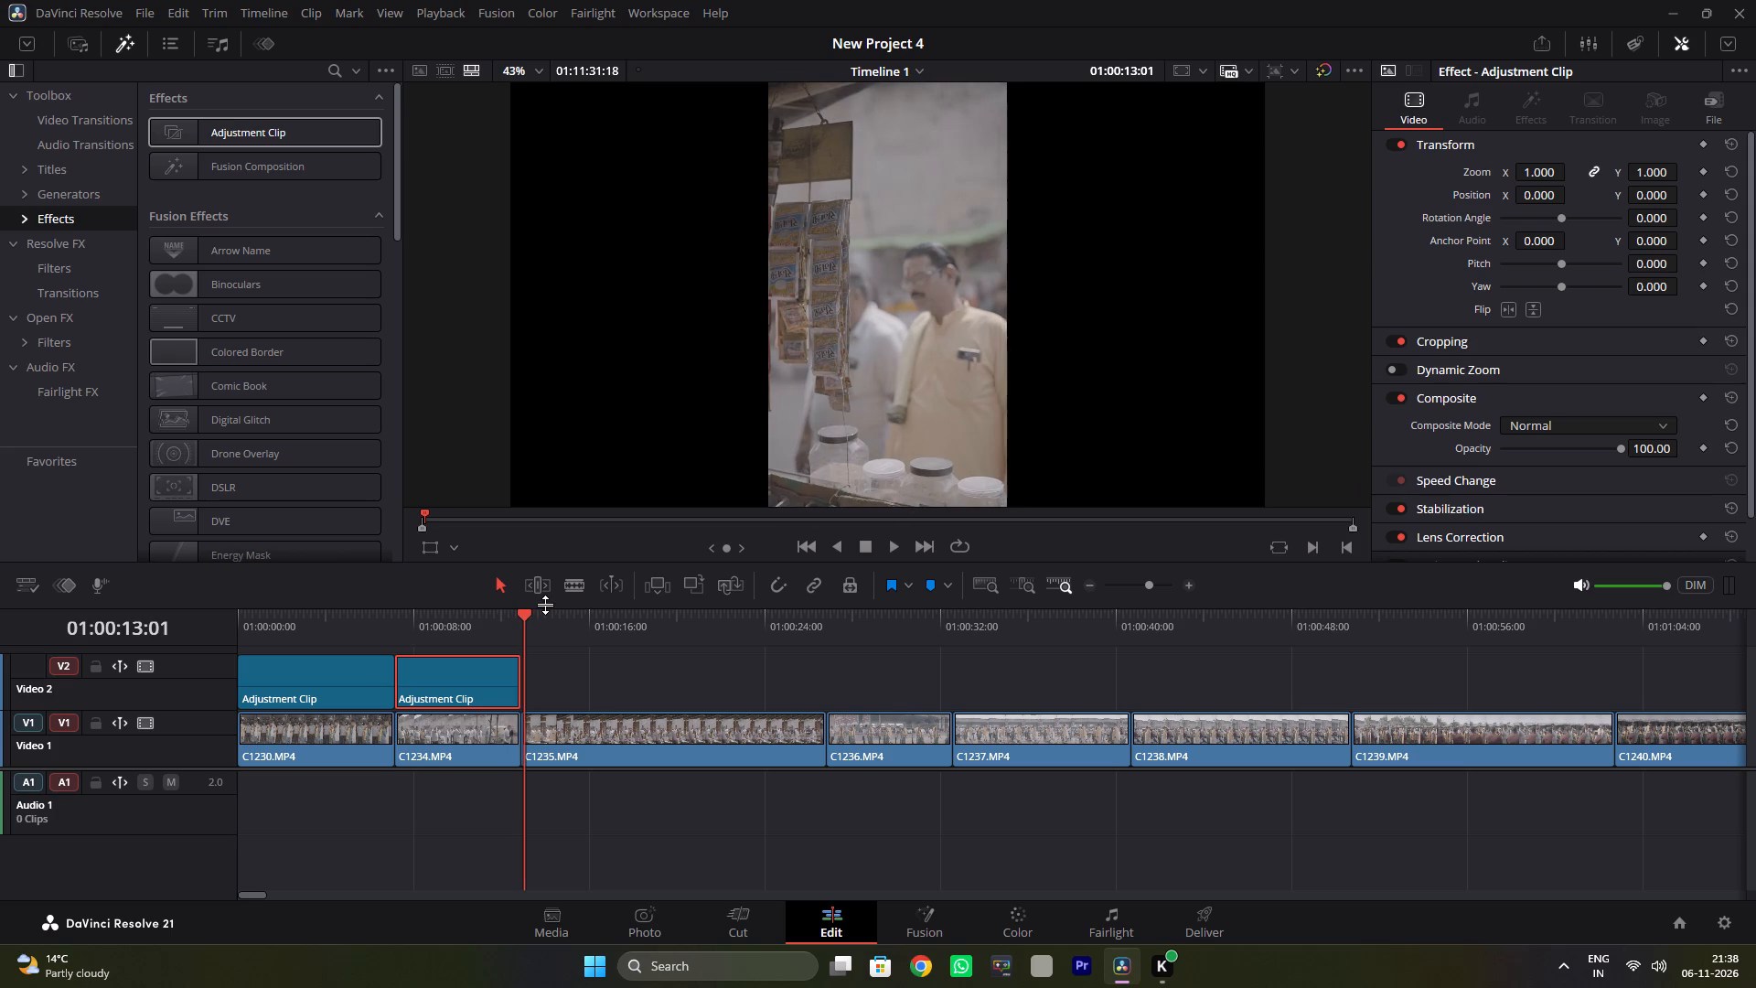
key("ctrl+v")
left_click(455, 697)
left_click(585, 656)
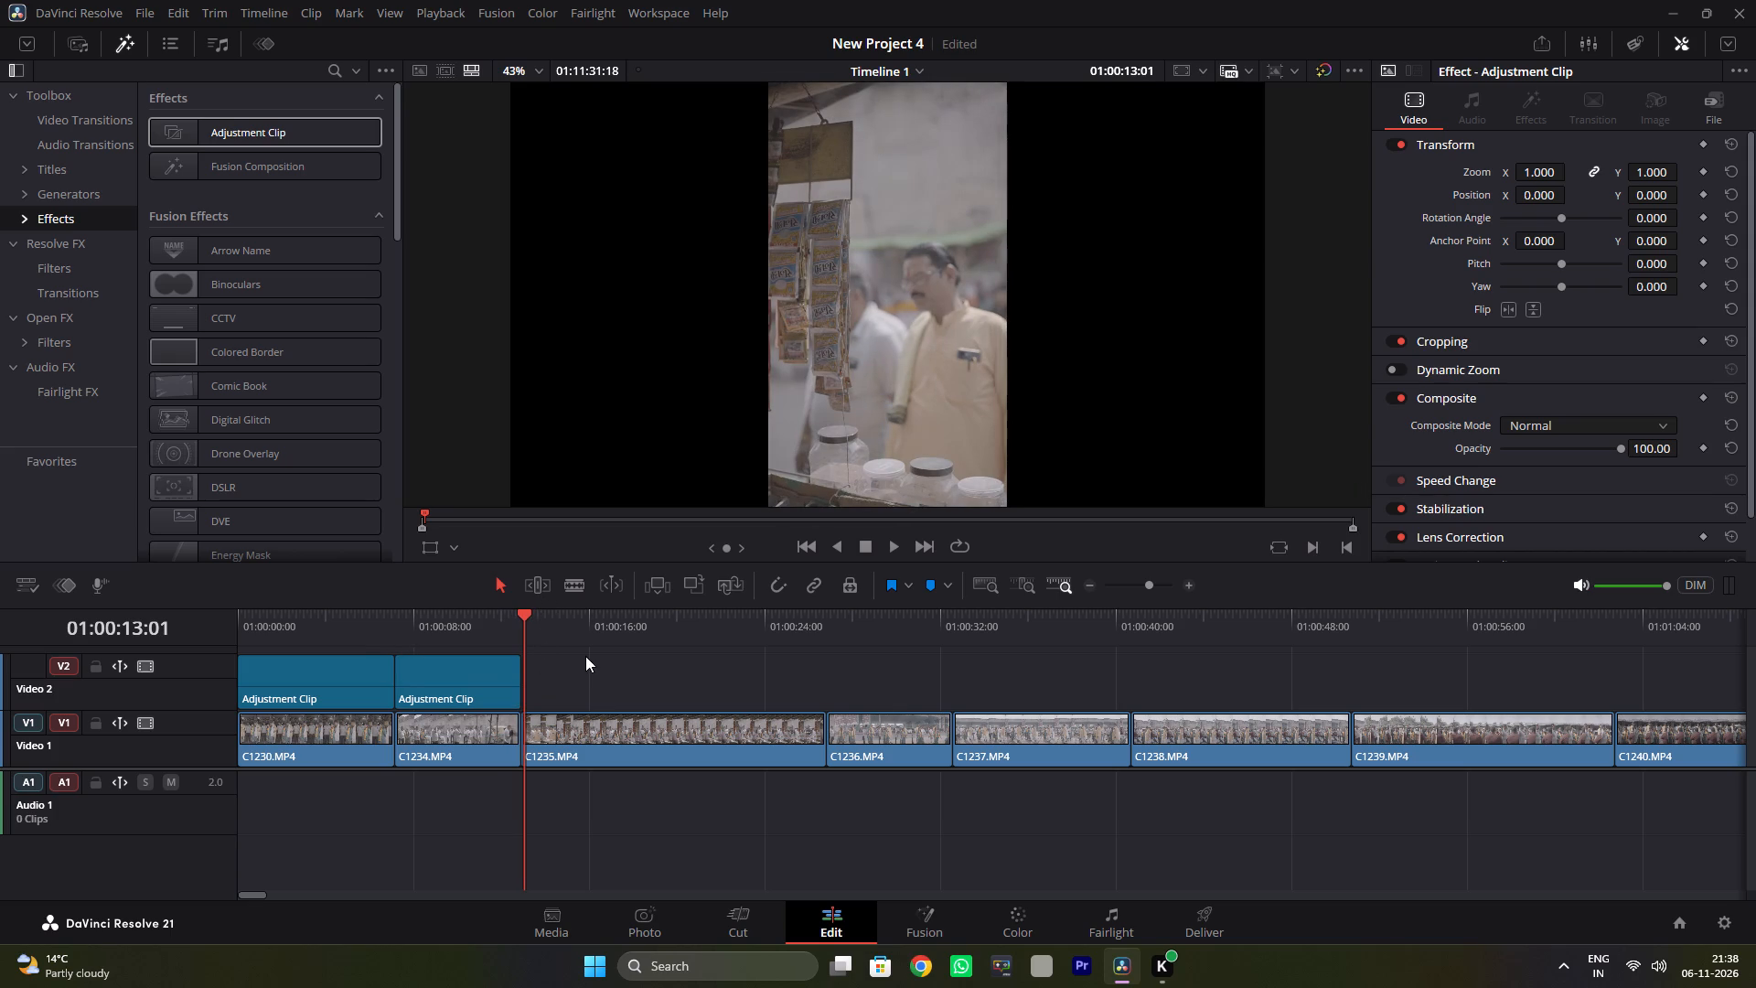
key("ctrl+v")
key("ctrl+v")
key("ctrl+v")
key("ctrl+v")
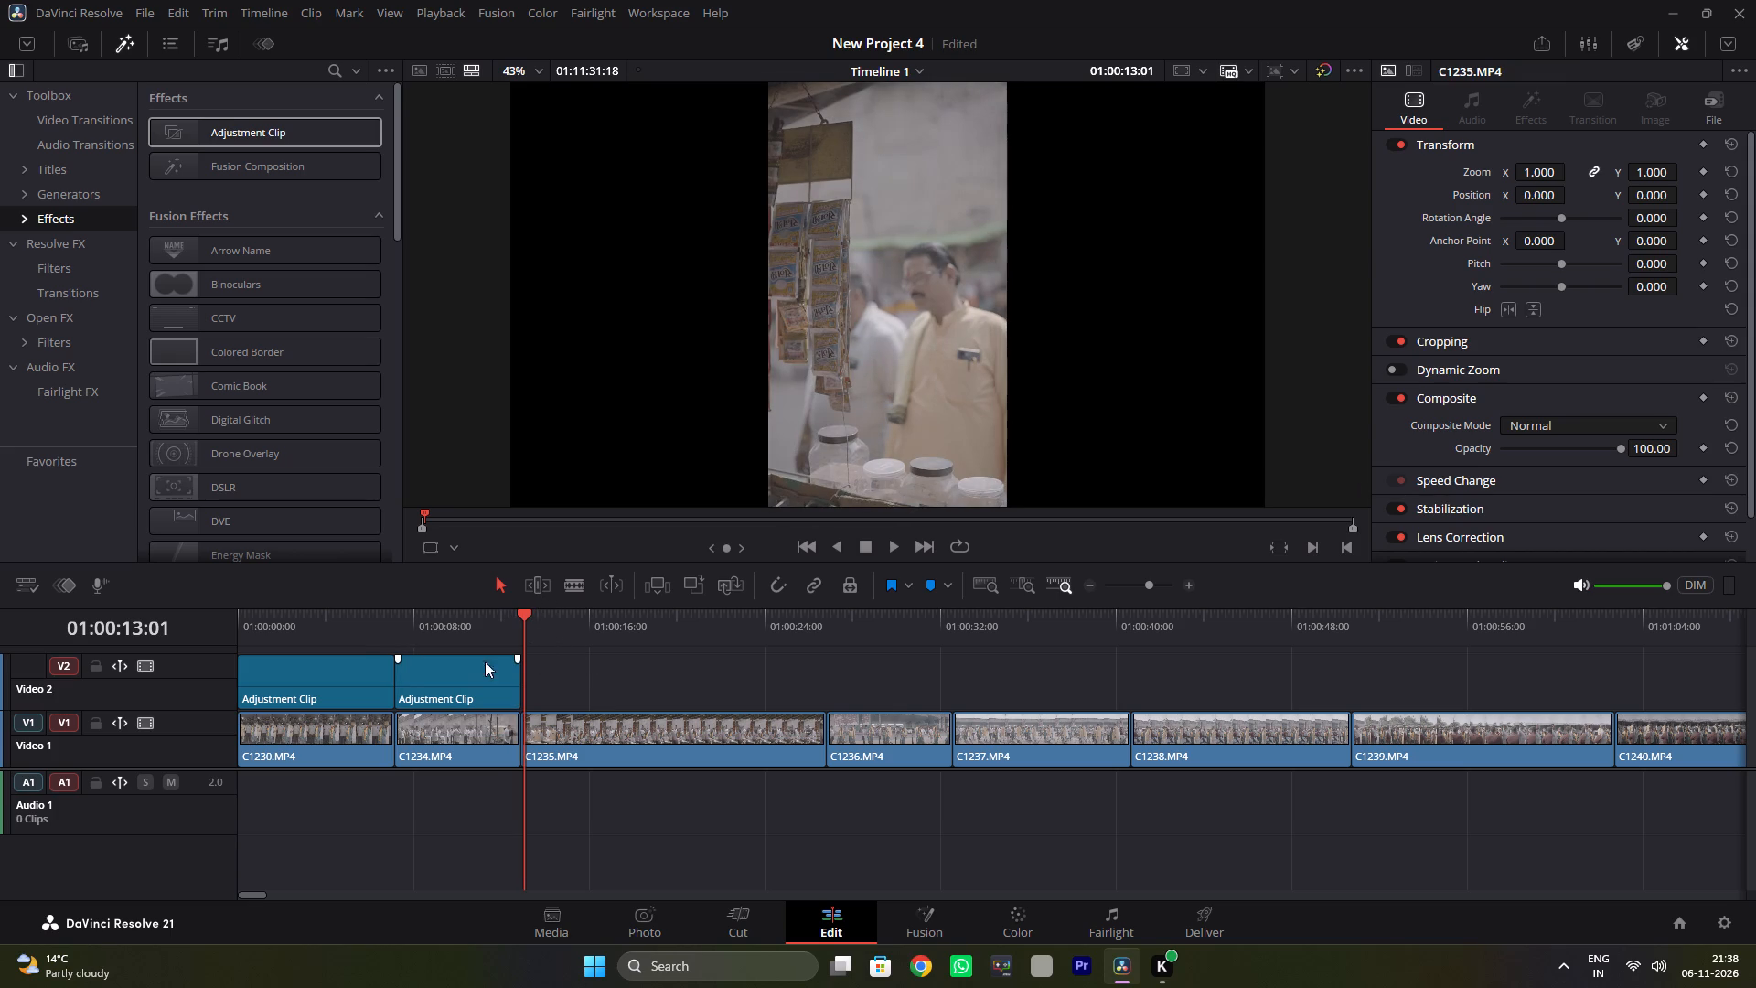
left_click(460, 686, "ctrl")
key("ctrl+c")
key("ctrl+v")
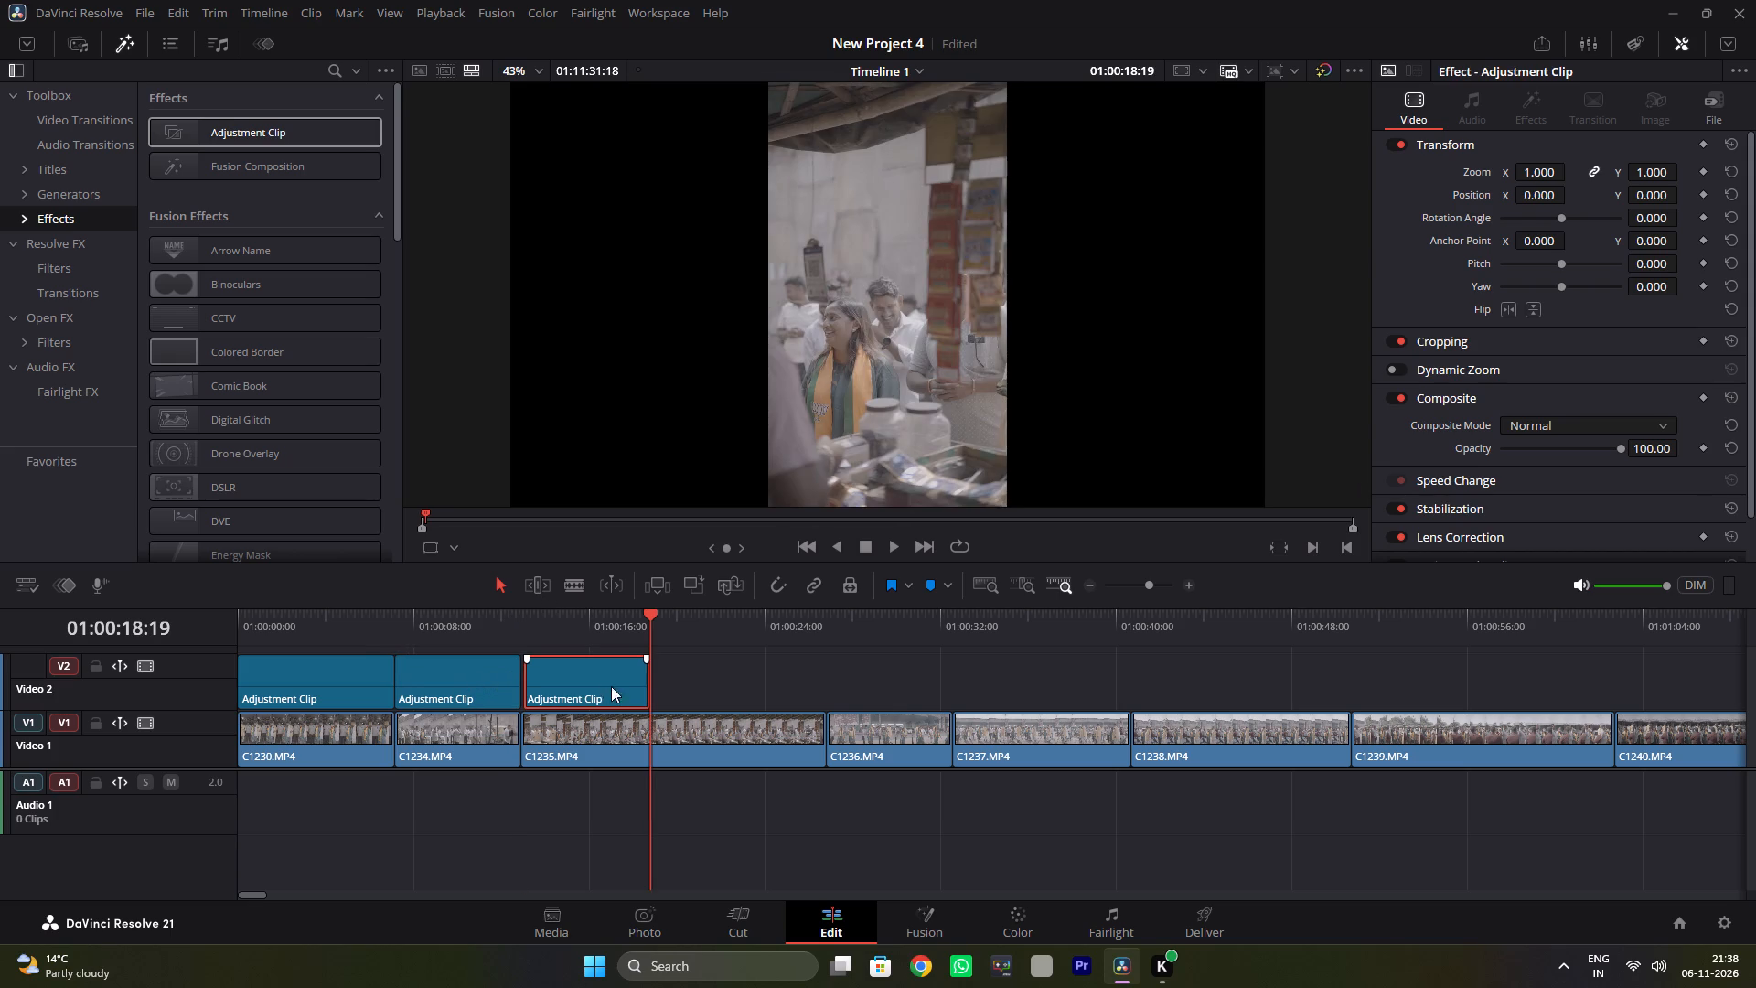
Butt the pasted adjustment clip against the previous one and extend it to about 13:22, reaching the end of C1235.MP4.
left_click(553, 694)
left_click(594, 688)
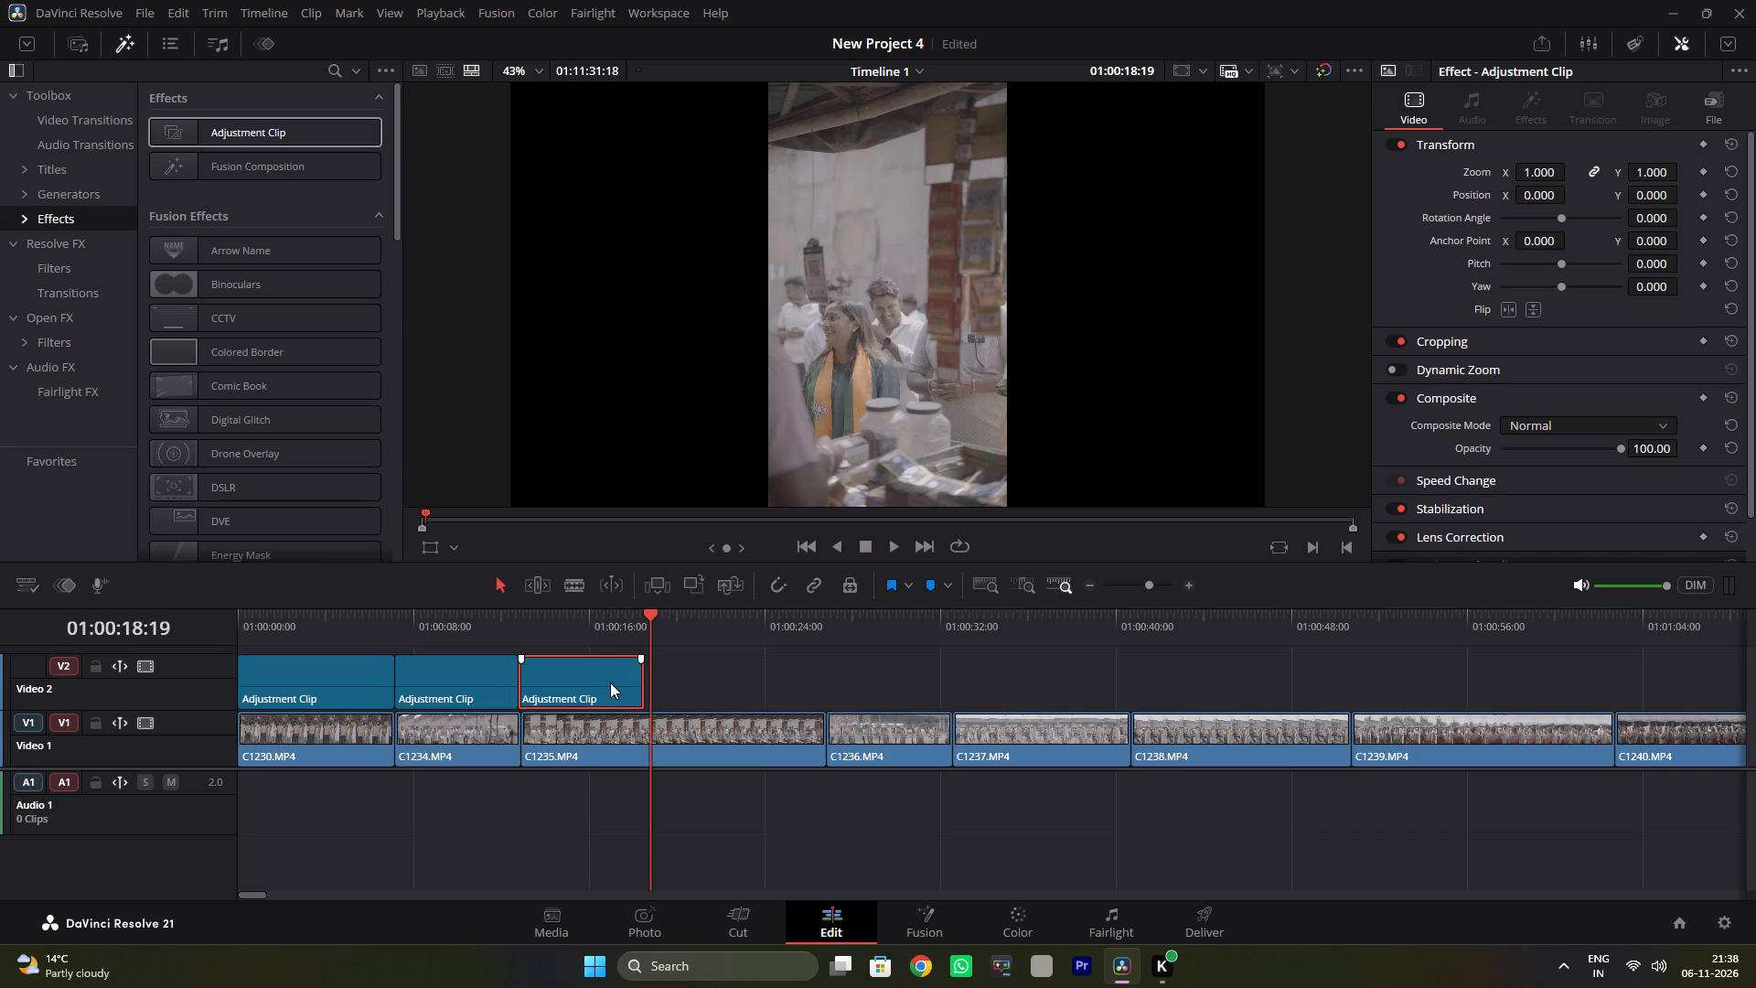
left_click_drag(637, 674, 816, 685)
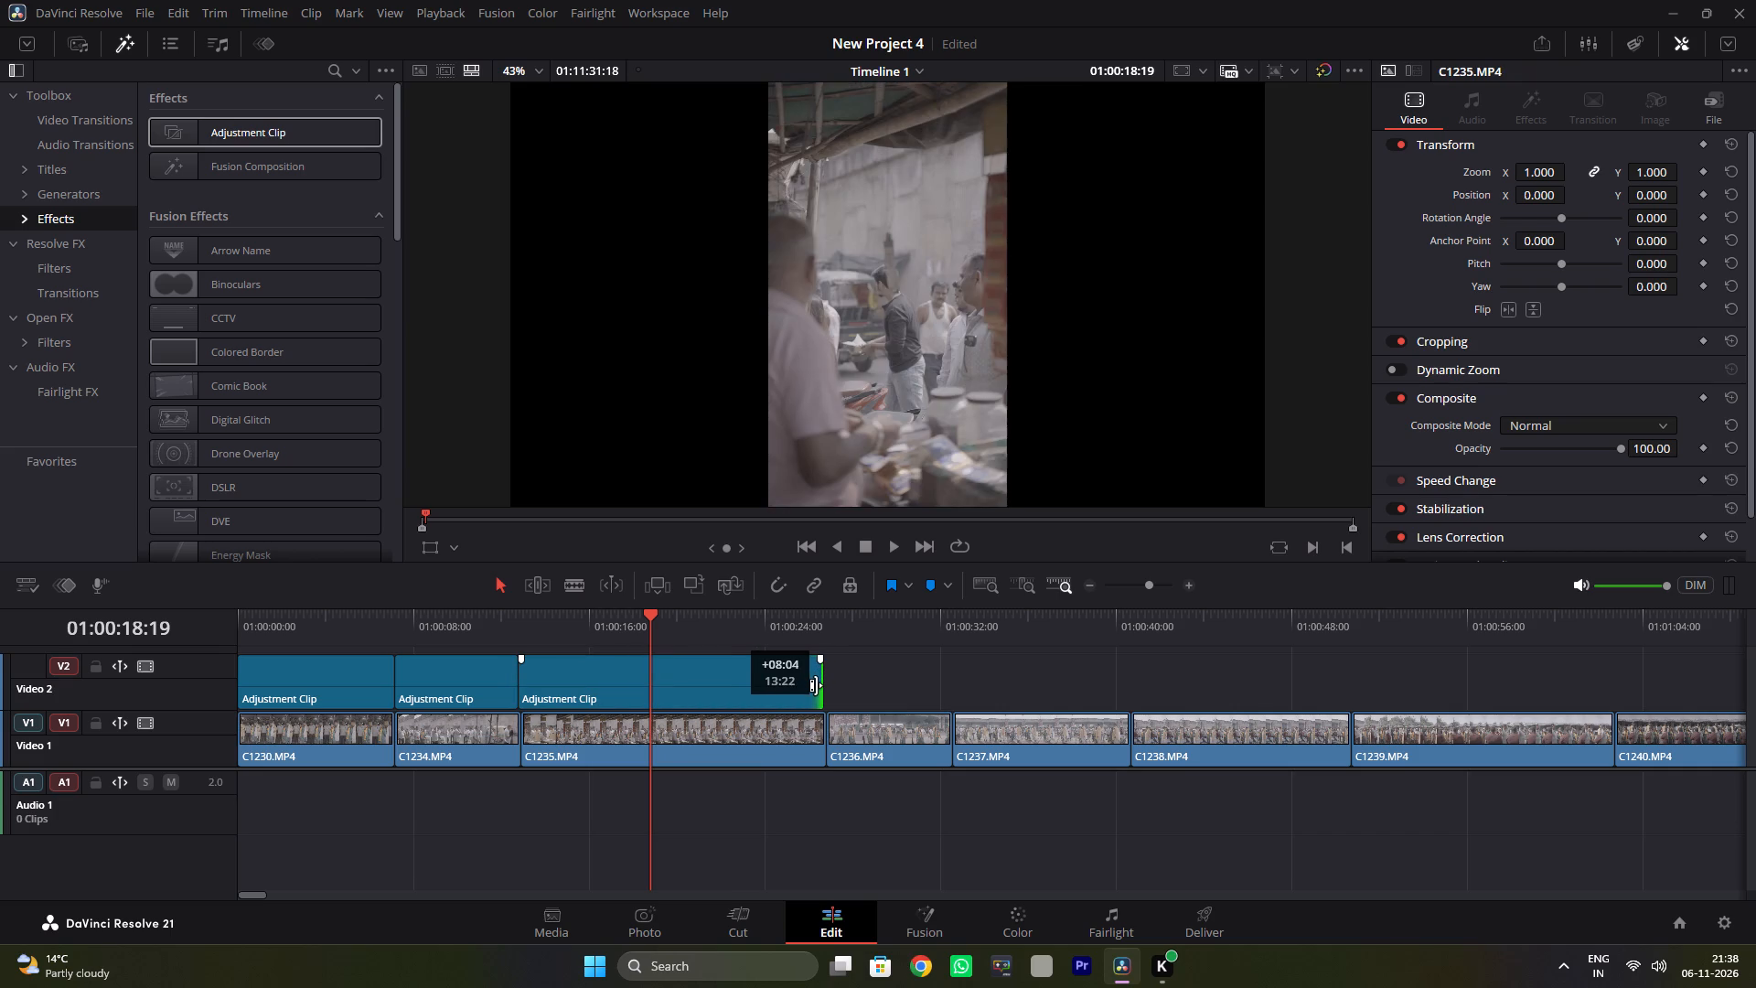
left_click_drag(816, 685, 817, 685)
Paste four copies of the adjustment clip on Video 2, one each above C1236.MP4, C1237.MP4, C1238.MP4 and C1239.MP4.
key("space")
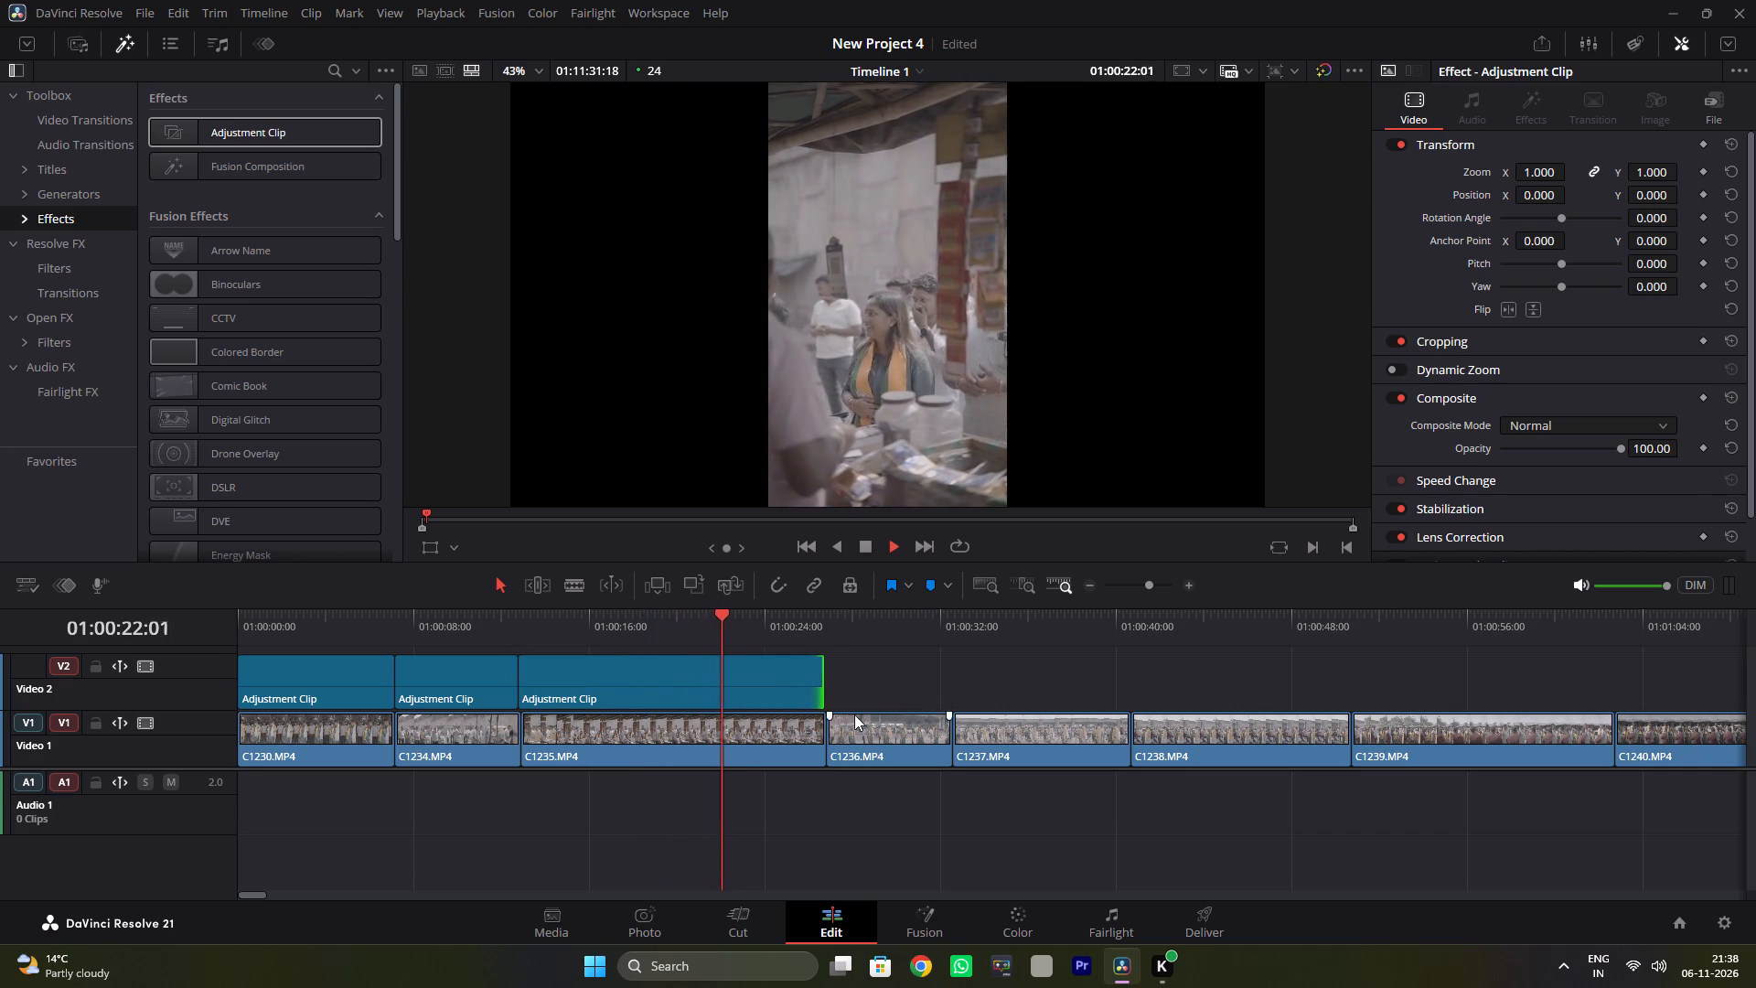
key("space")
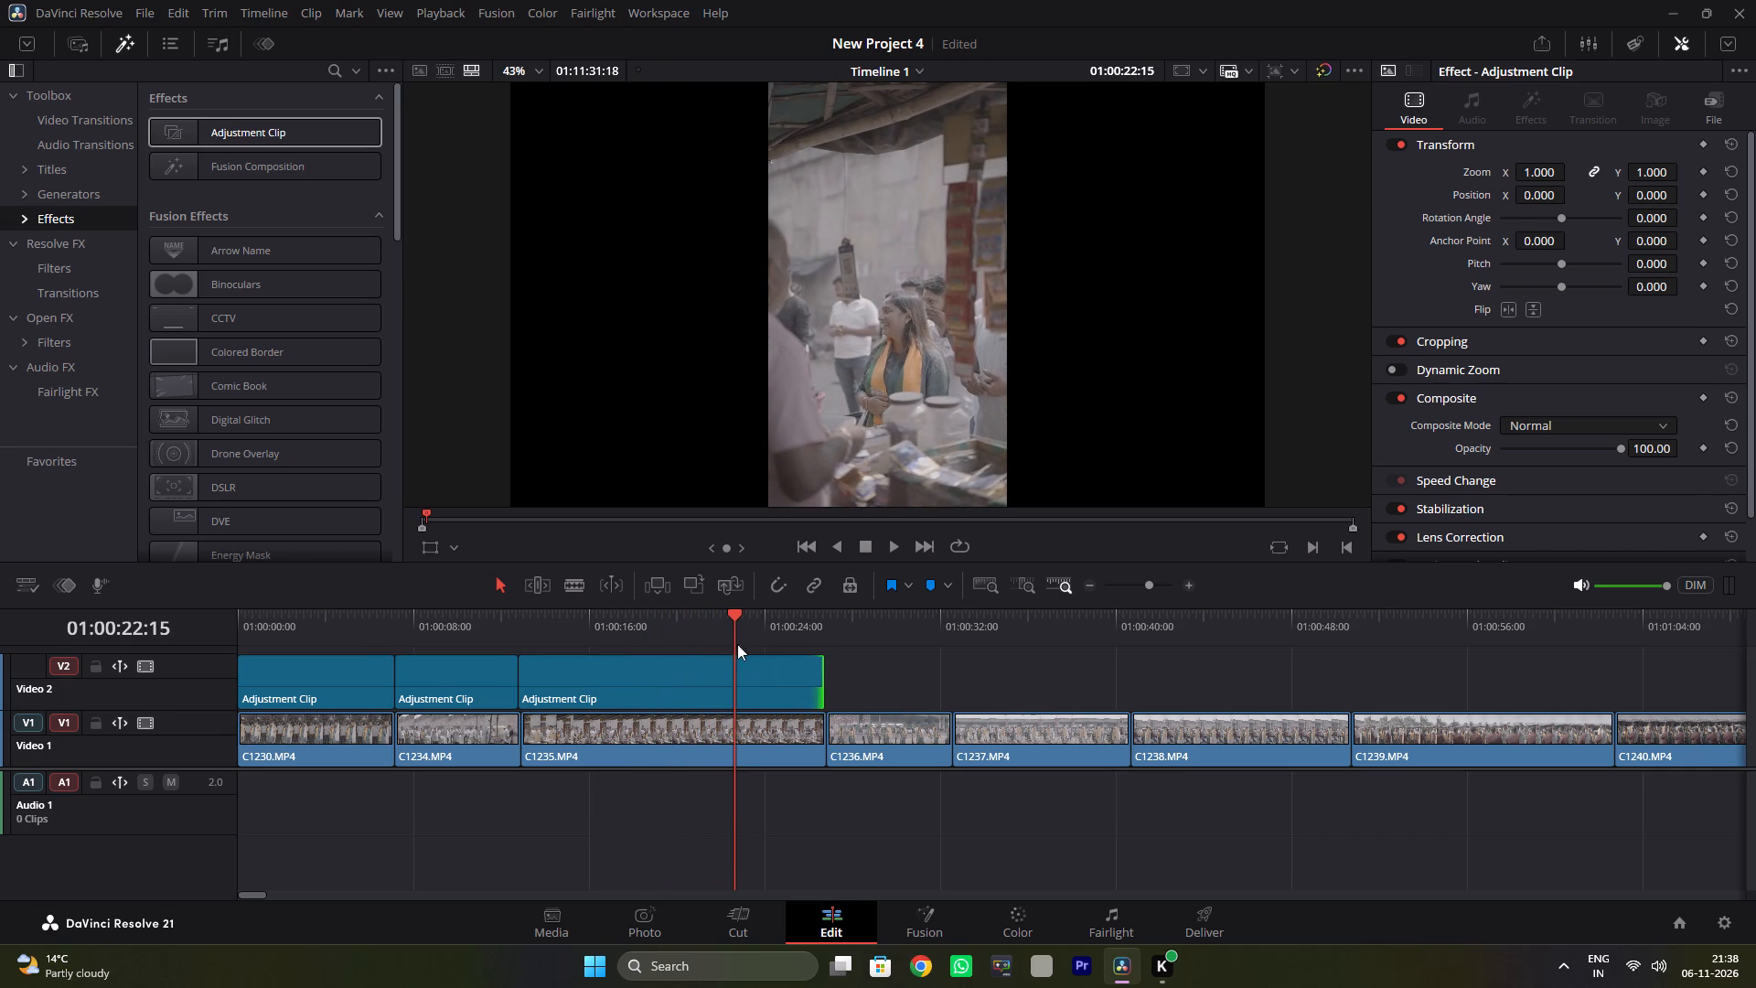
left_click_drag(736, 617, 836, 629)
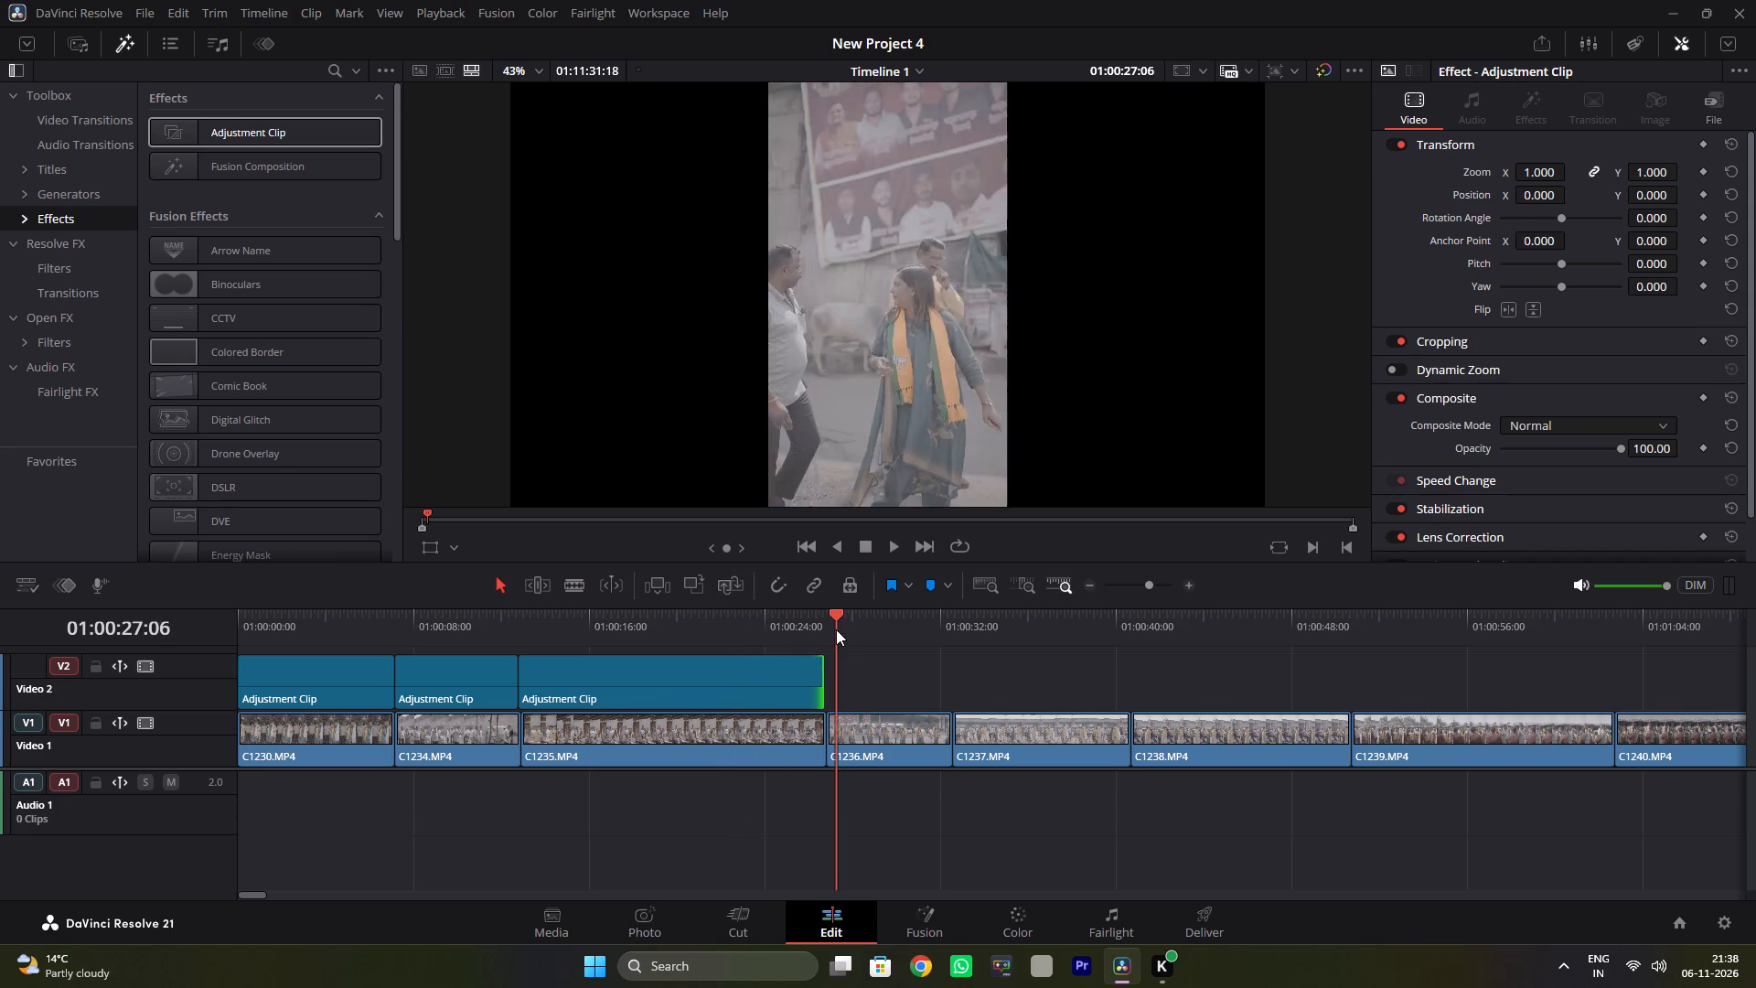
left_click_drag(836, 629, 828, 635)
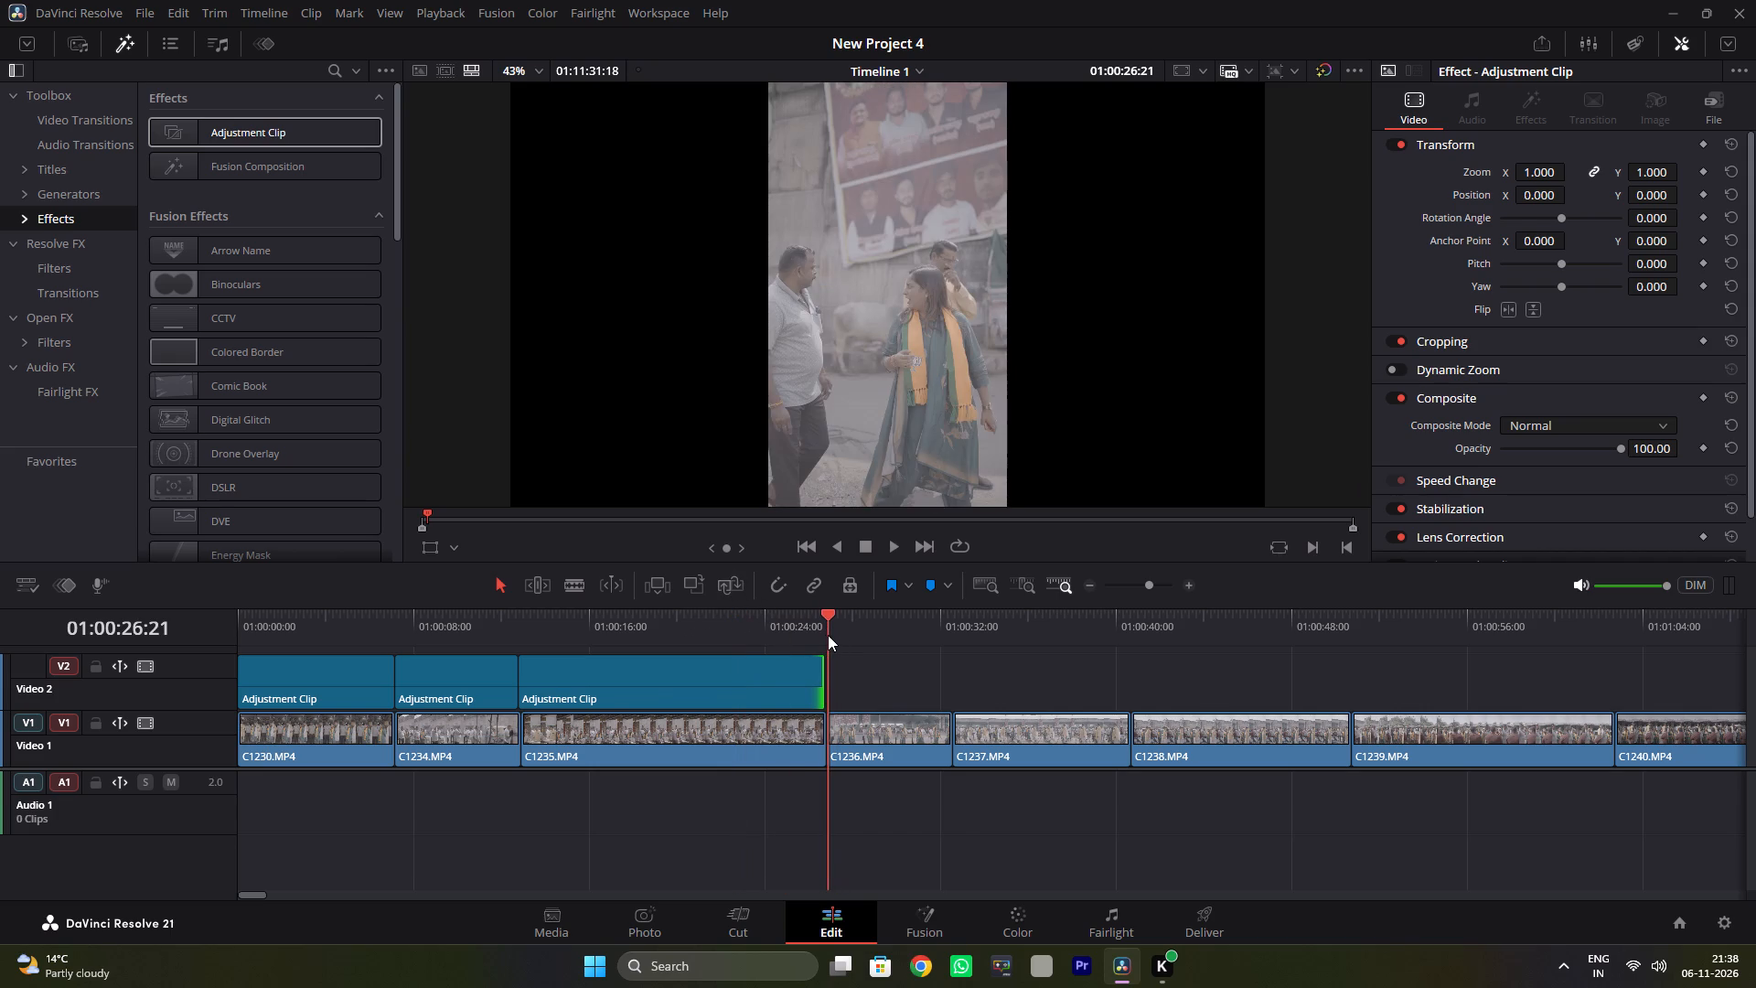
left_click_drag(828, 635, 1096, 640)
key("ctrl+v")
key("ctrl+v")
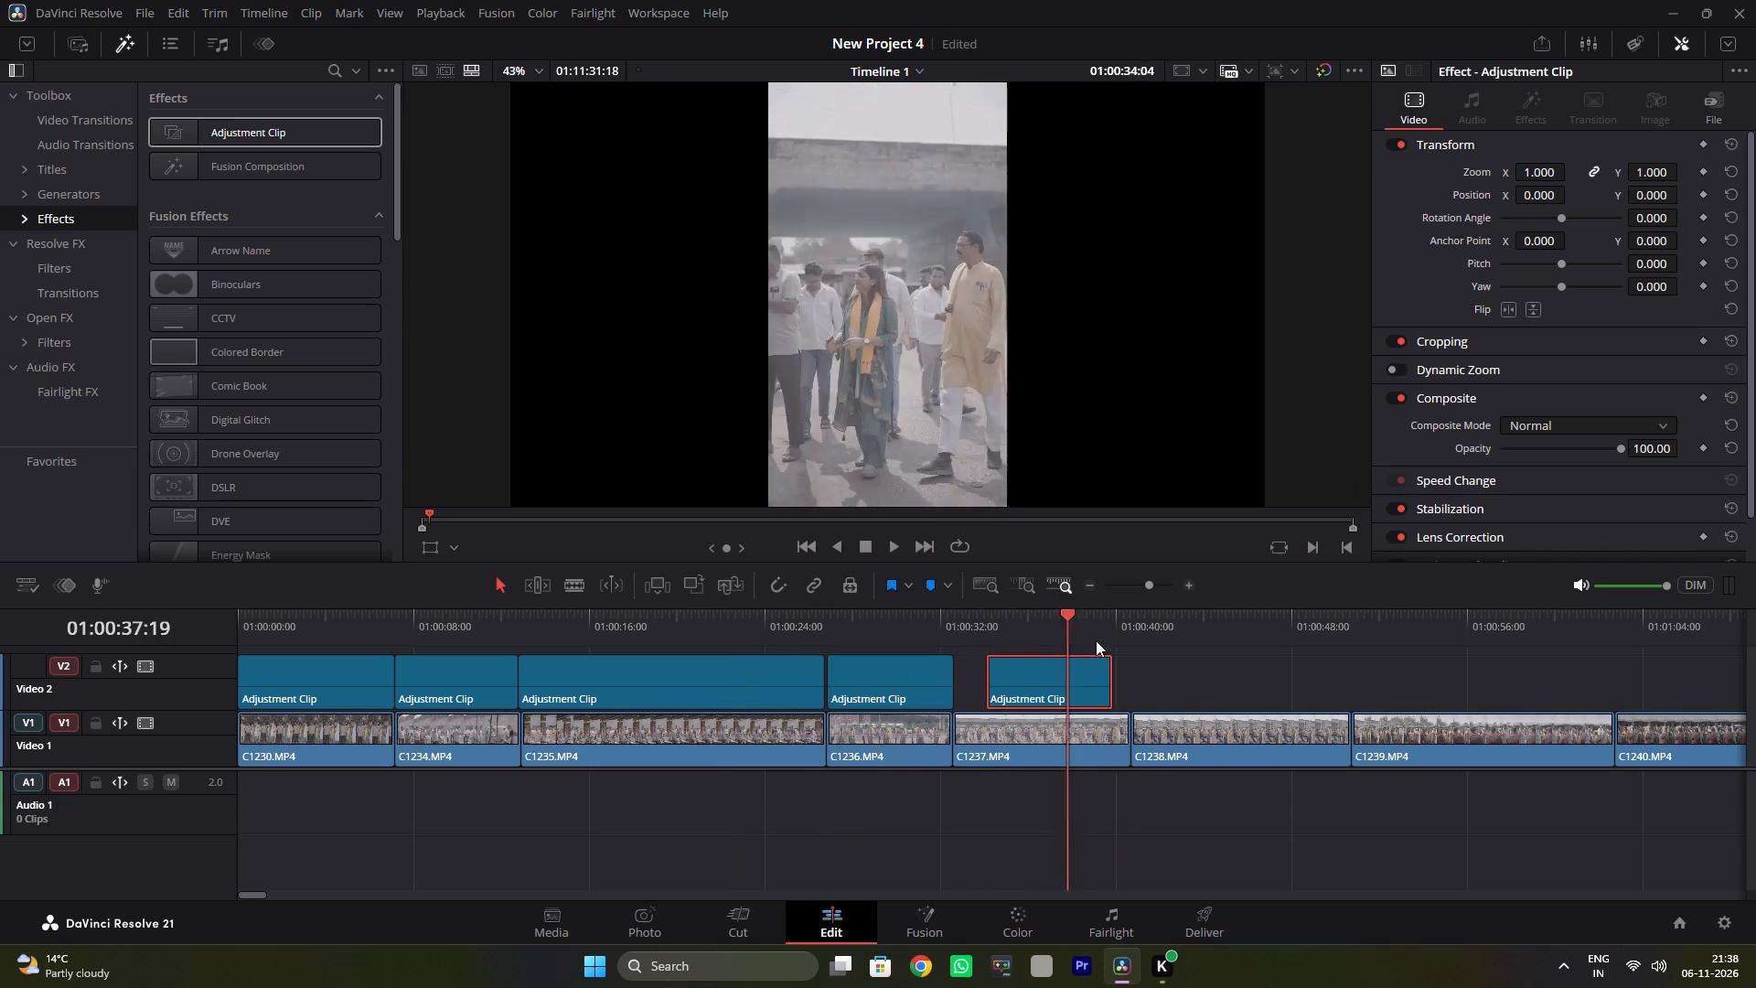
left_click_drag(1096, 640, 1381, 656)
key("ctrl+v")
key("ctrl+v")
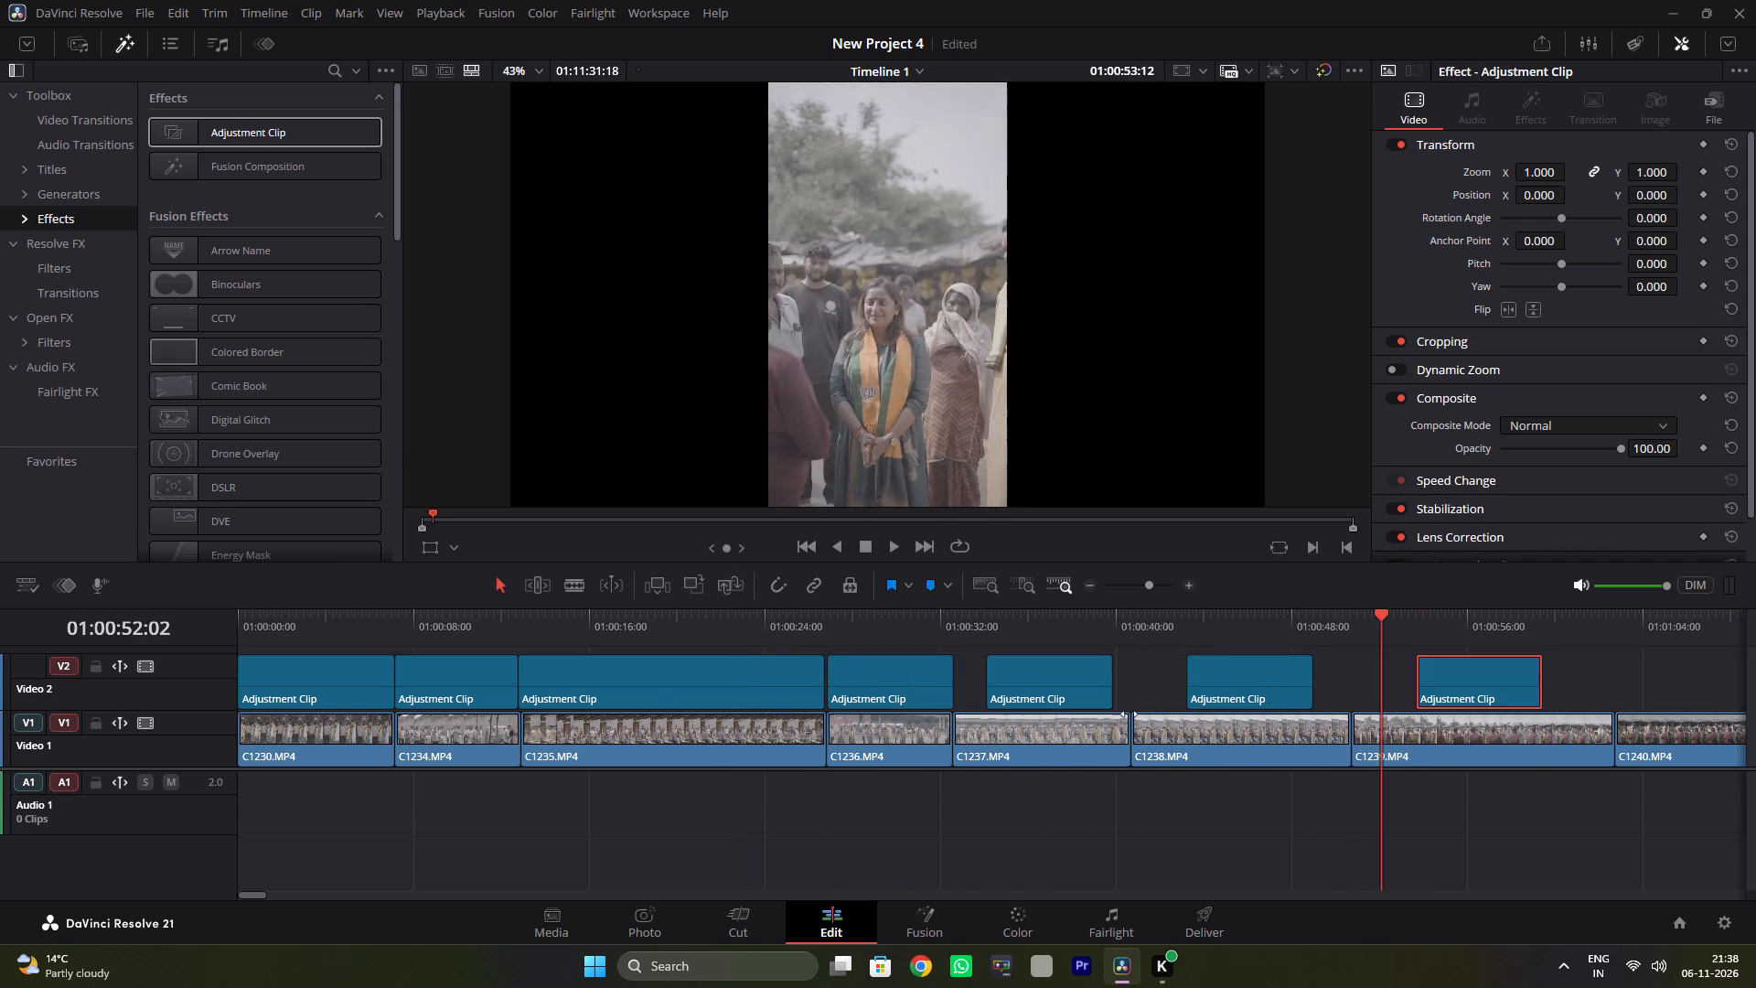
Adjust the adjustment clips above C1235.MP4 and C1236.MP4 so they meet at the cut between those two clips.
left_click(854, 705)
left_click_drag(866, 684, 867, 674)
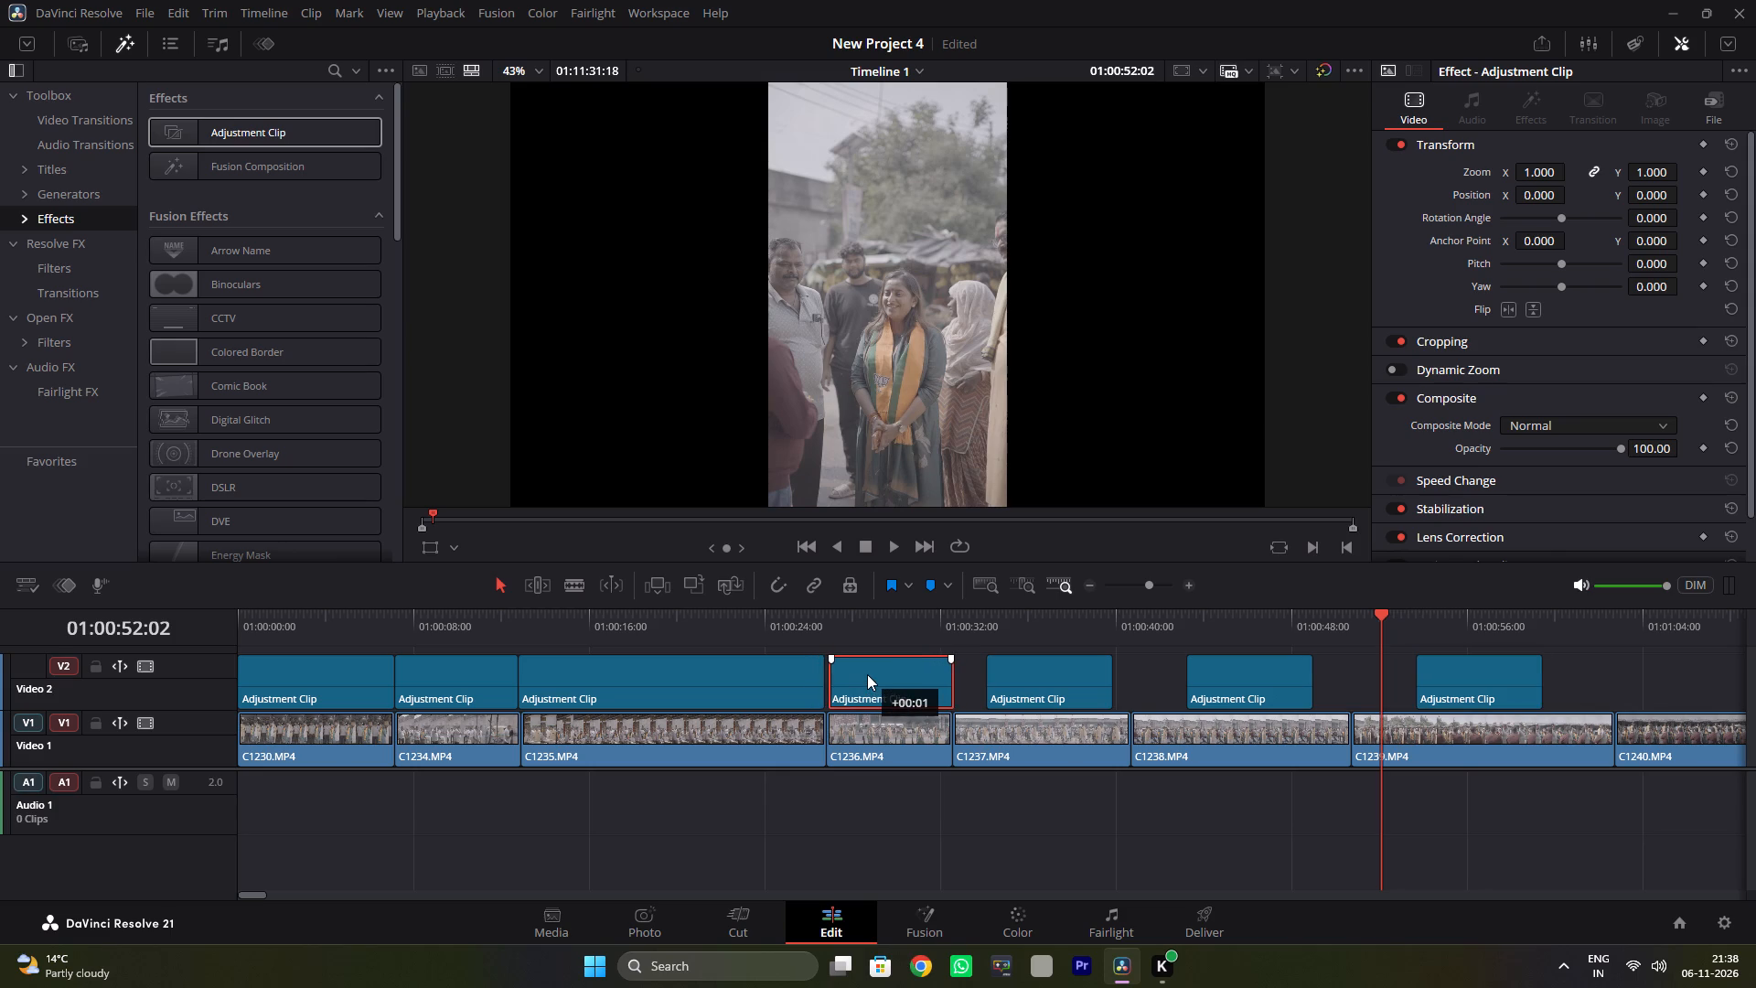
left_click_drag(867, 674, 863, 676)
left_click(781, 694)
left_click_drag(821, 678, 849, 671)
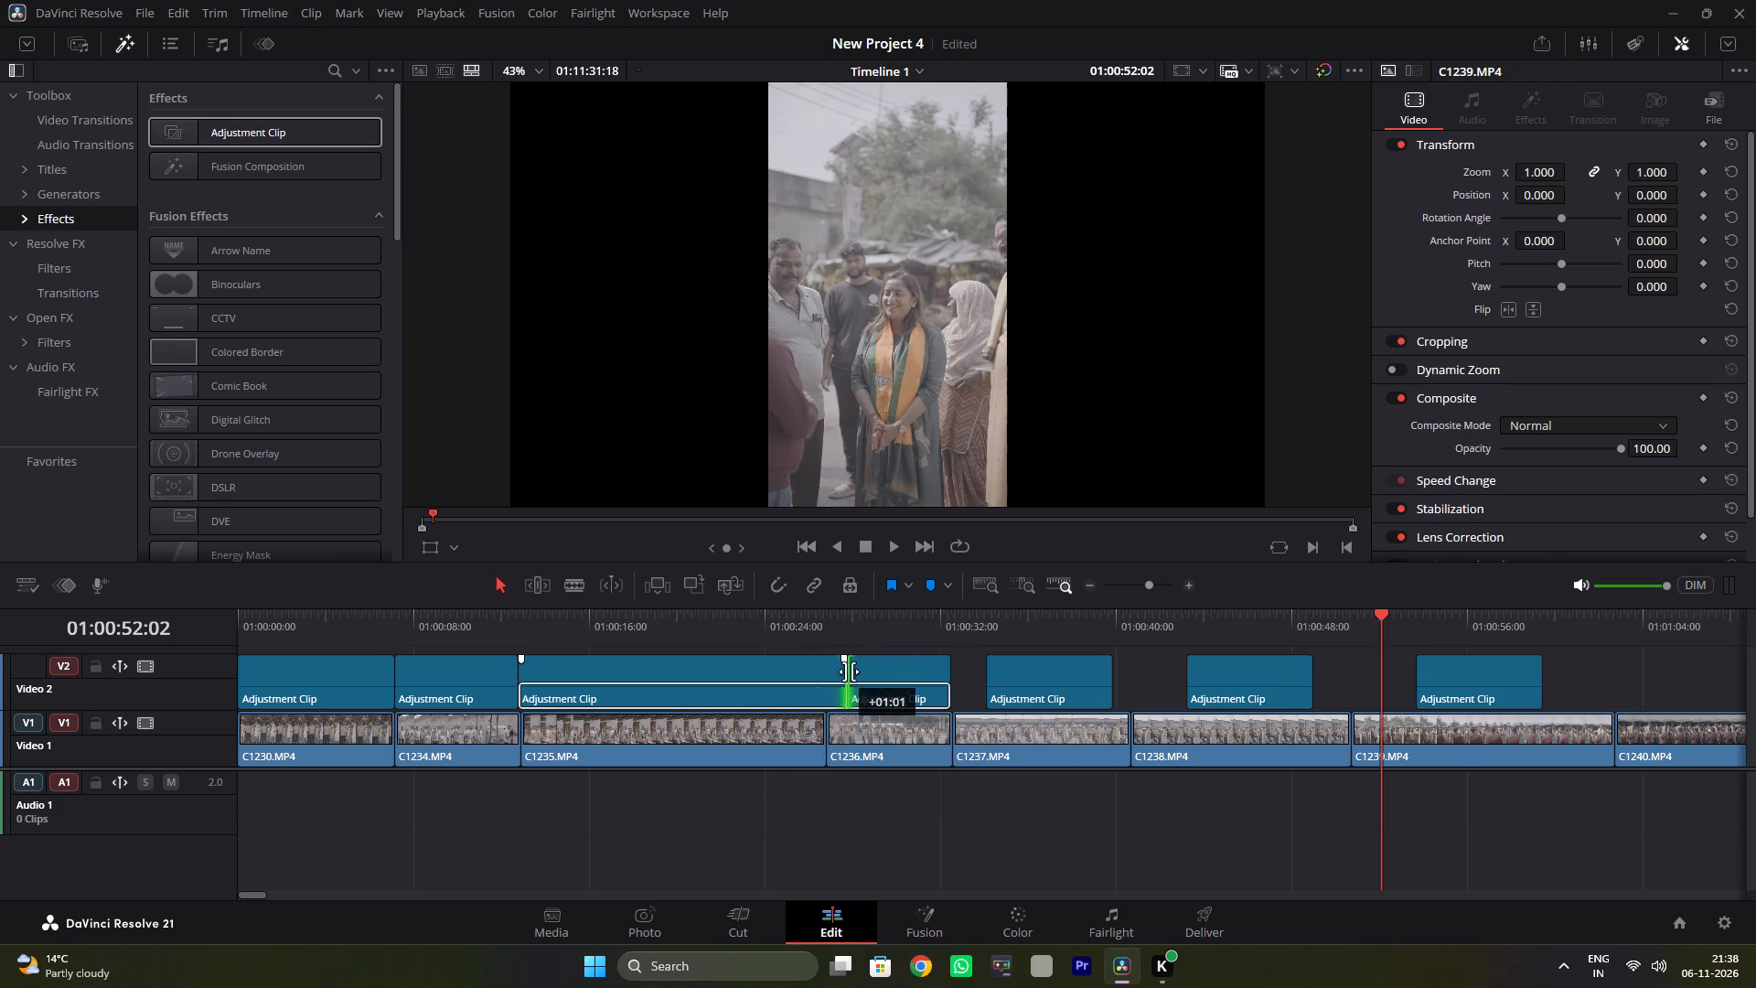
left_click_drag(849, 671, 898, 671)
left_click_drag(902, 680, 825, 709)
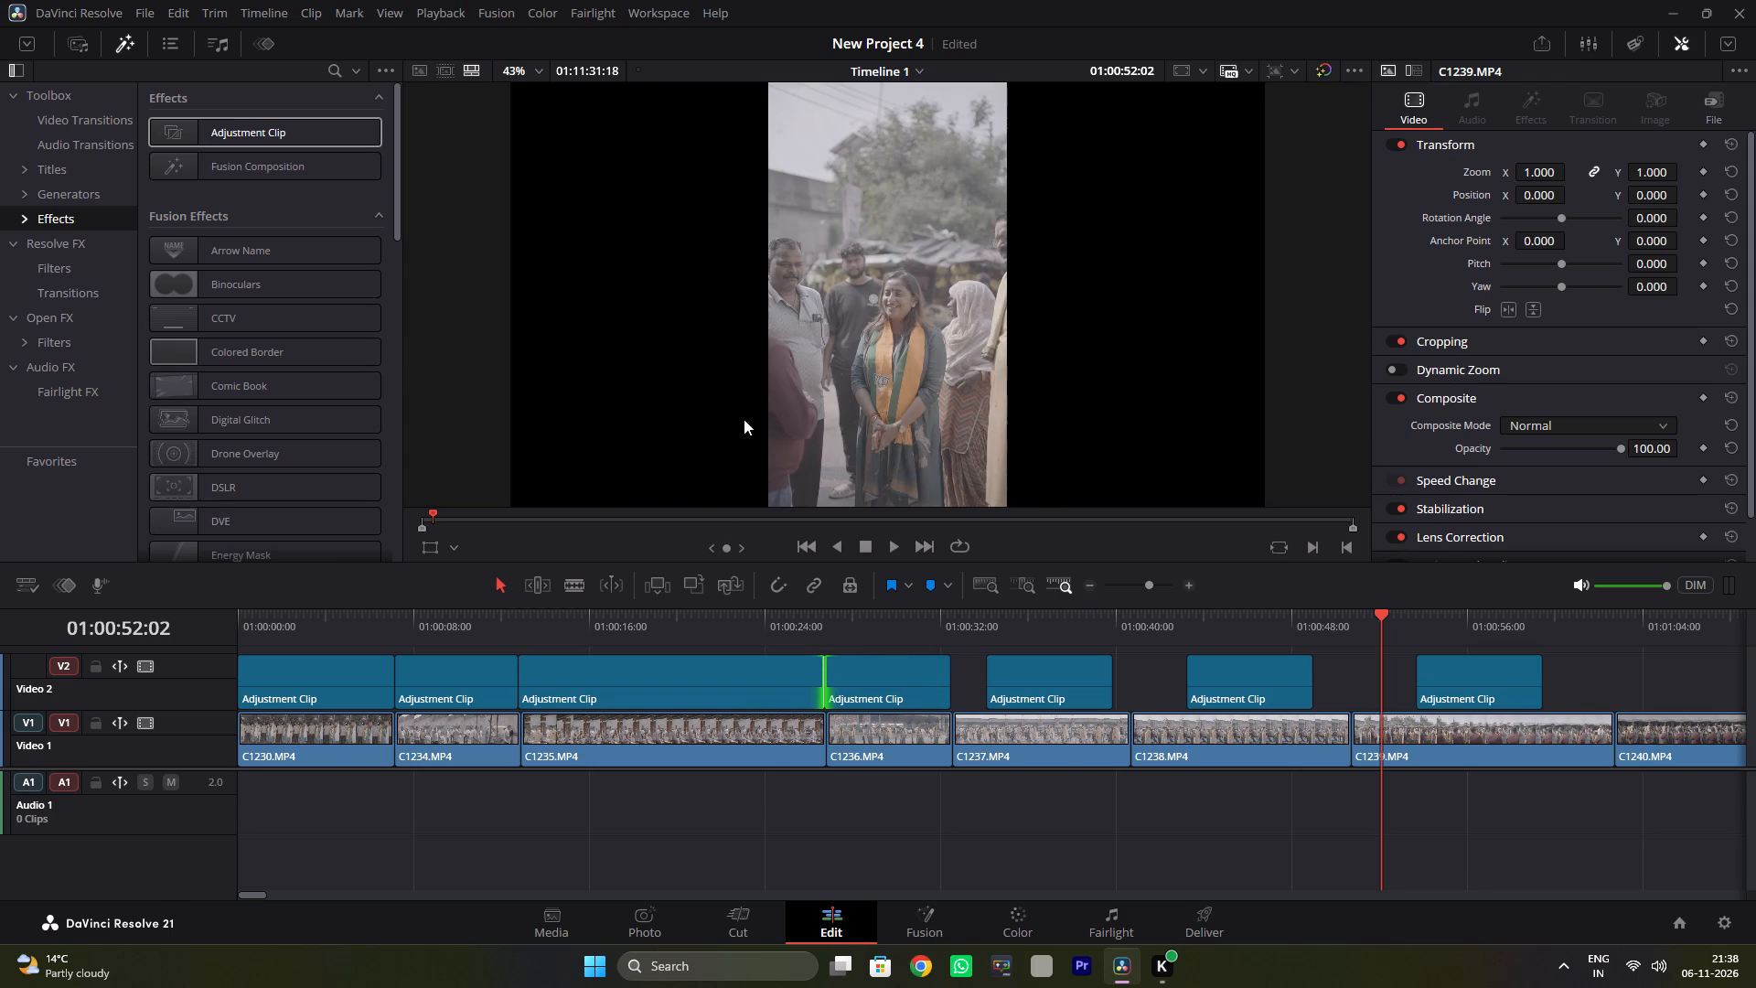
Fine-tune the boundary between the adjustment clips above C1235.MP4 and C1236.MP4 using dynamic trim and trim edit modes.
left_click(613, 593)
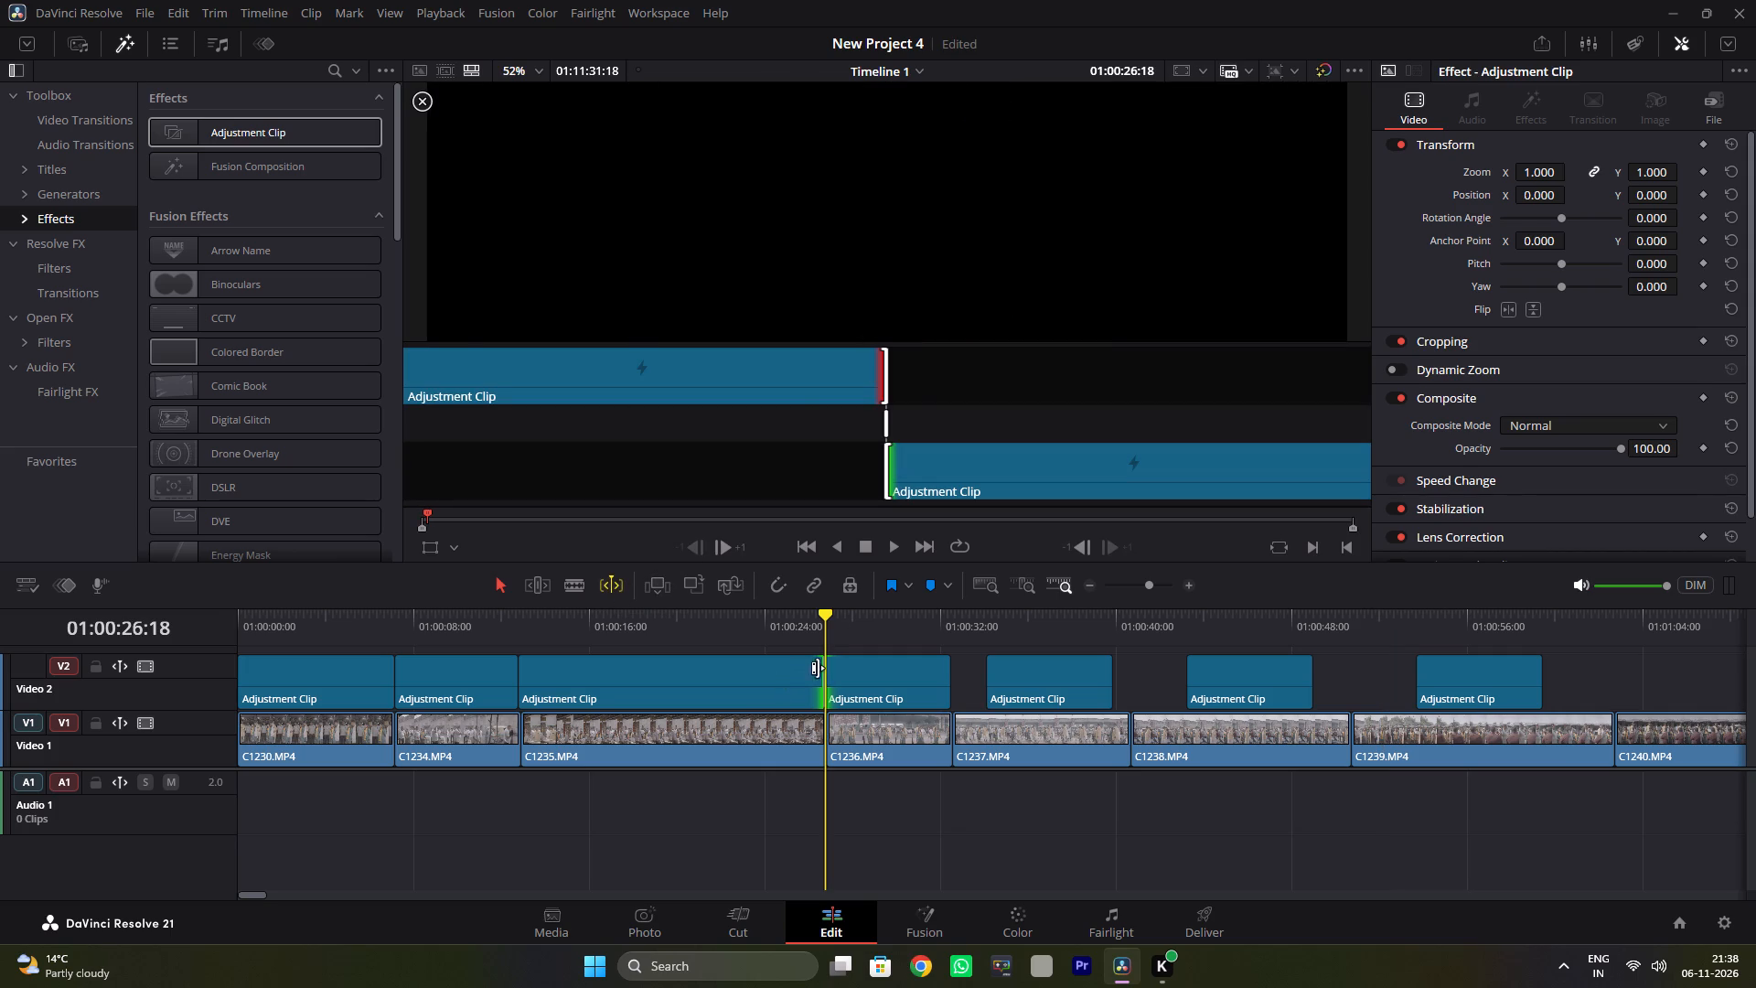
left_click_drag(825, 670, 826, 679)
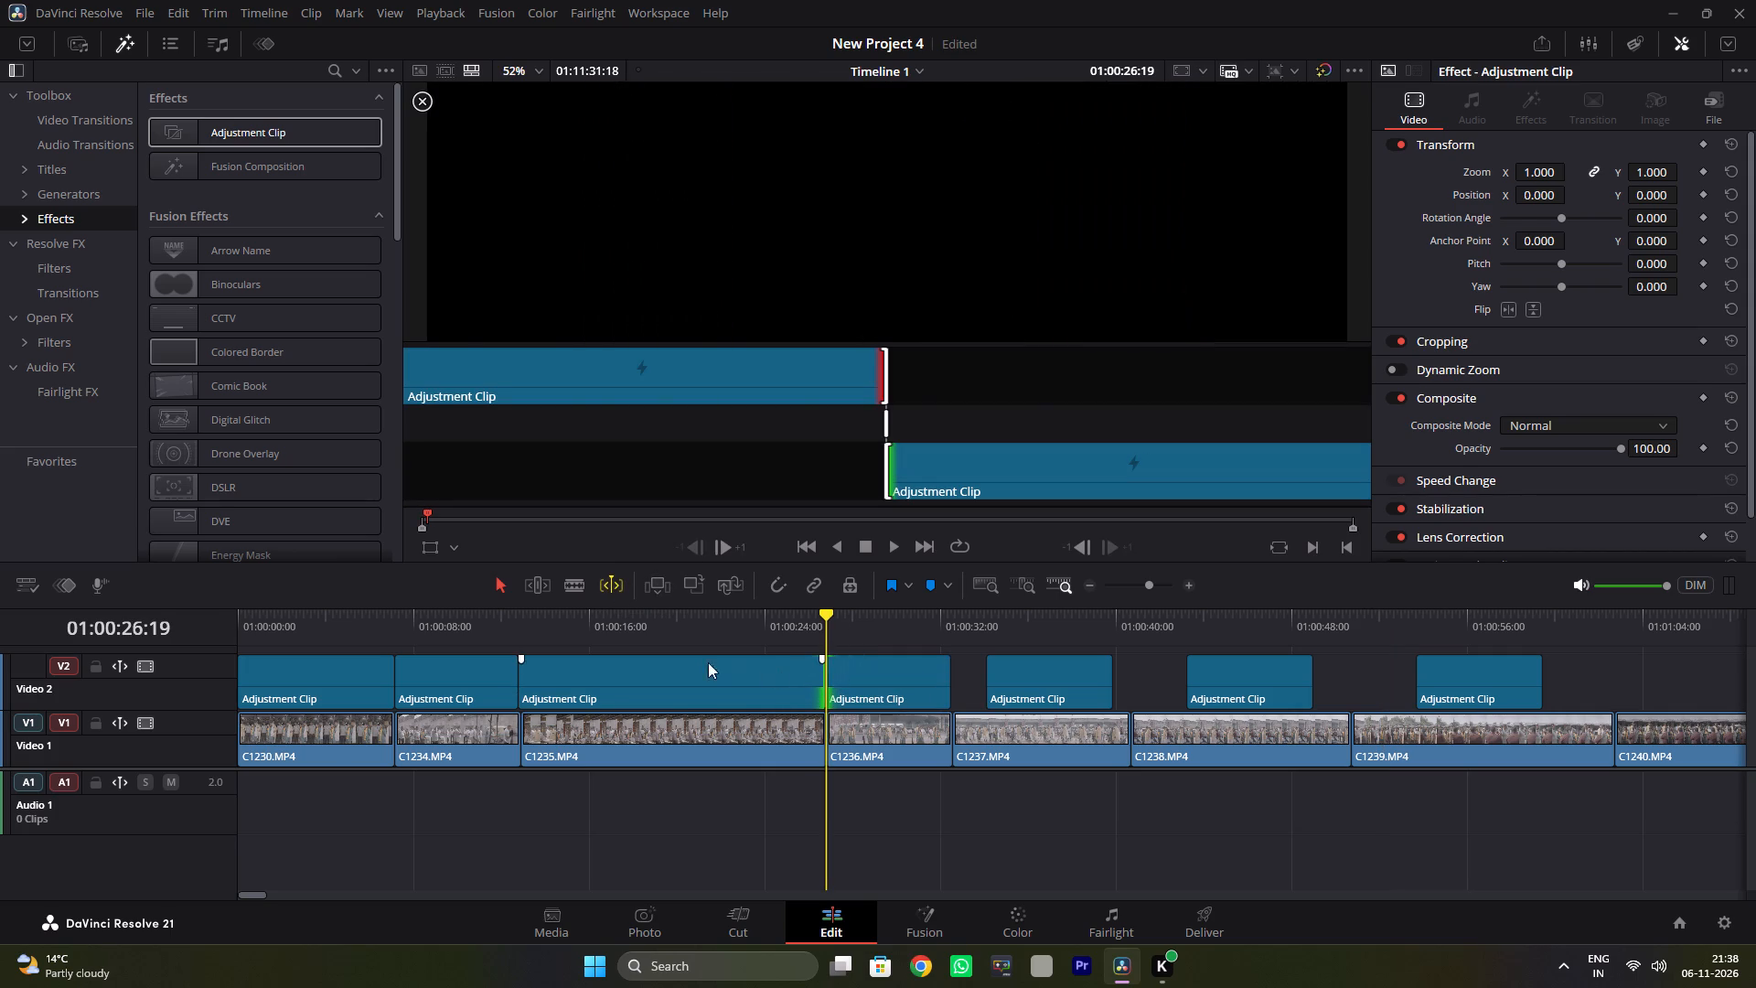
left_click(605, 577)
left_click(545, 584)
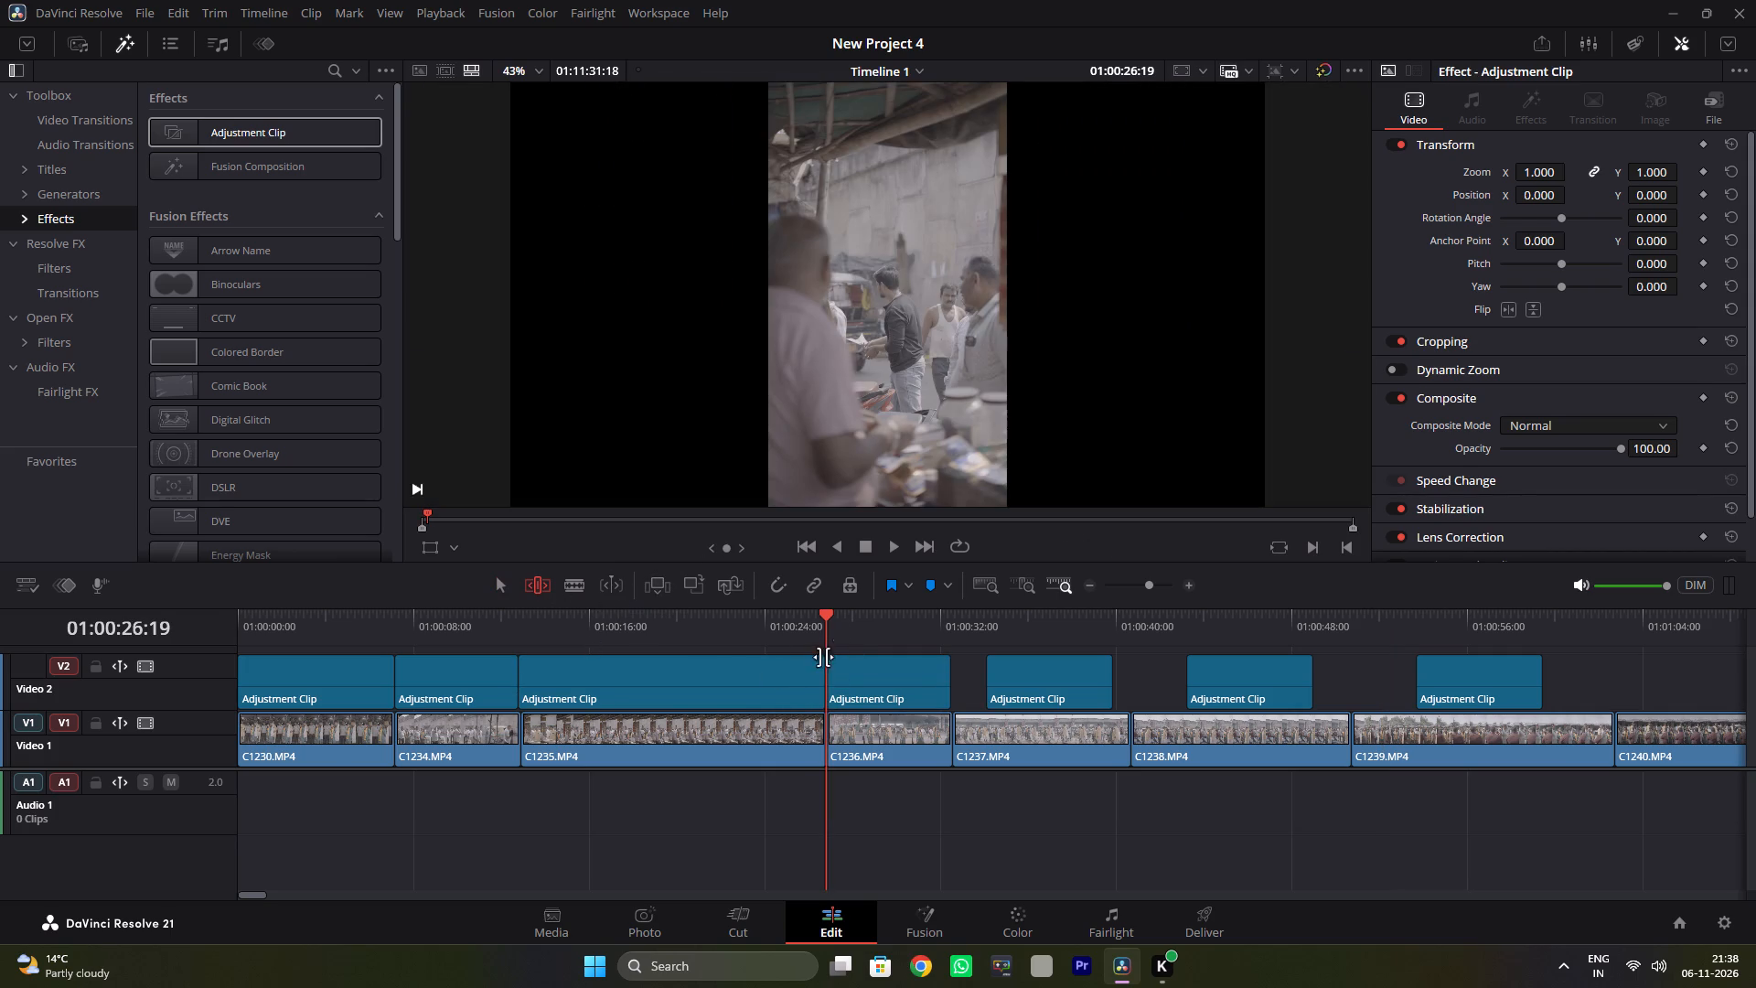
left_click(823, 666)
Trim the adjustment clips above C1237.MP4 and C1238.MP4 to start with their clips without gaps, and return to selection mode.
left_click_drag(990, 672, 942, 692)
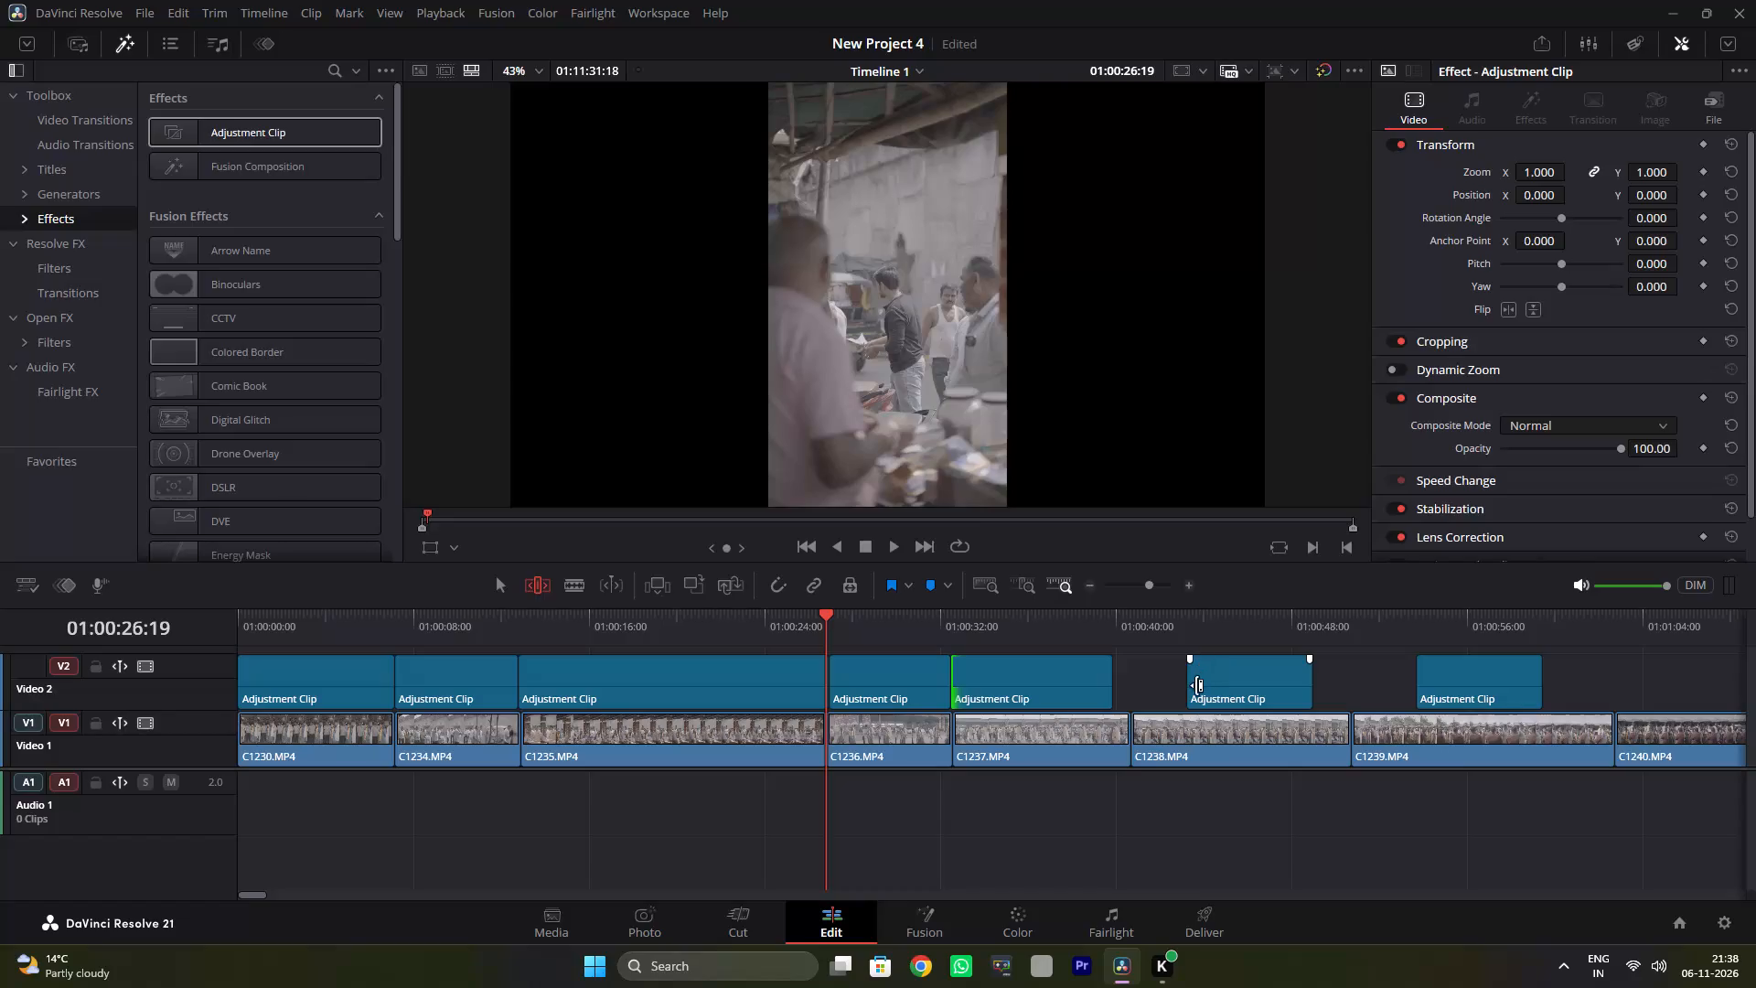
left_click_drag(1188, 691, 1083, 690)
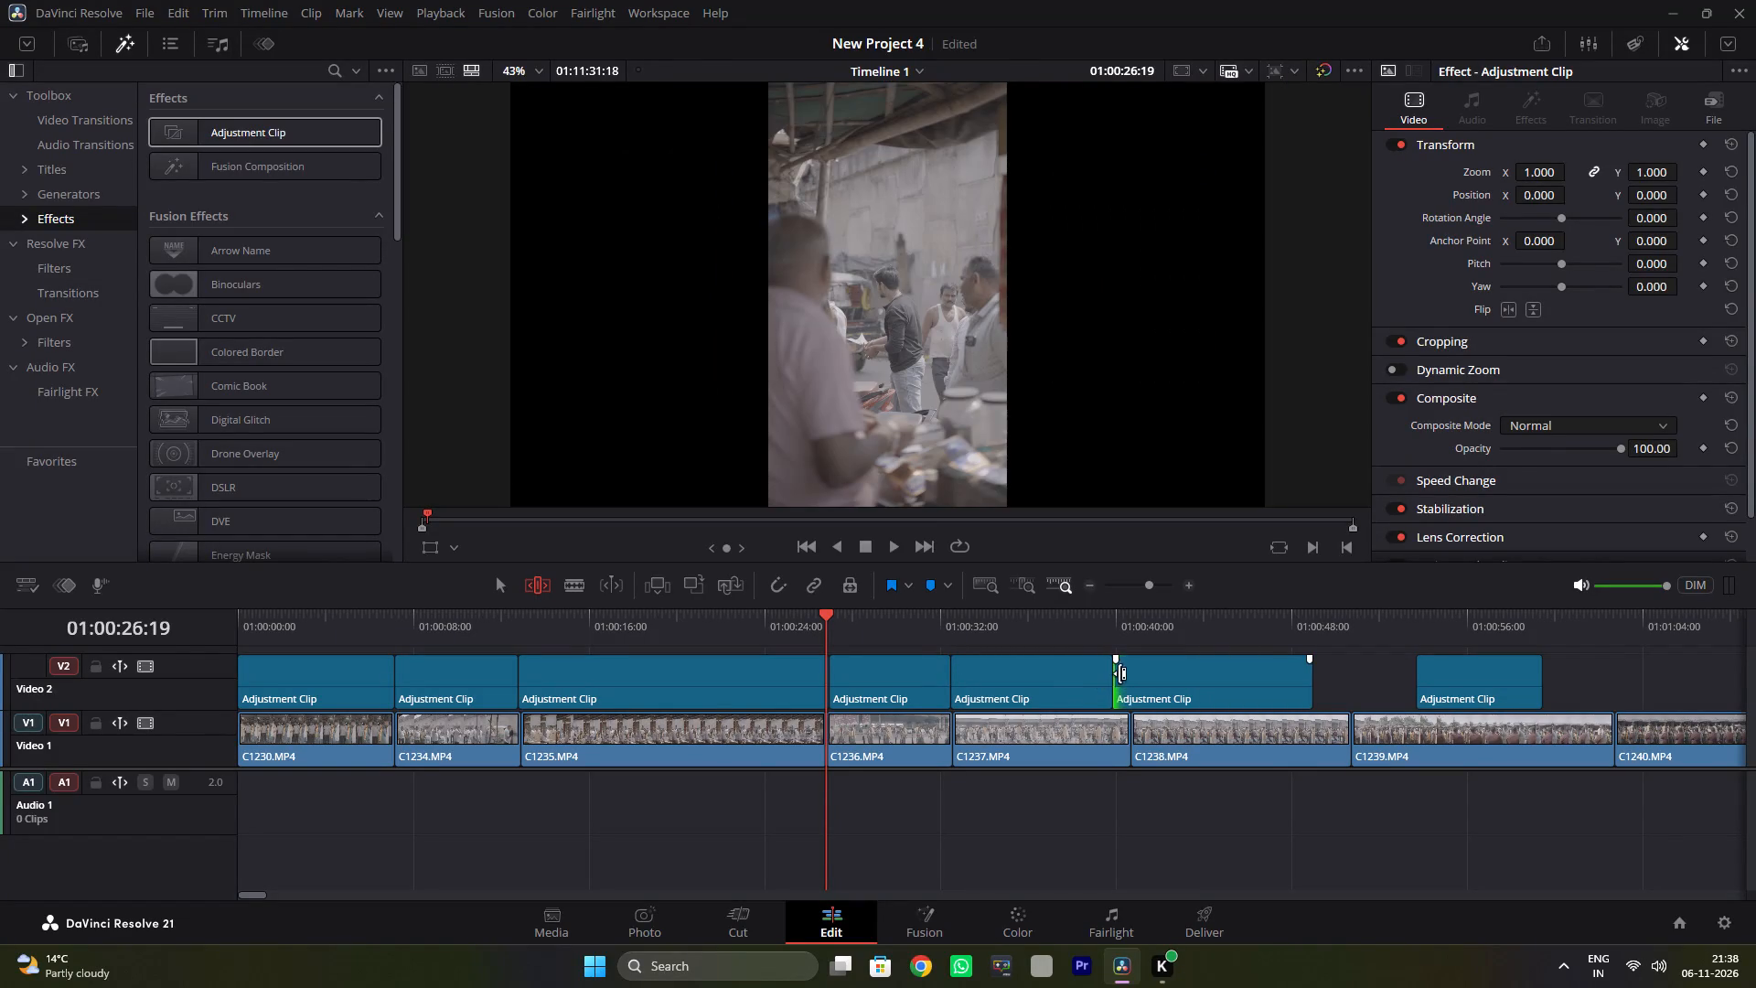
left_click_drag(1114, 677, 1133, 670)
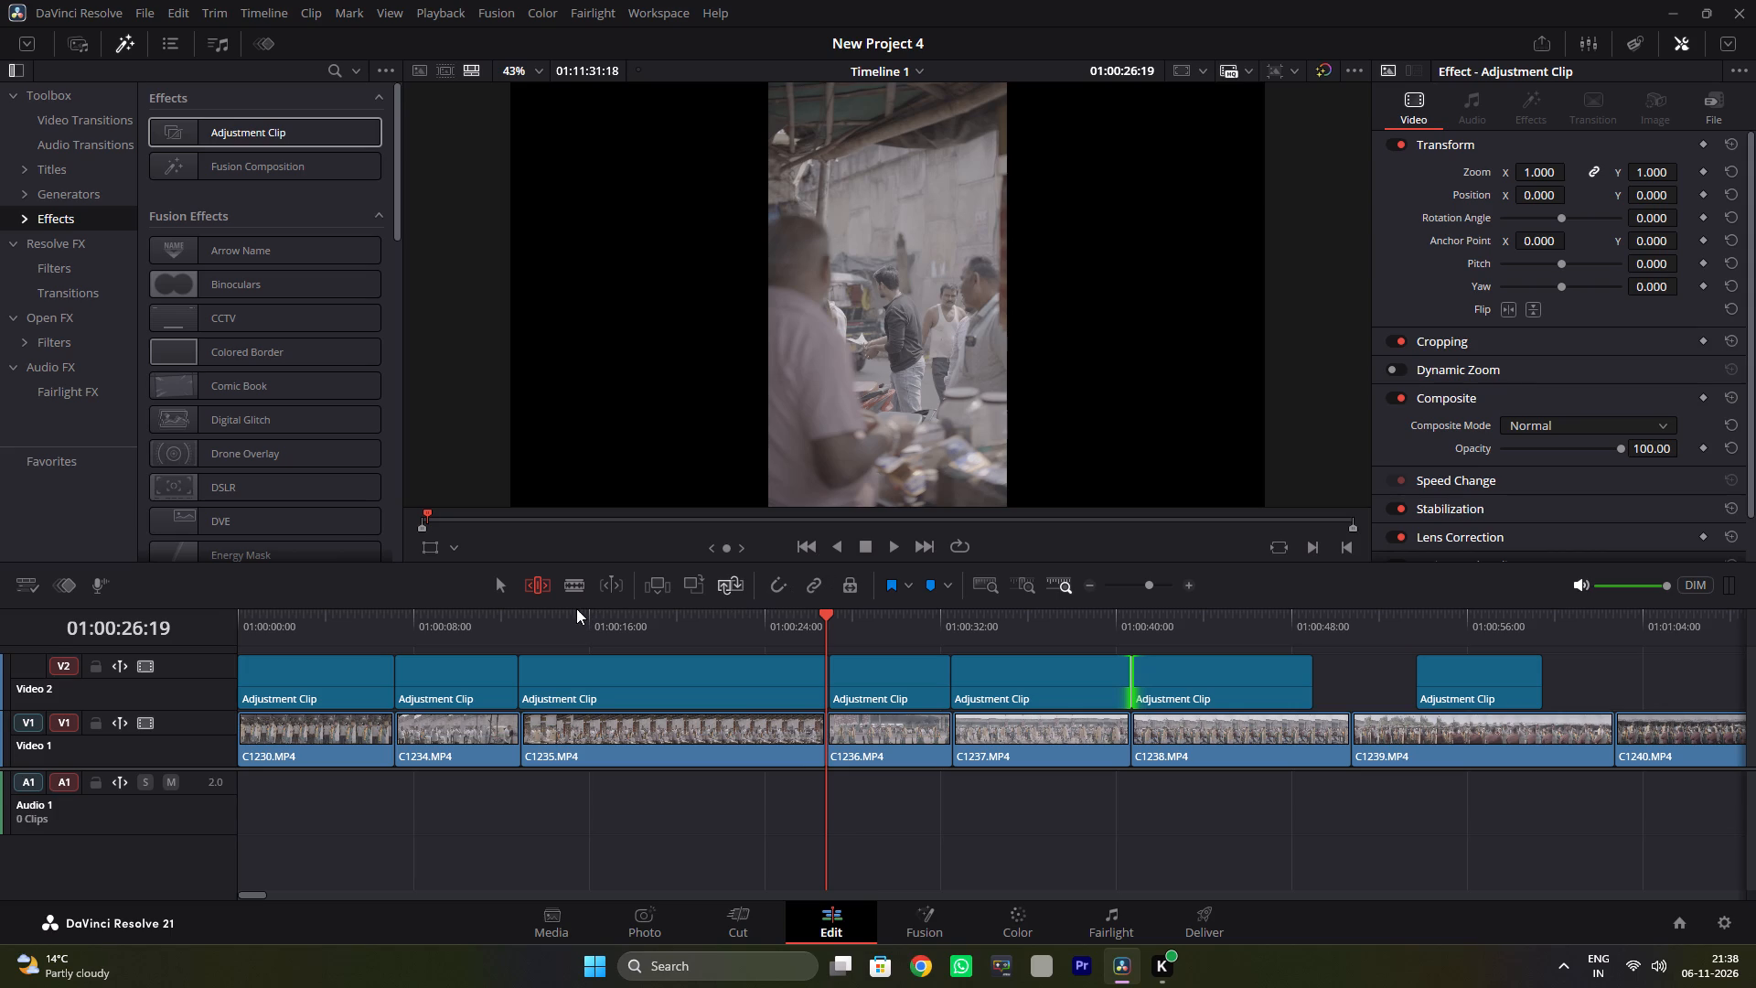
left_click(512, 585)
Extend the adjustment clips above C1238.MP4 and C1239.MP4 toward each other so they meet at the cut between those clips.
left_click(1022, 578)
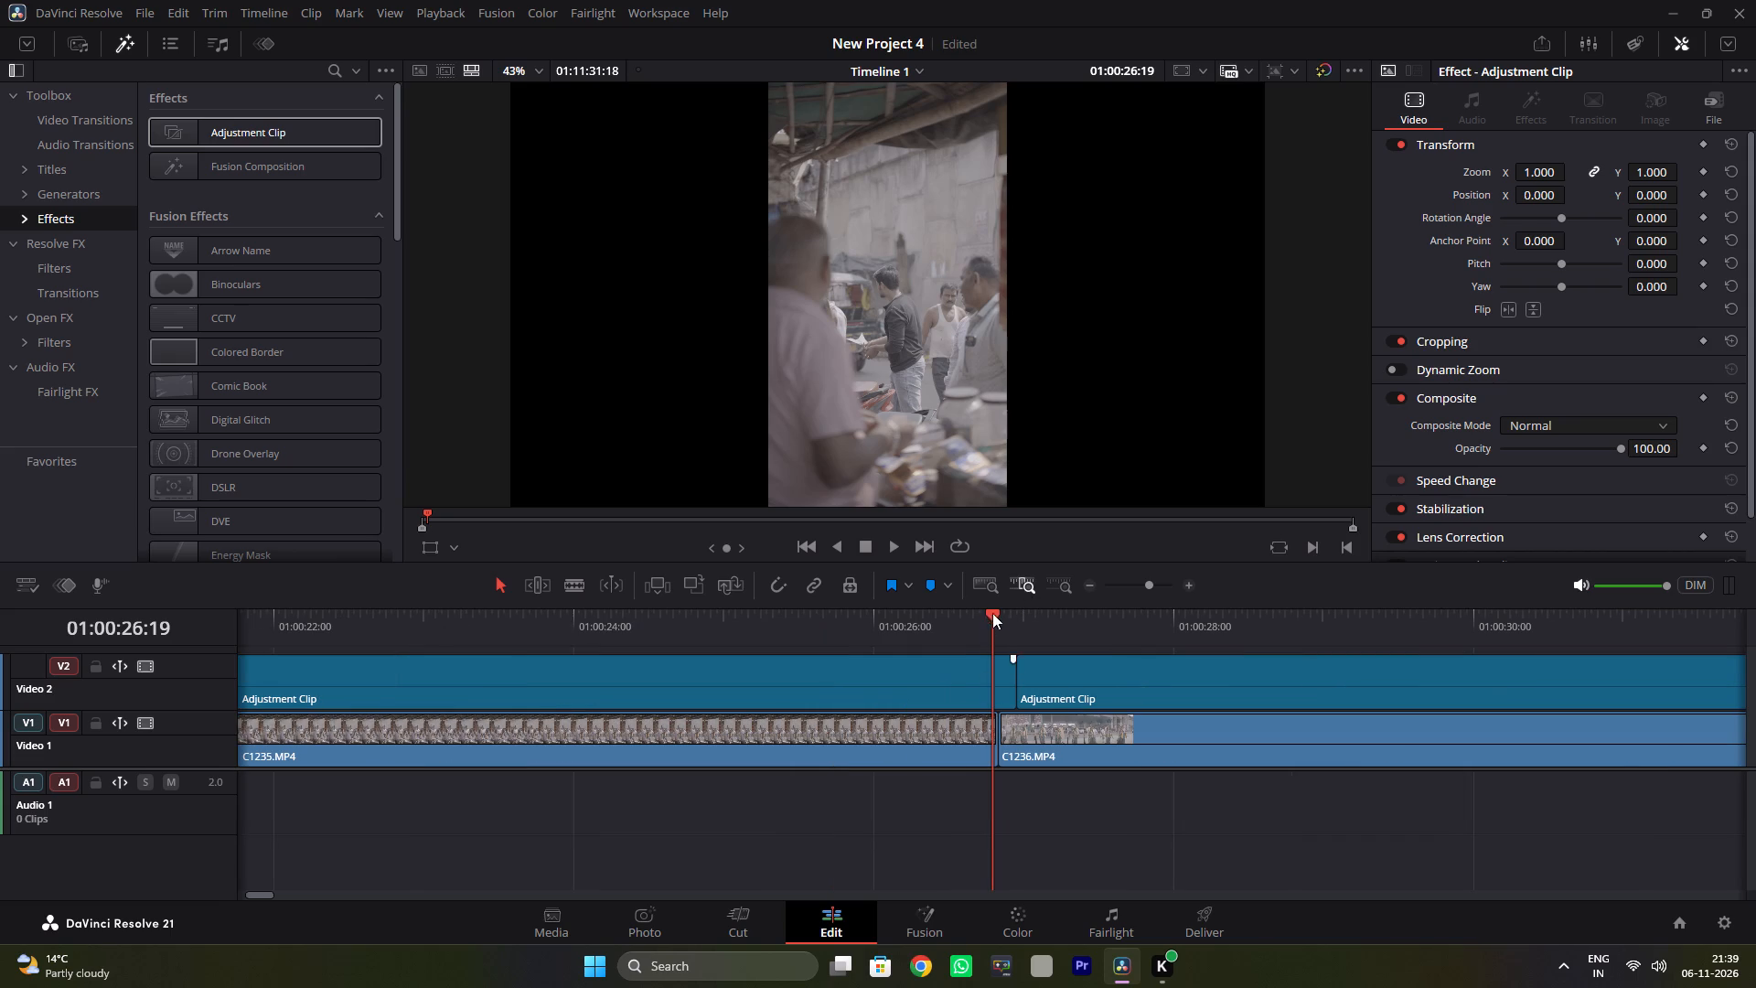
left_click(983, 569)
left_click(992, 587)
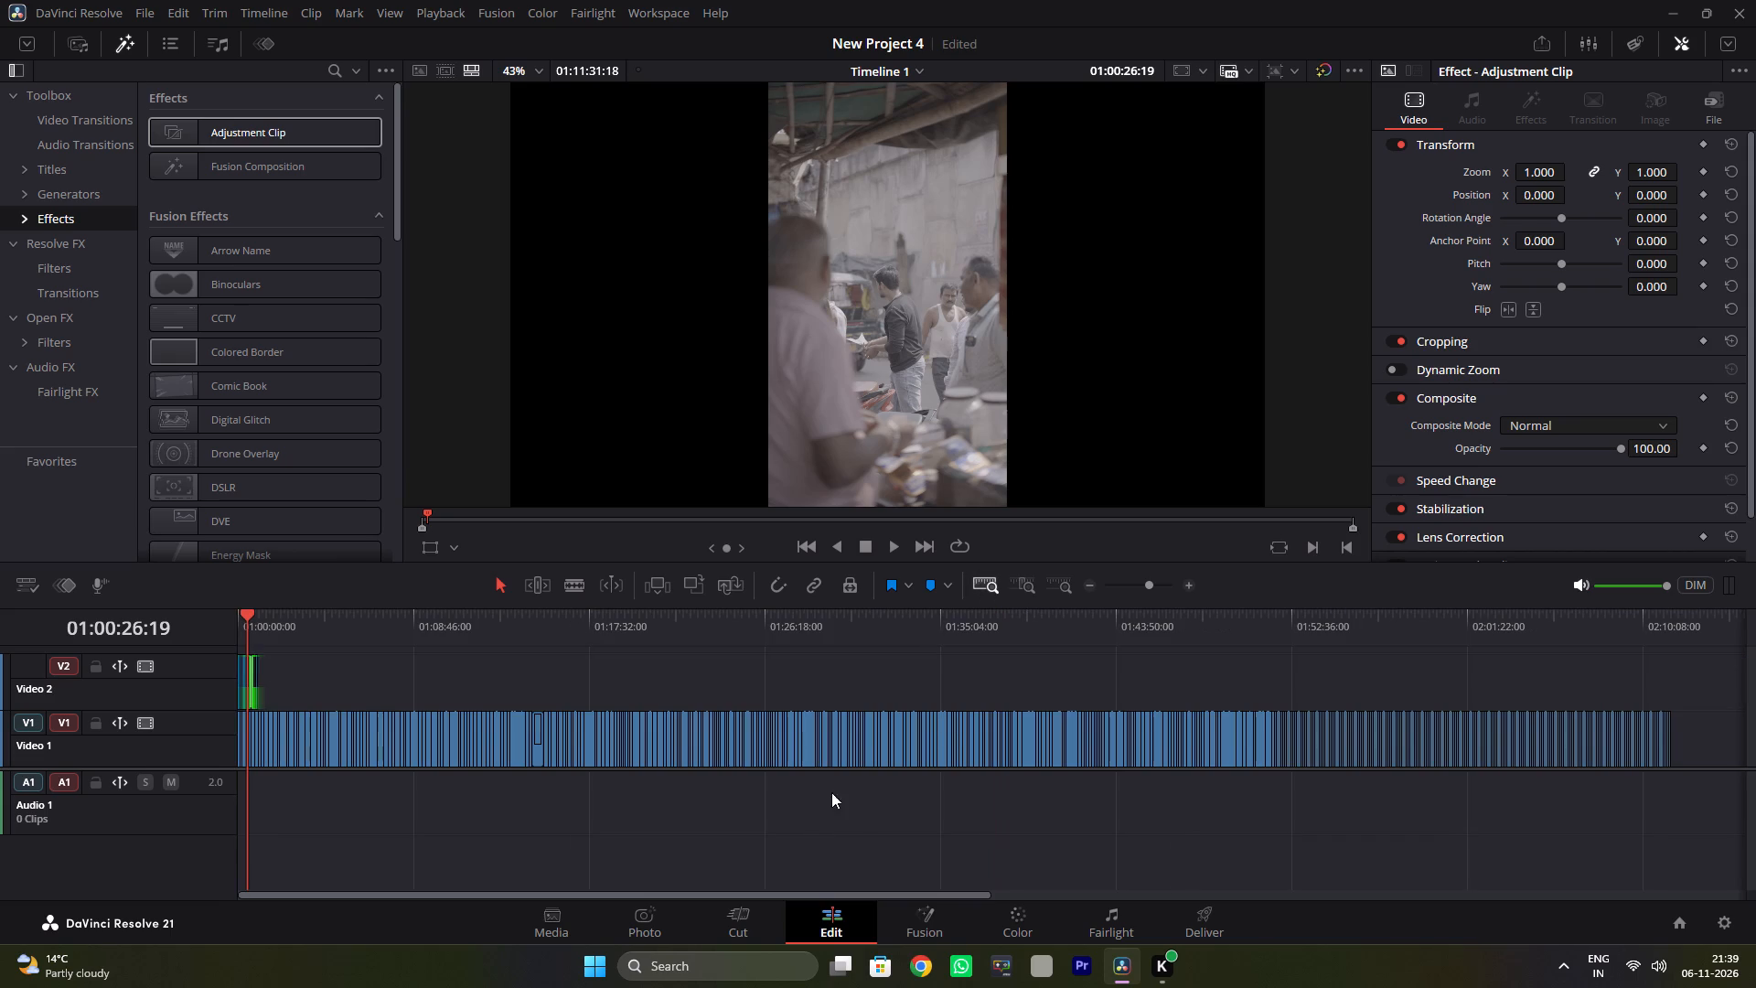
key("space")
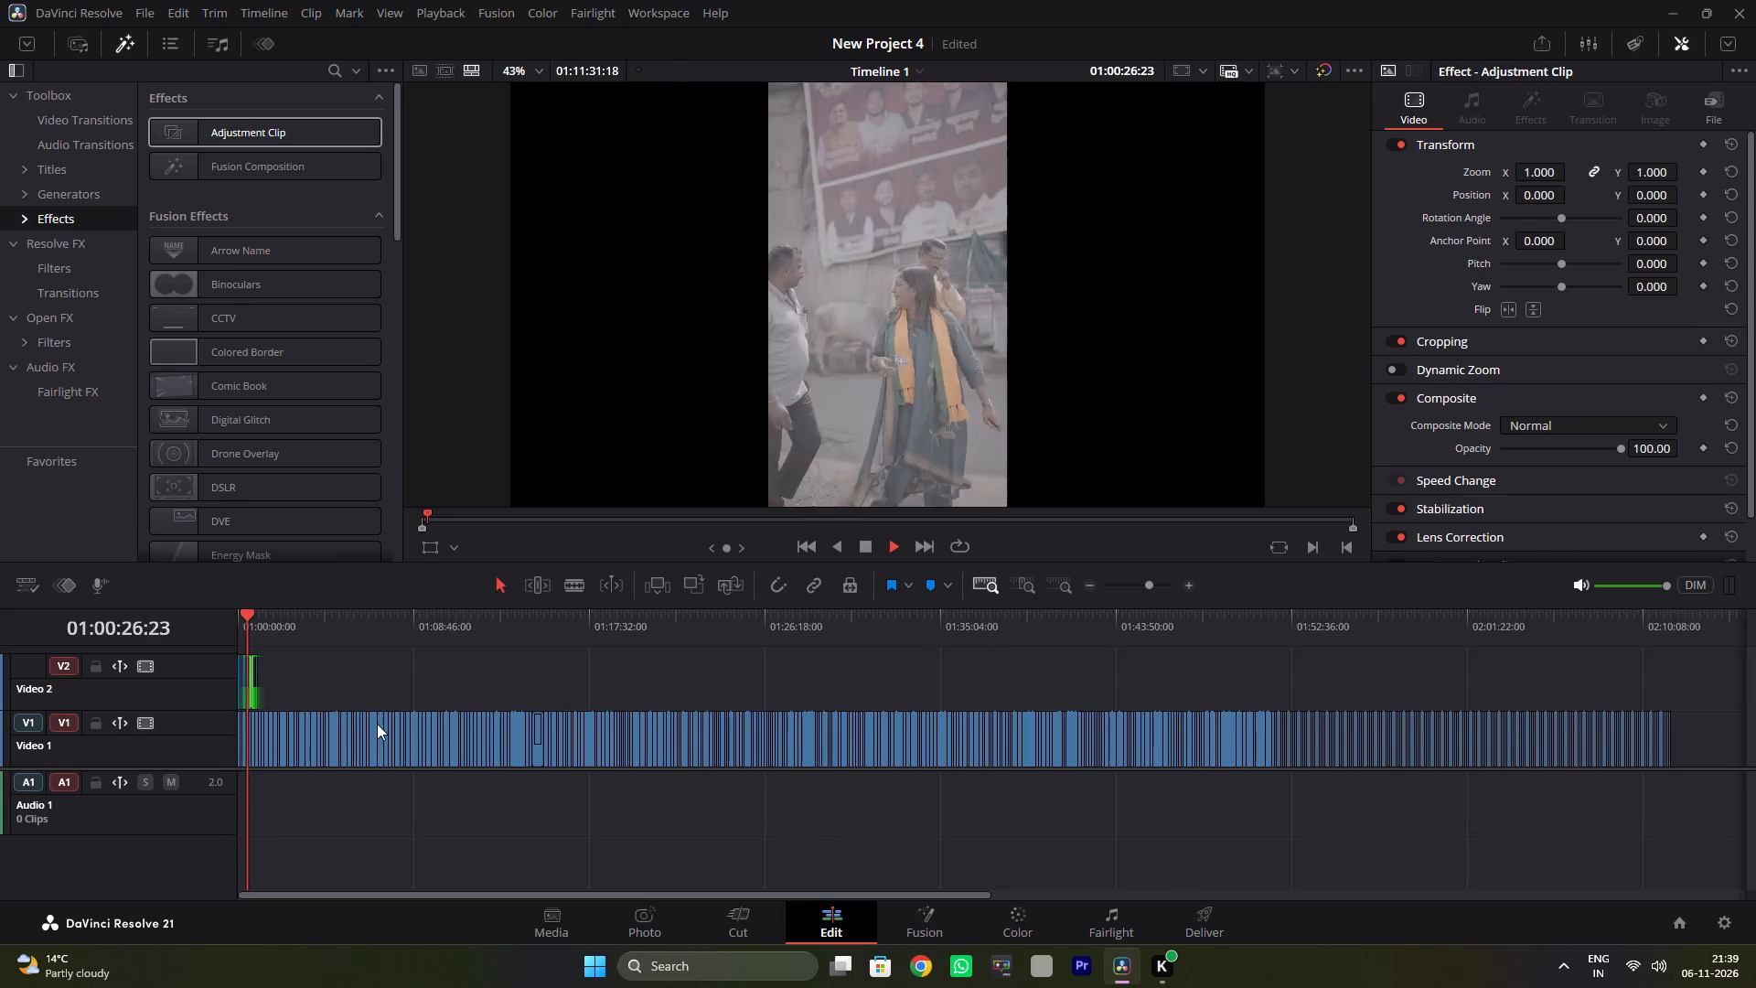
key("space")
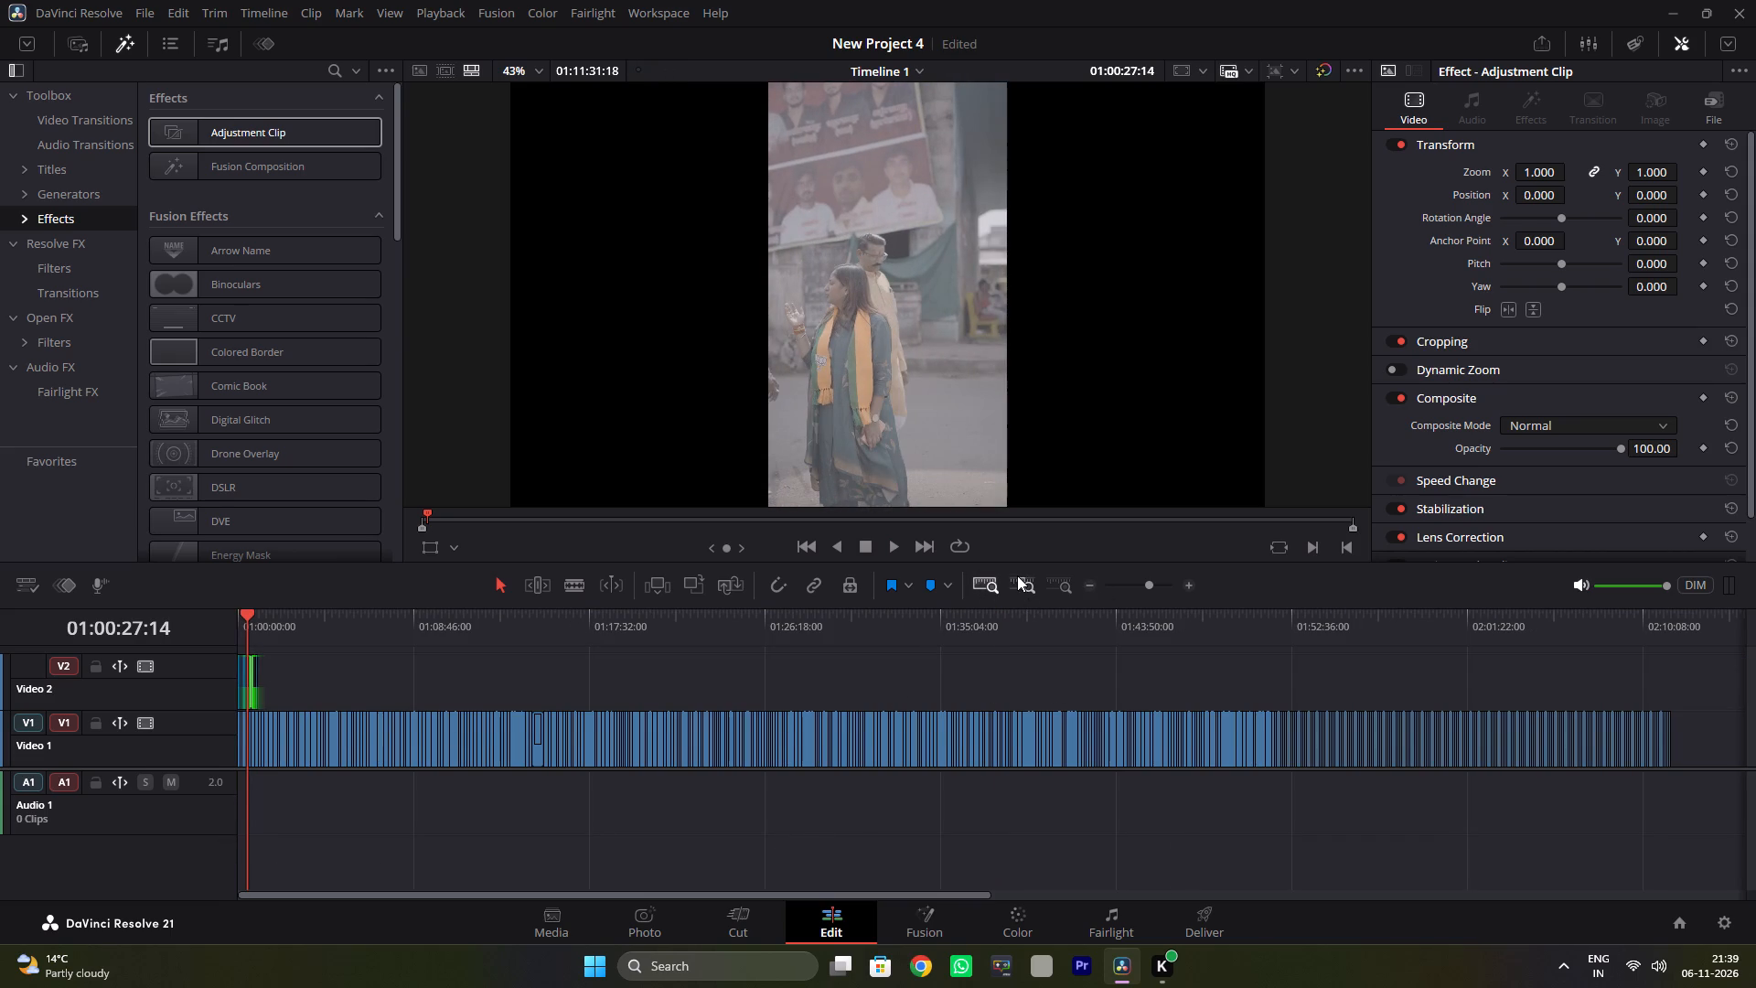
left_click(1017, 575)
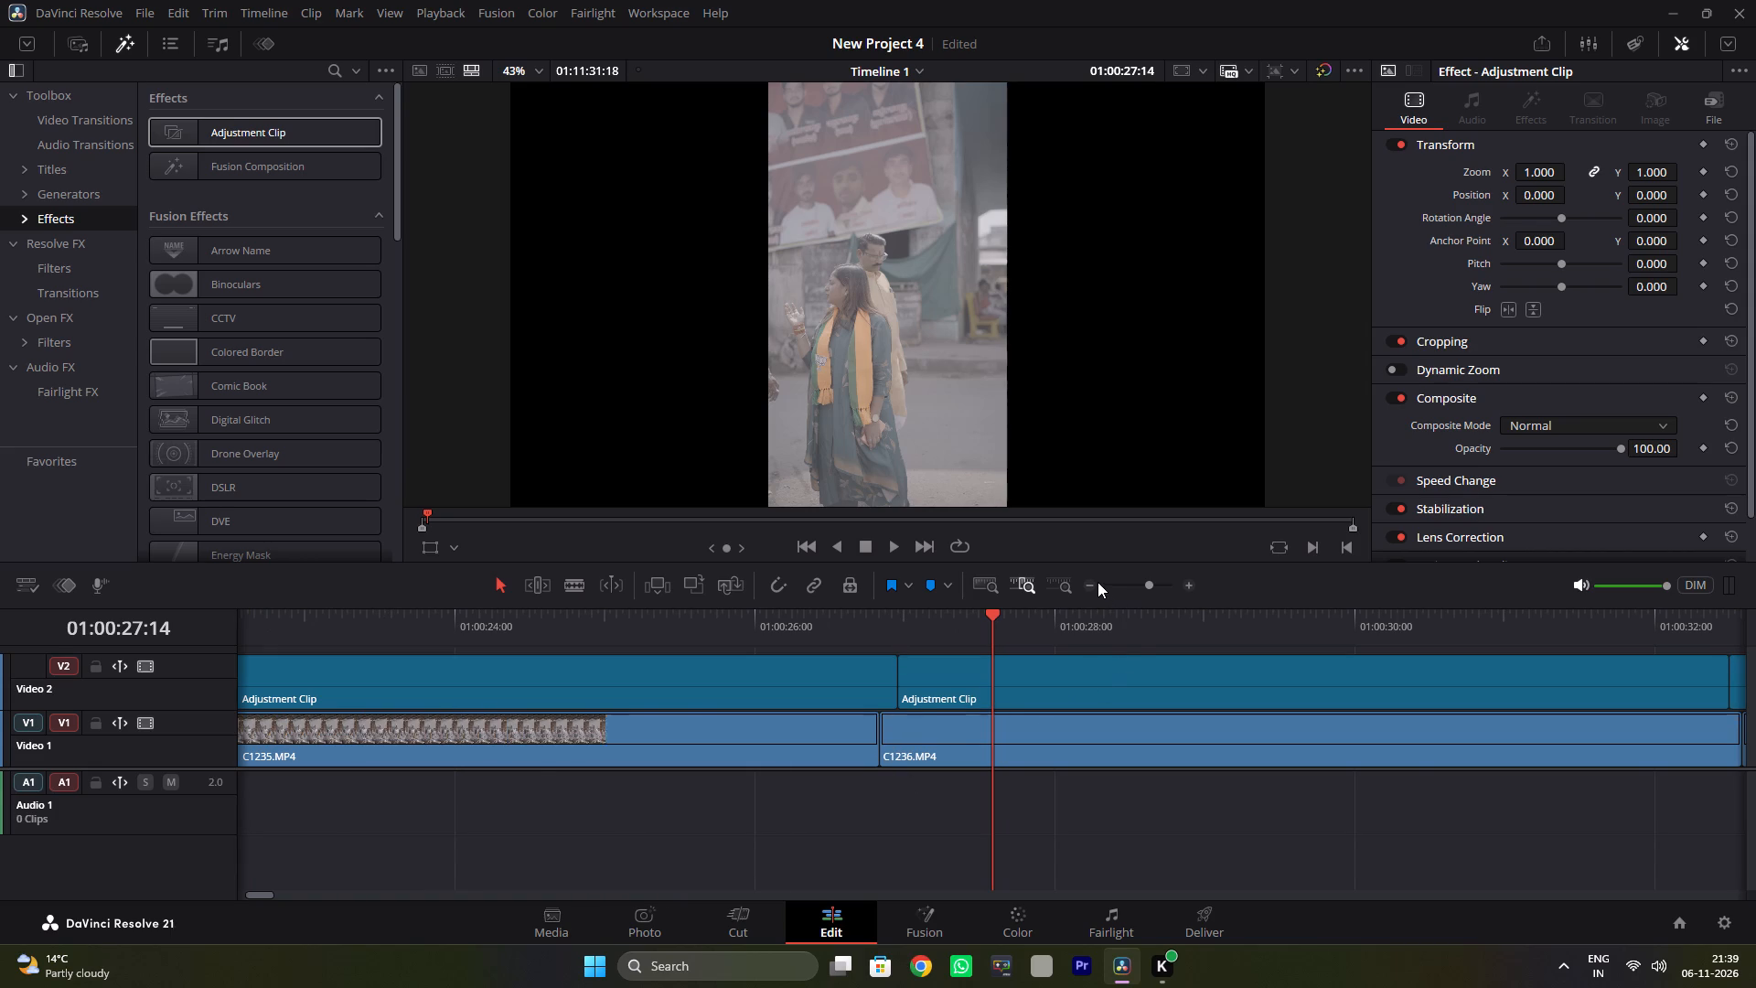
left_click(1091, 582)
left_click(1091, 582)
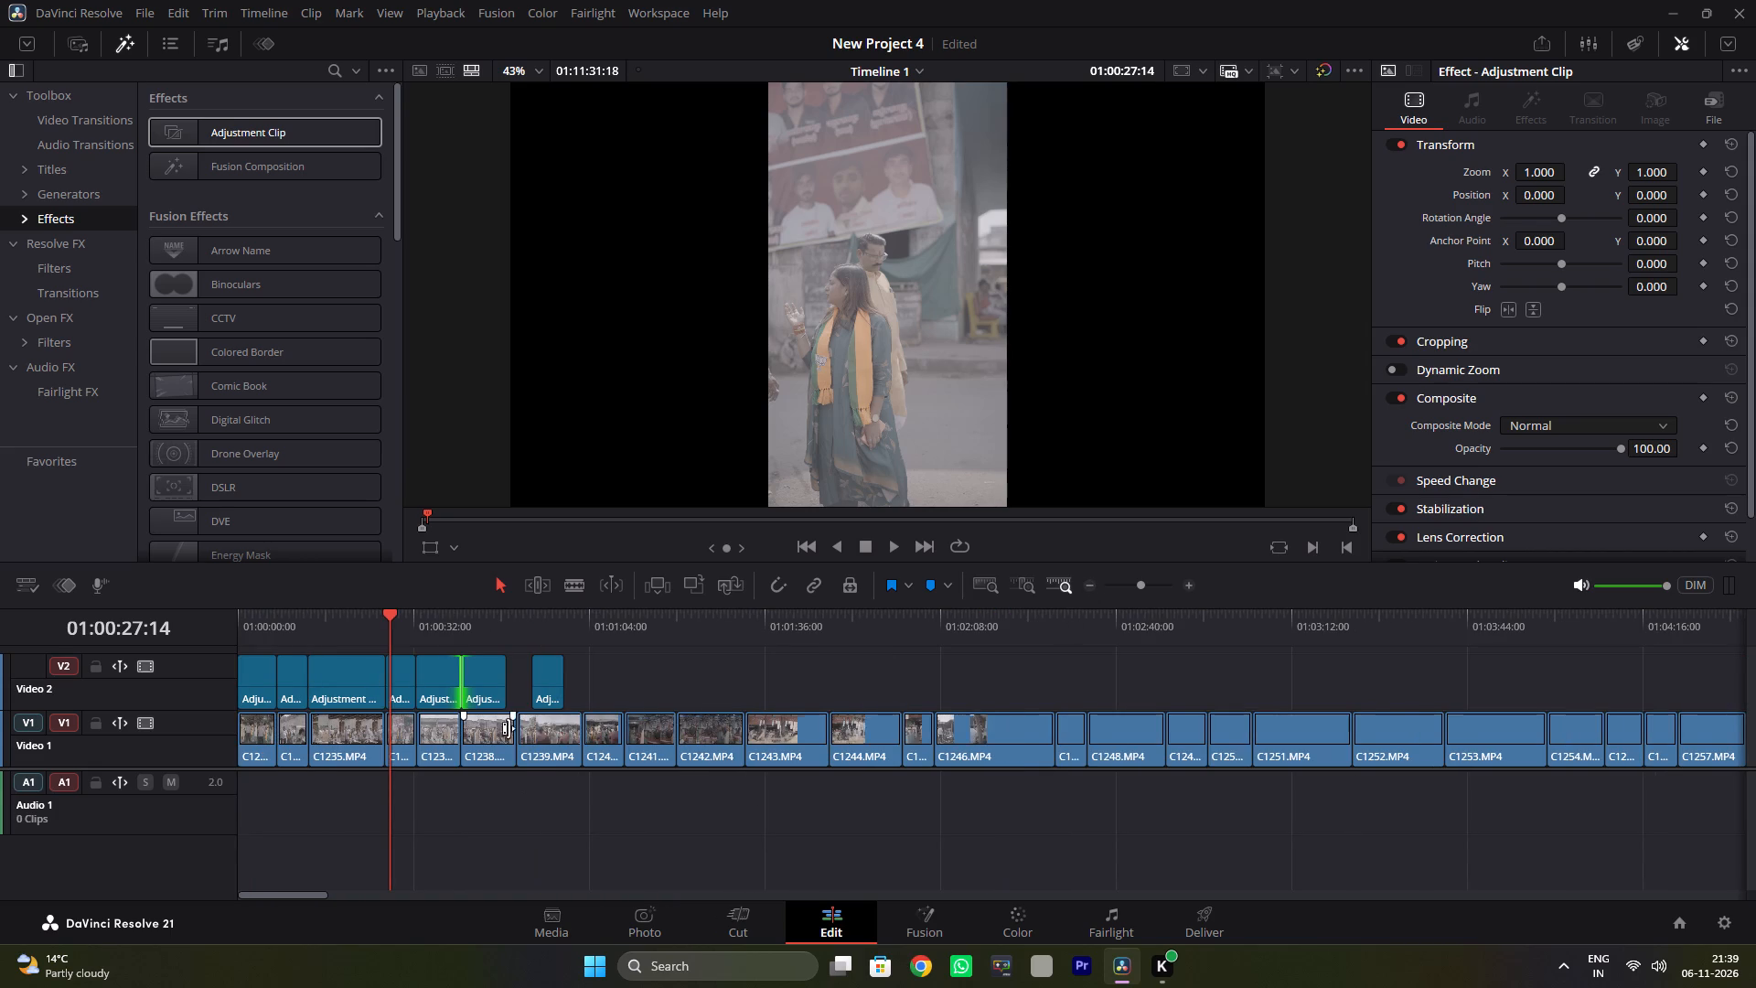
left_click_drag(530, 682, 510, 690)
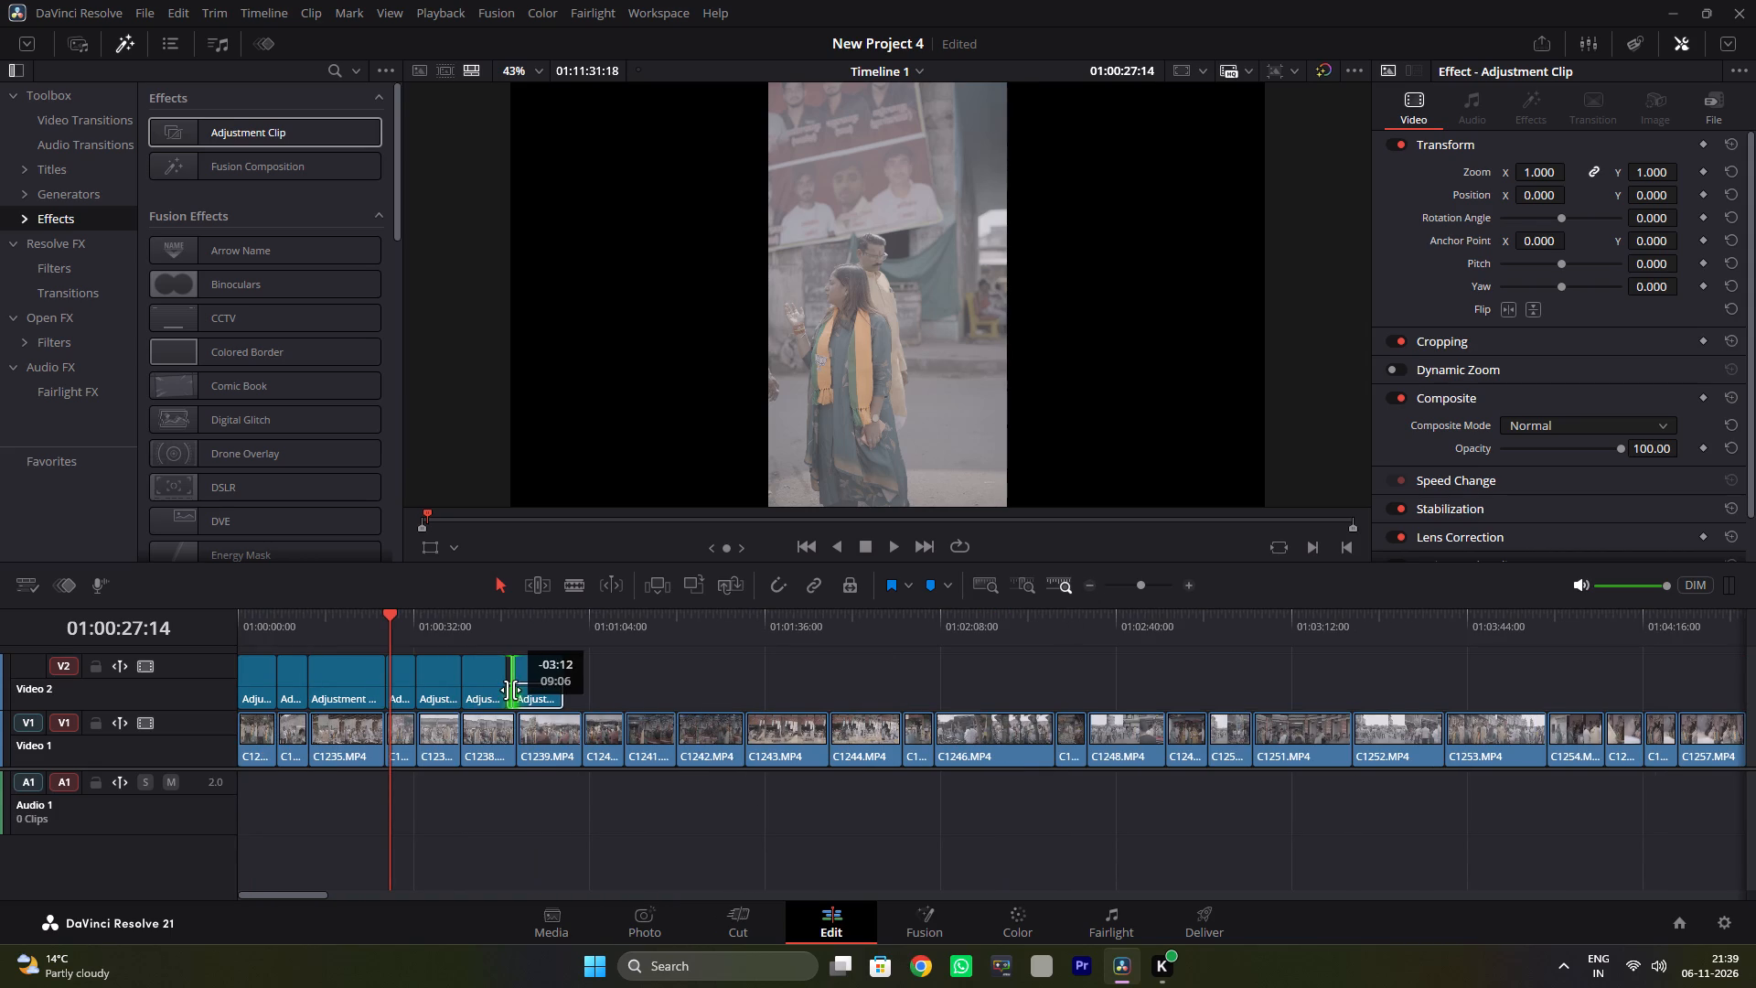
left_click_drag(510, 690, 519, 682)
left_click(493, 691)
left_click_drag(504, 683, 519, 675)
left_click_drag(521, 673, 514, 689)
left_click(524, 679)
left_click_drag(523, 680, 514, 690)
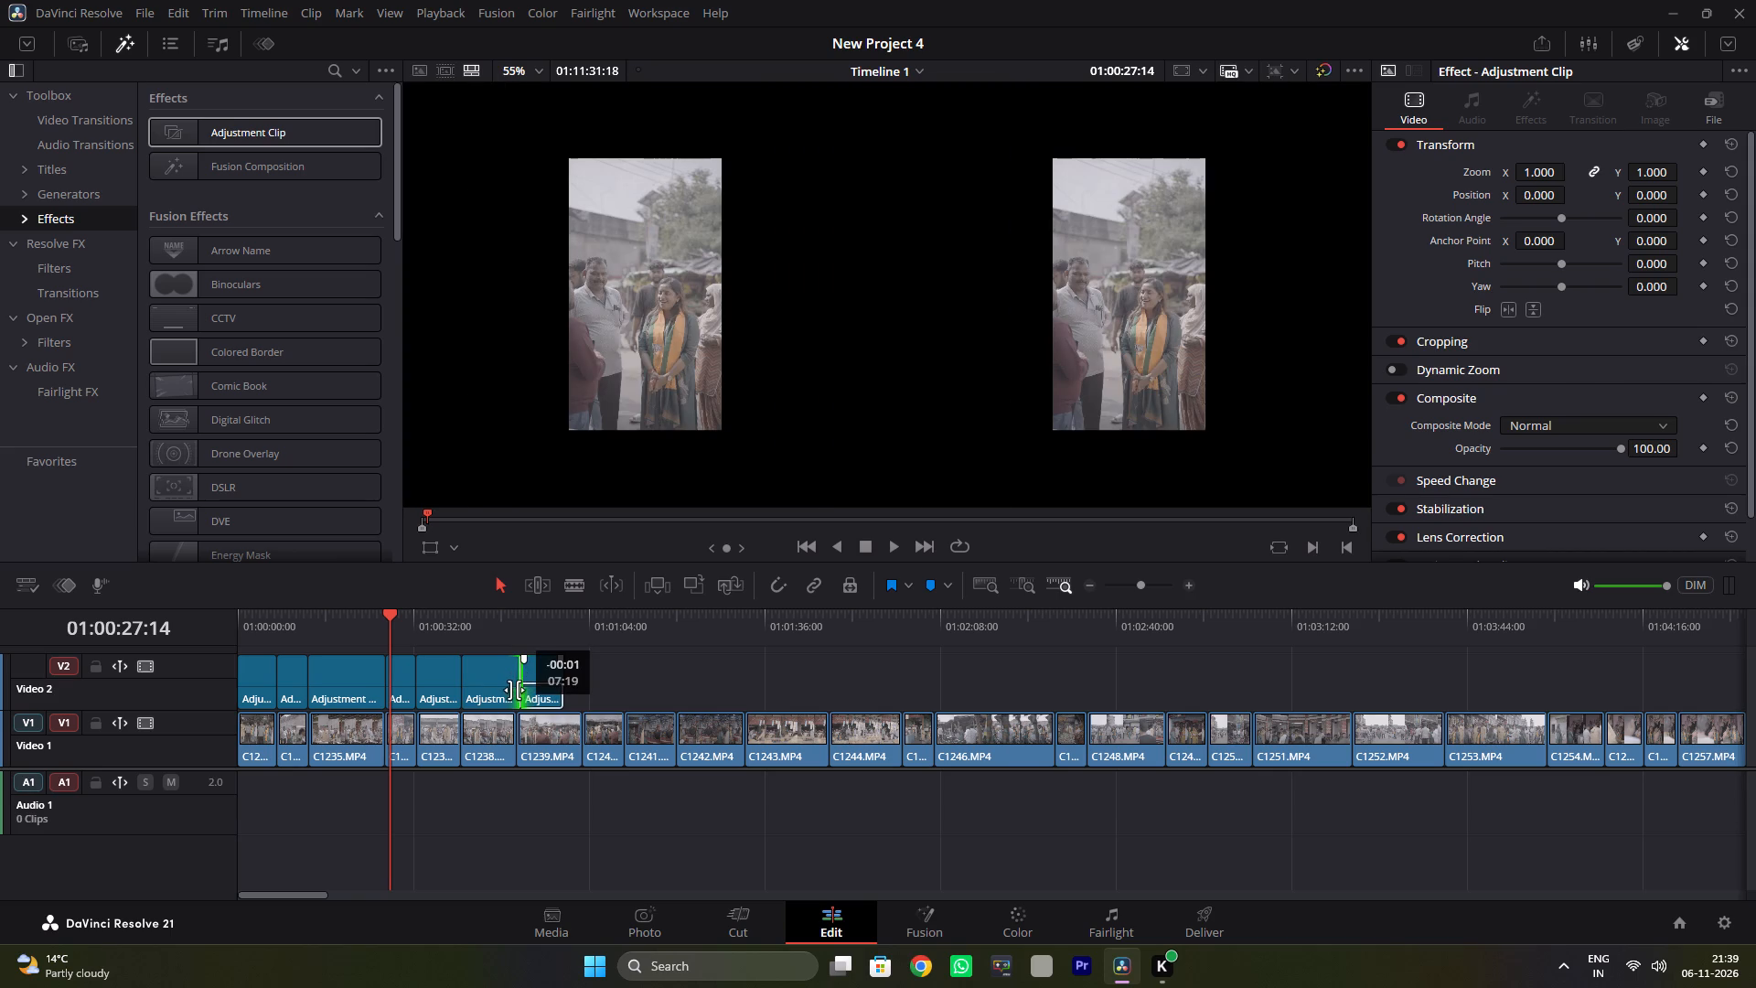
left_click_drag(514, 690, 394, 709)
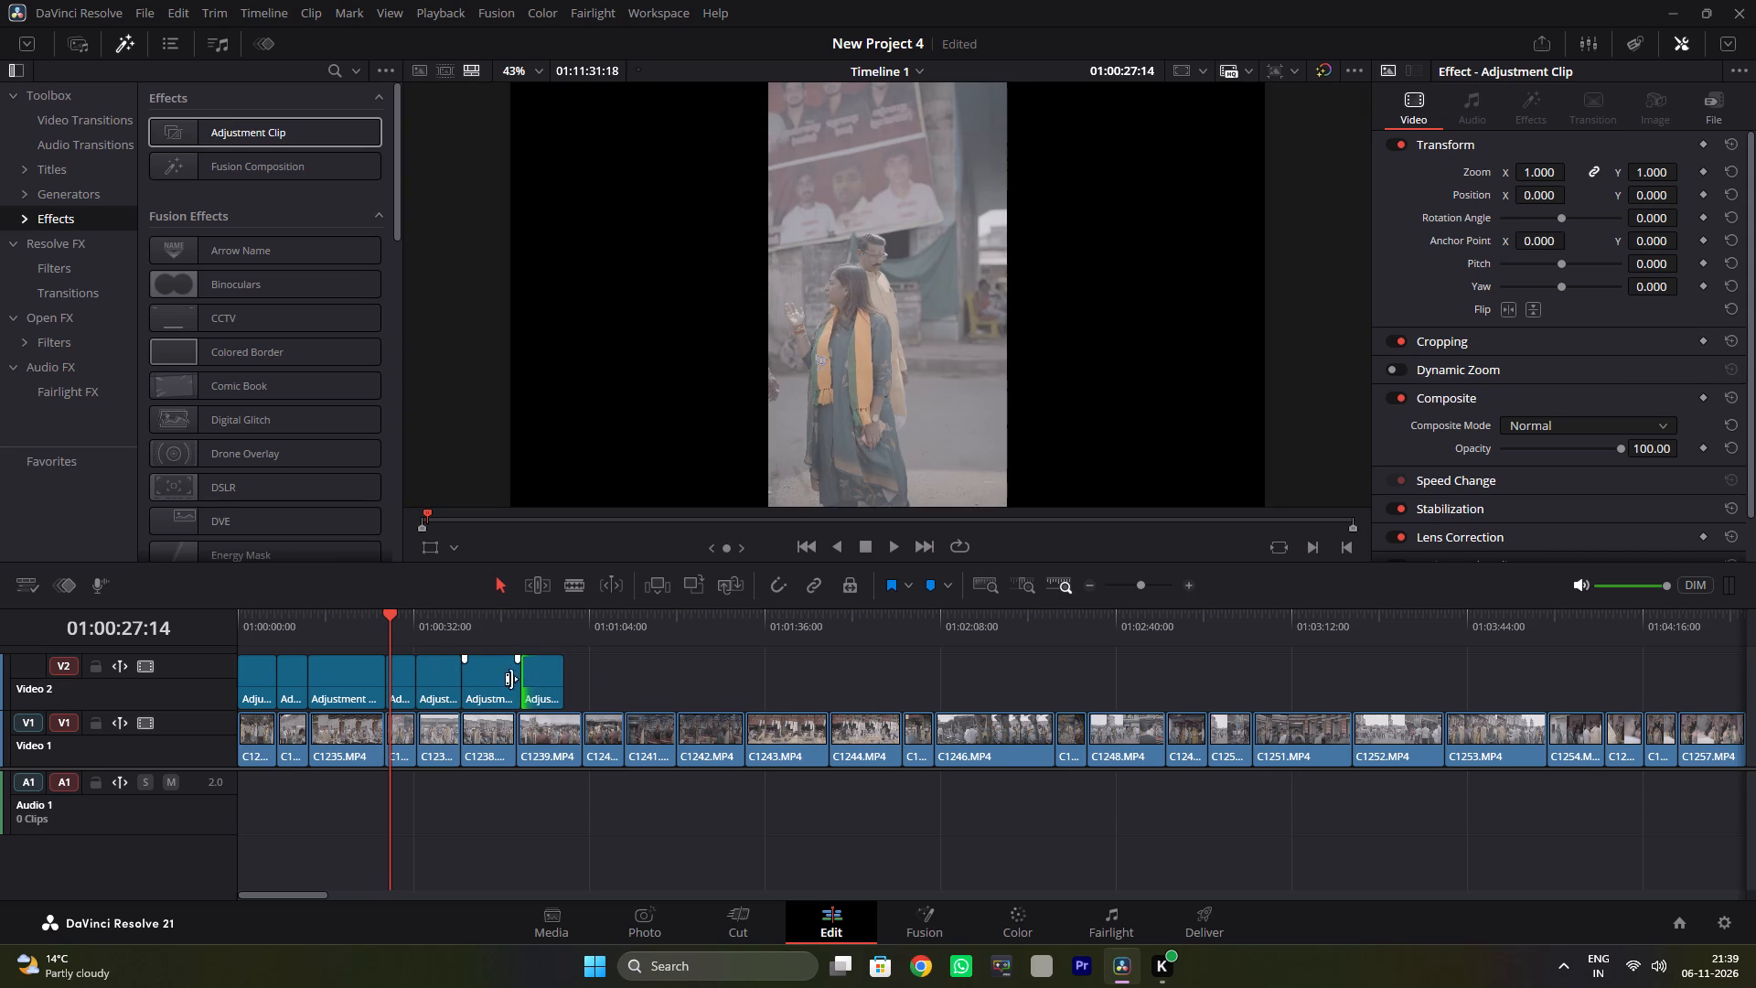
left_click(517, 677)
left_click_drag(521, 674, 515, 686)
Play to 01:00:28:14, select the adjustment clip above C1236.MP4 and switch to the Color page.
key("space")
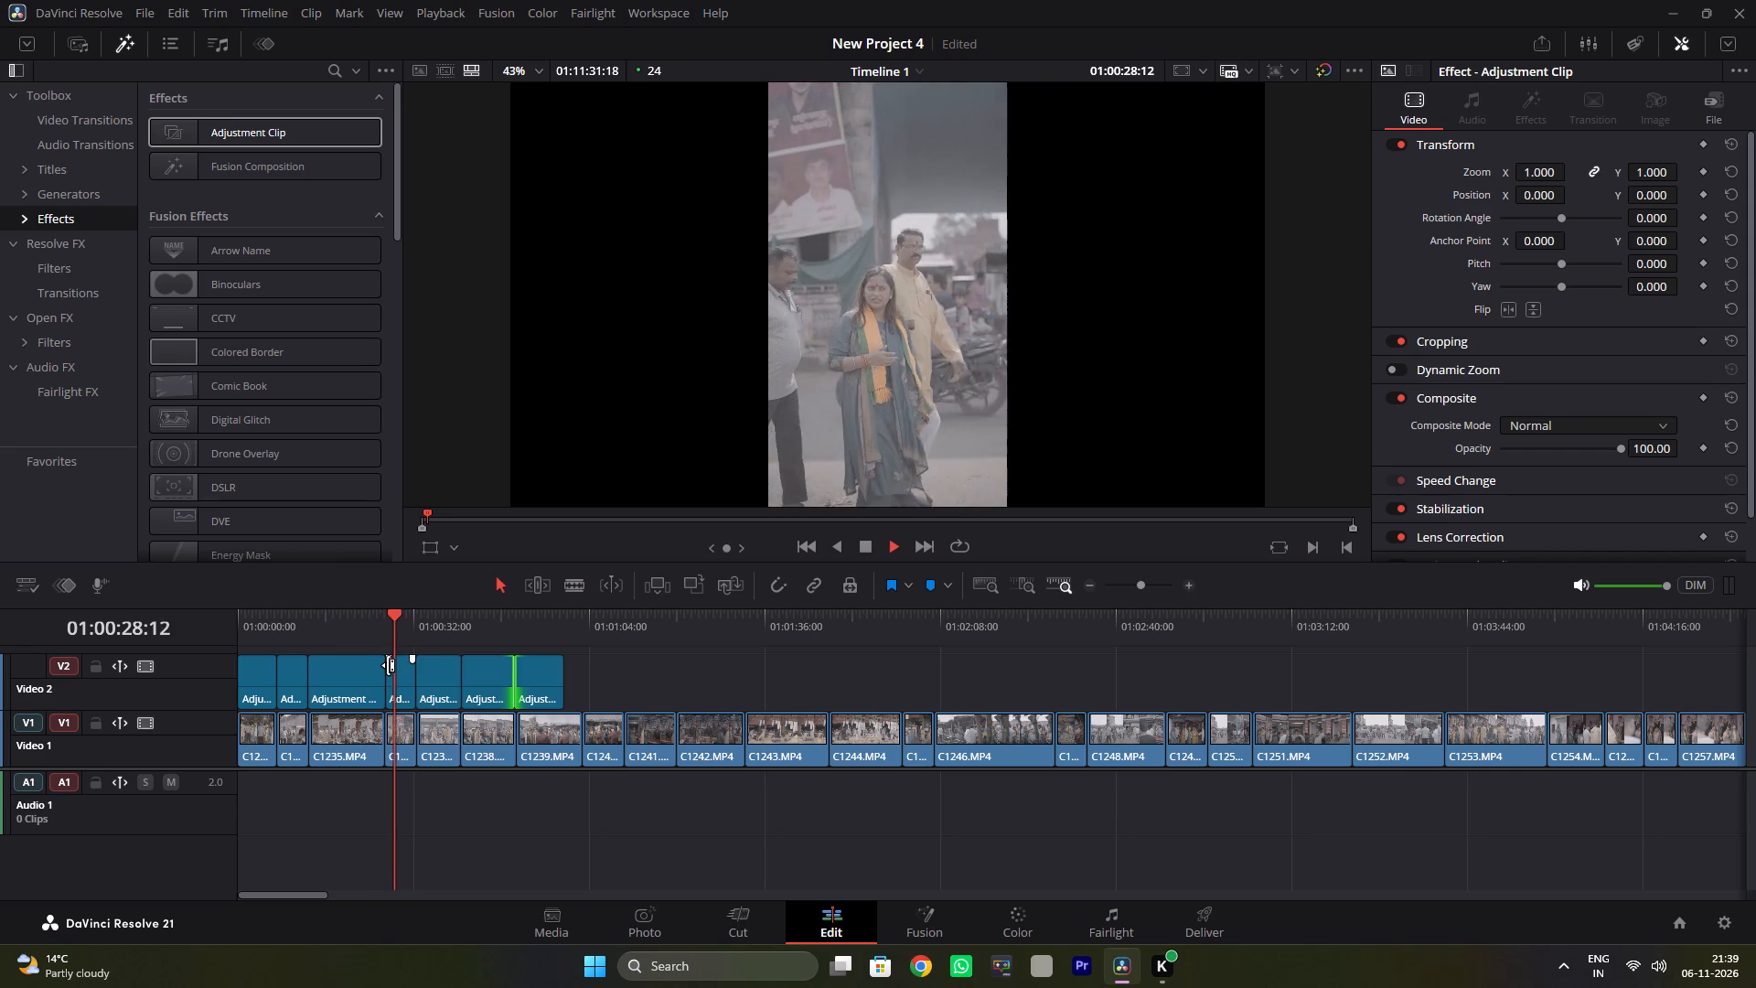
key("space")
left_click(399, 684)
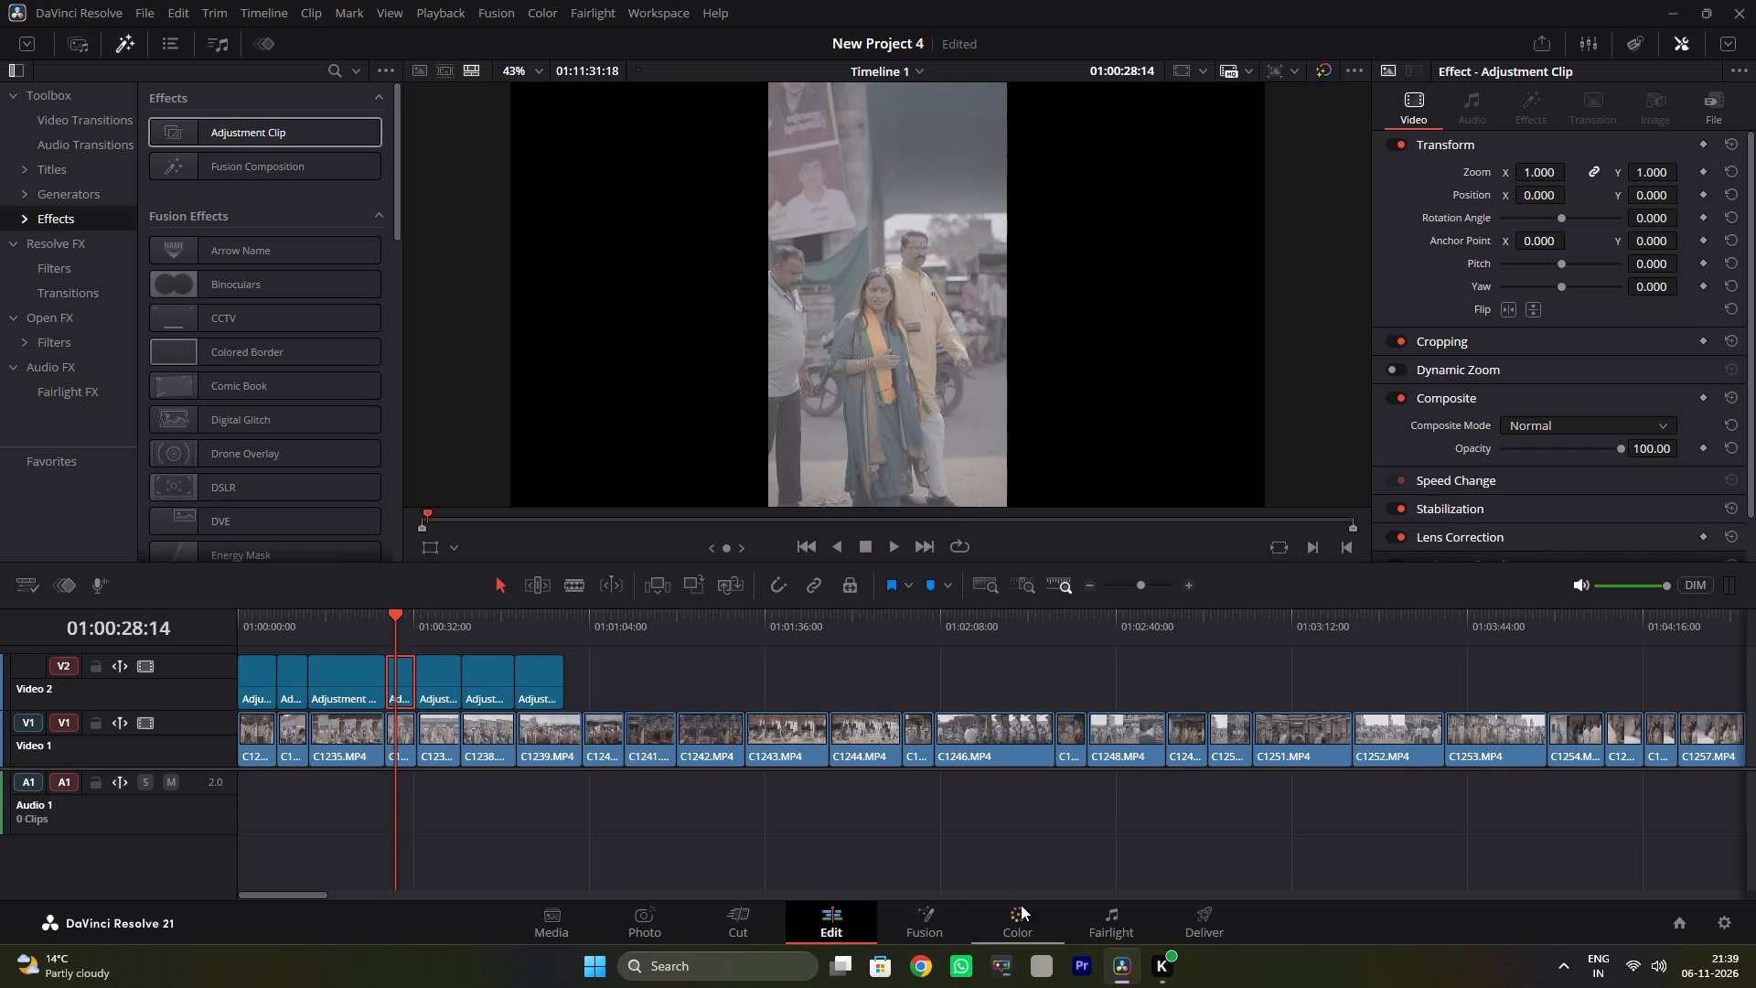
left_click(1019, 913)
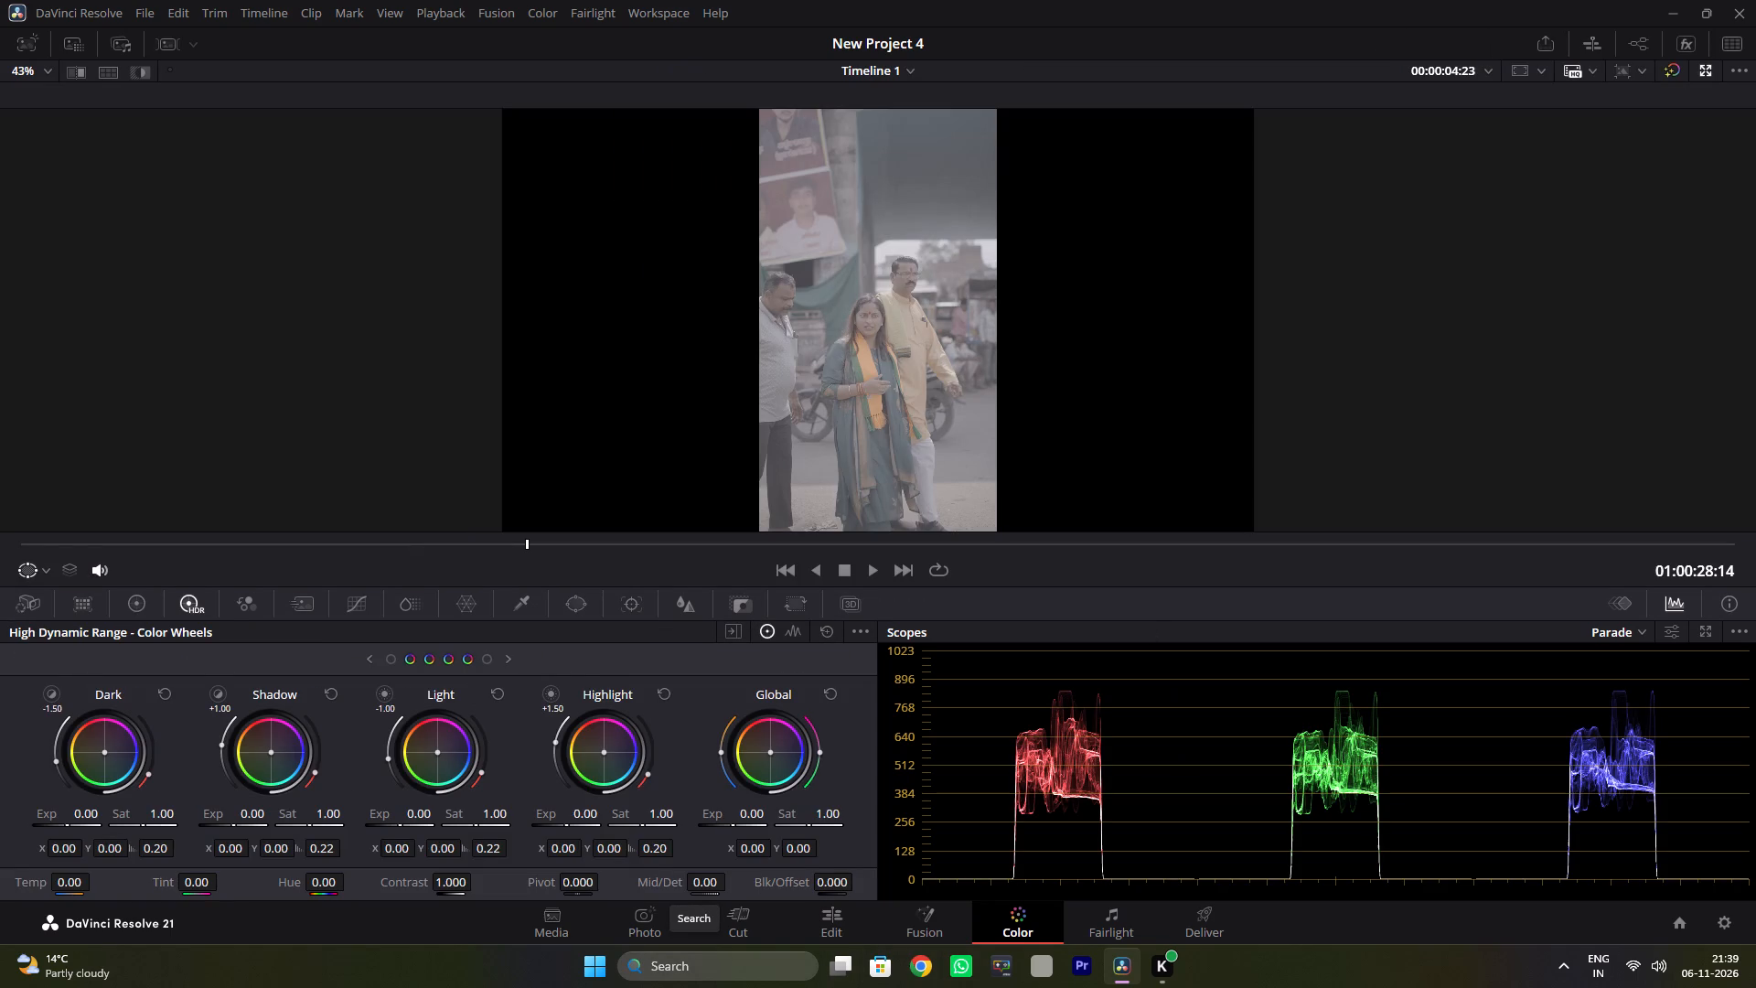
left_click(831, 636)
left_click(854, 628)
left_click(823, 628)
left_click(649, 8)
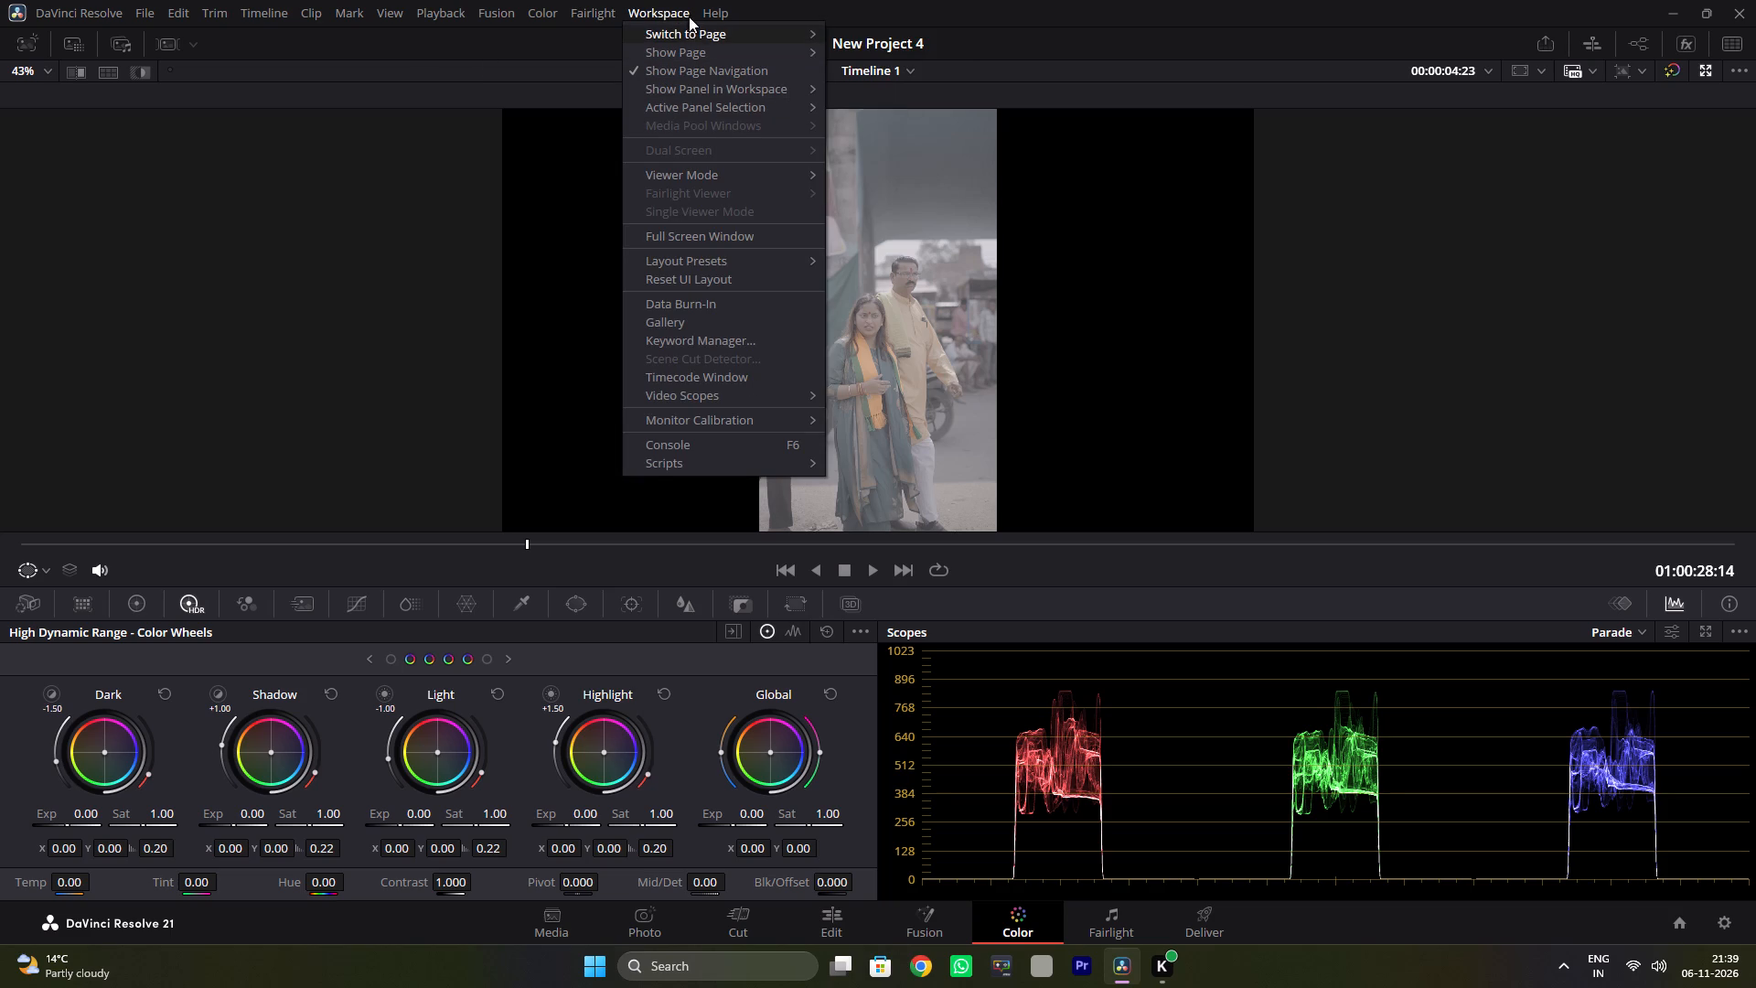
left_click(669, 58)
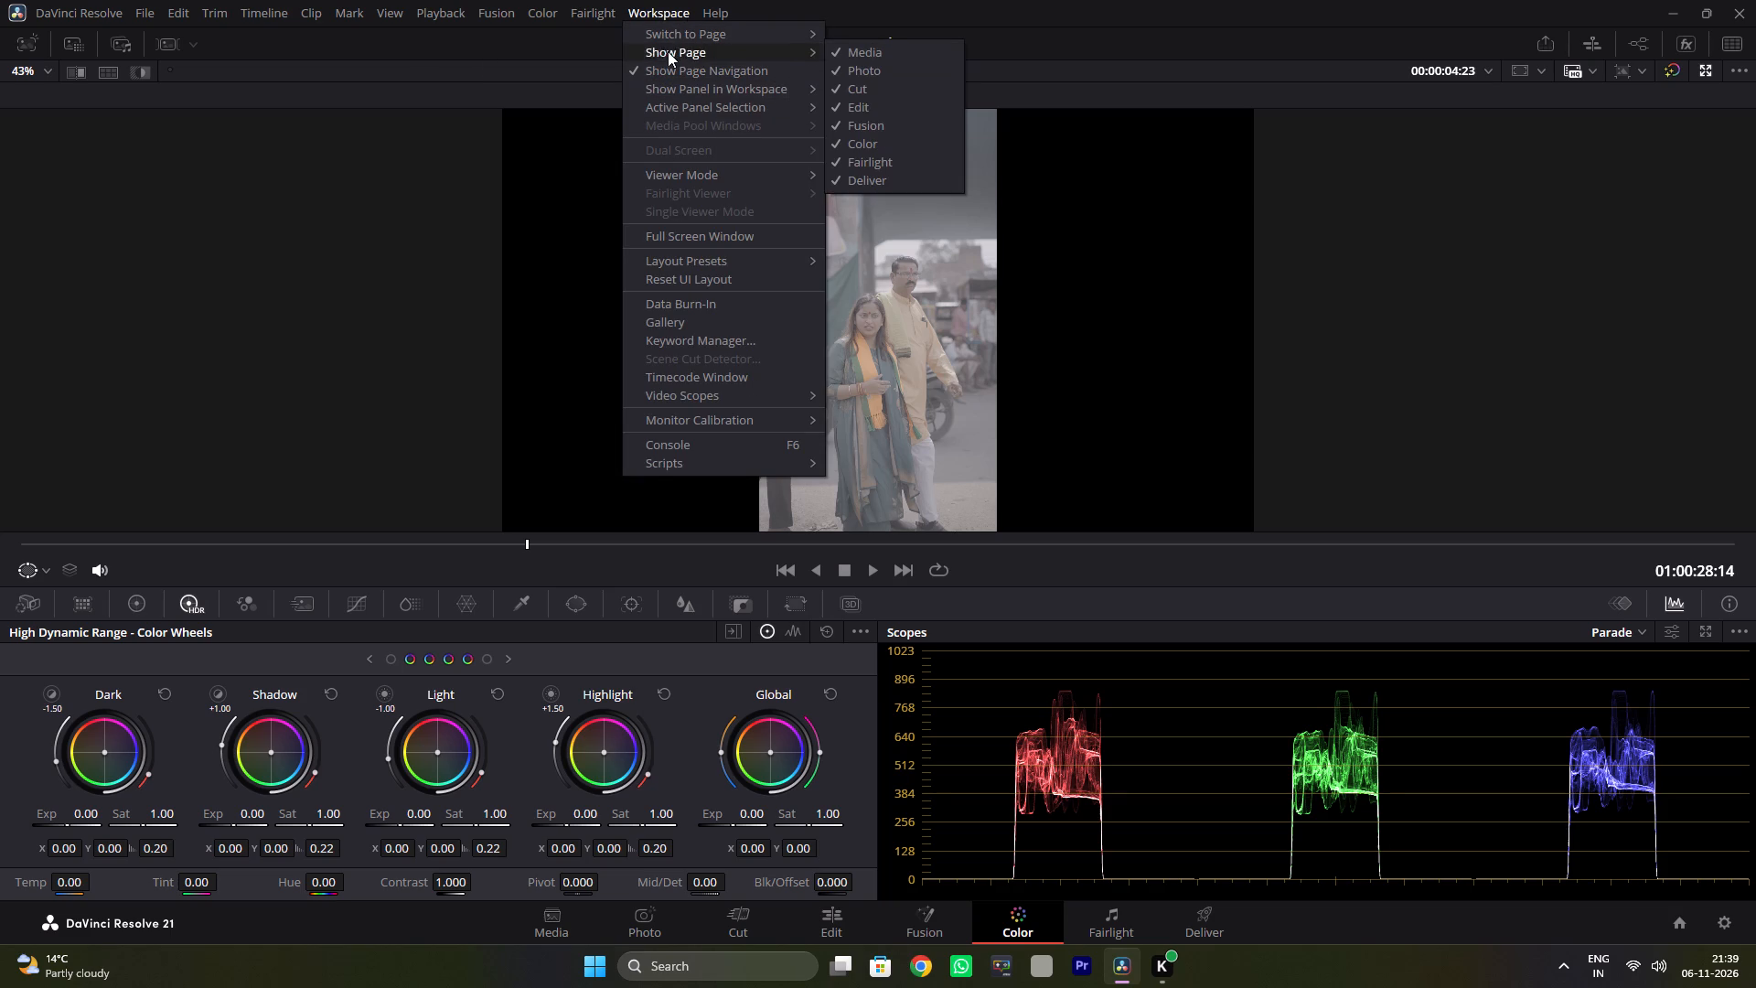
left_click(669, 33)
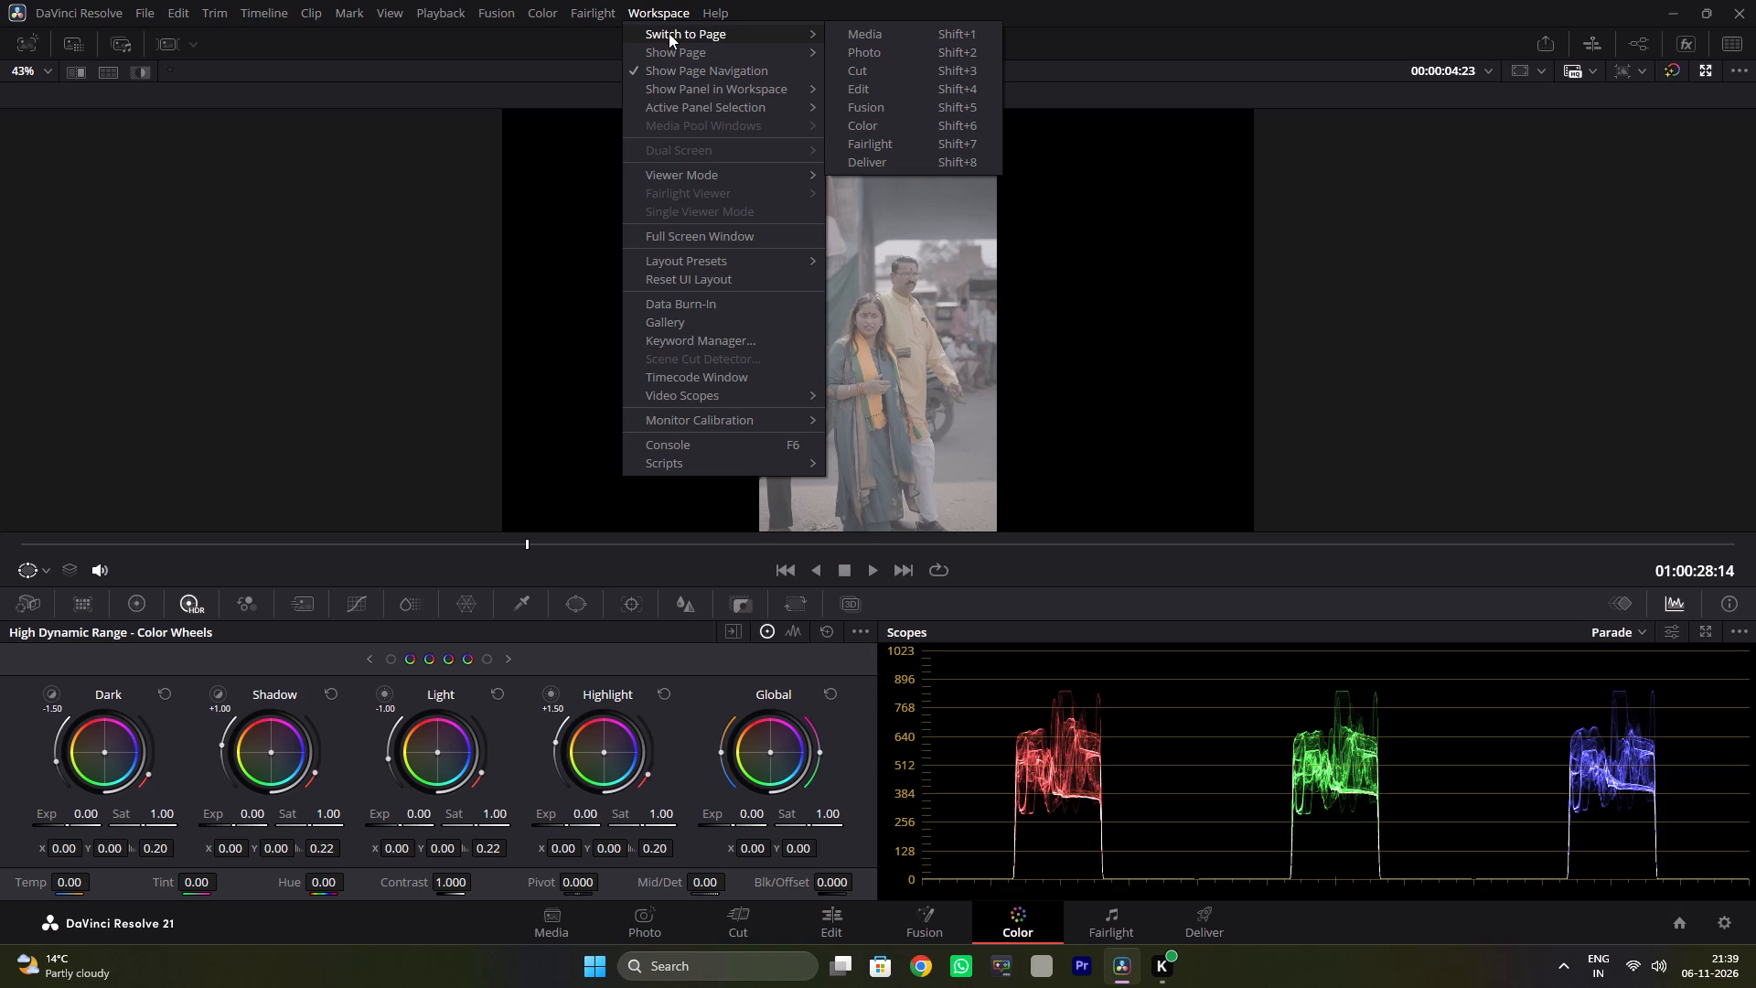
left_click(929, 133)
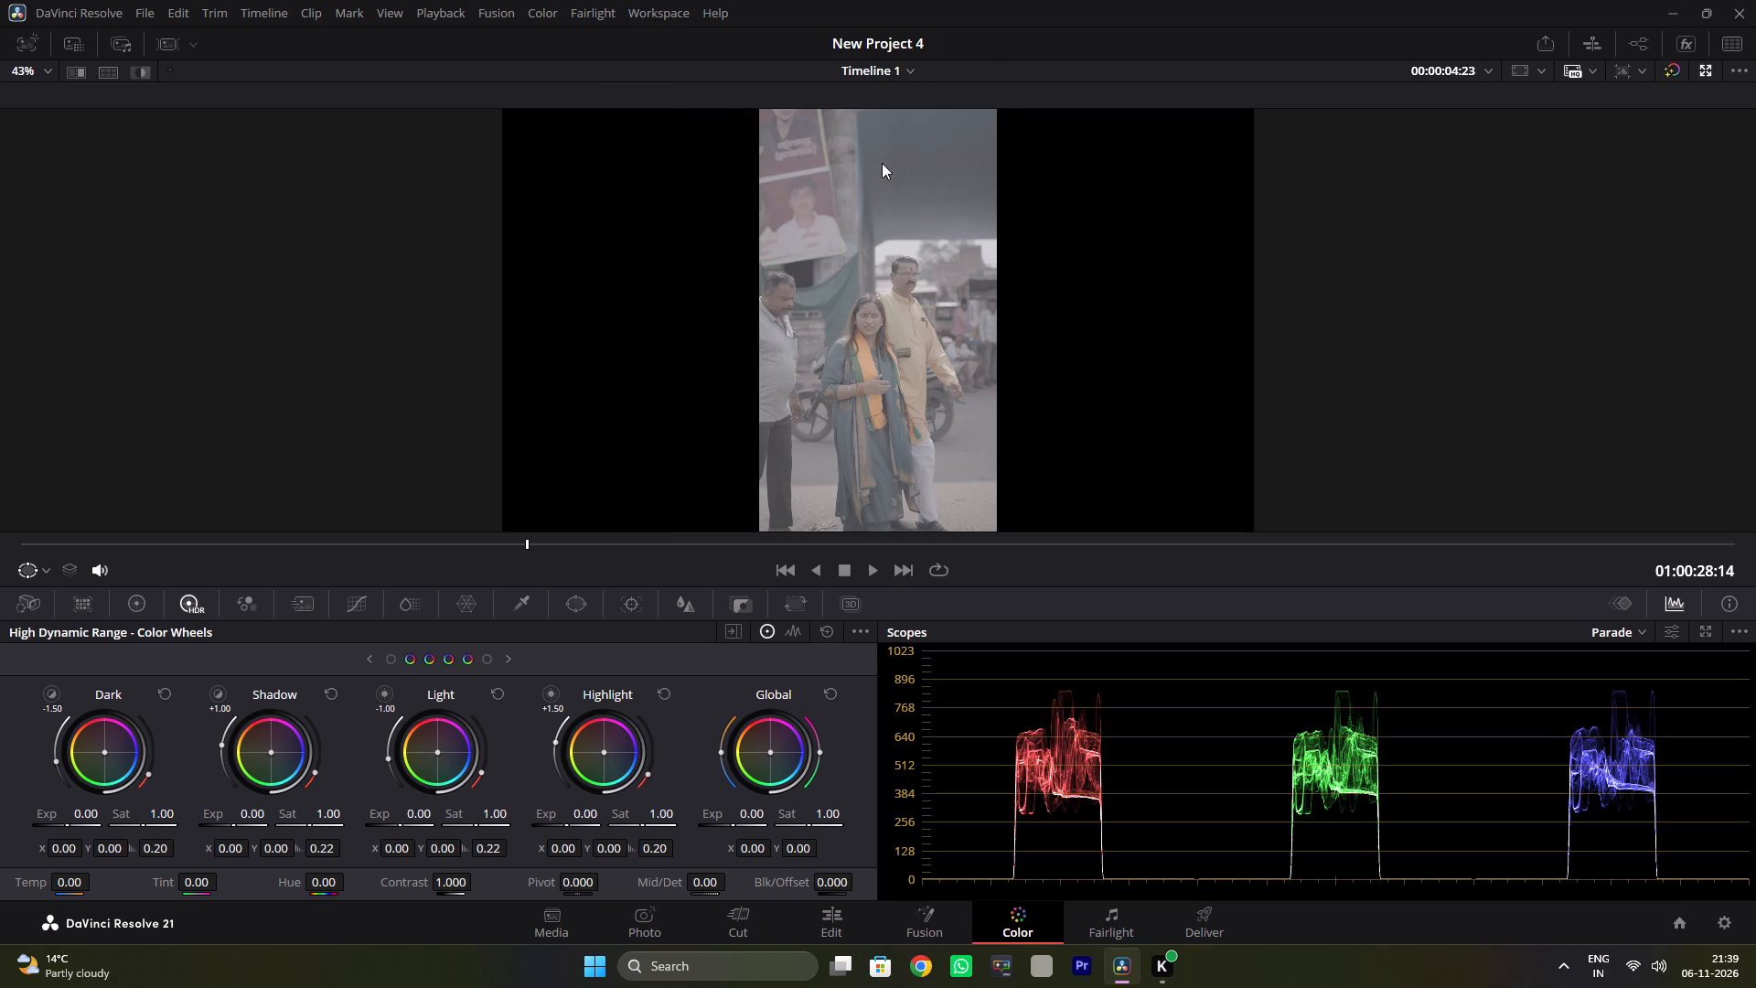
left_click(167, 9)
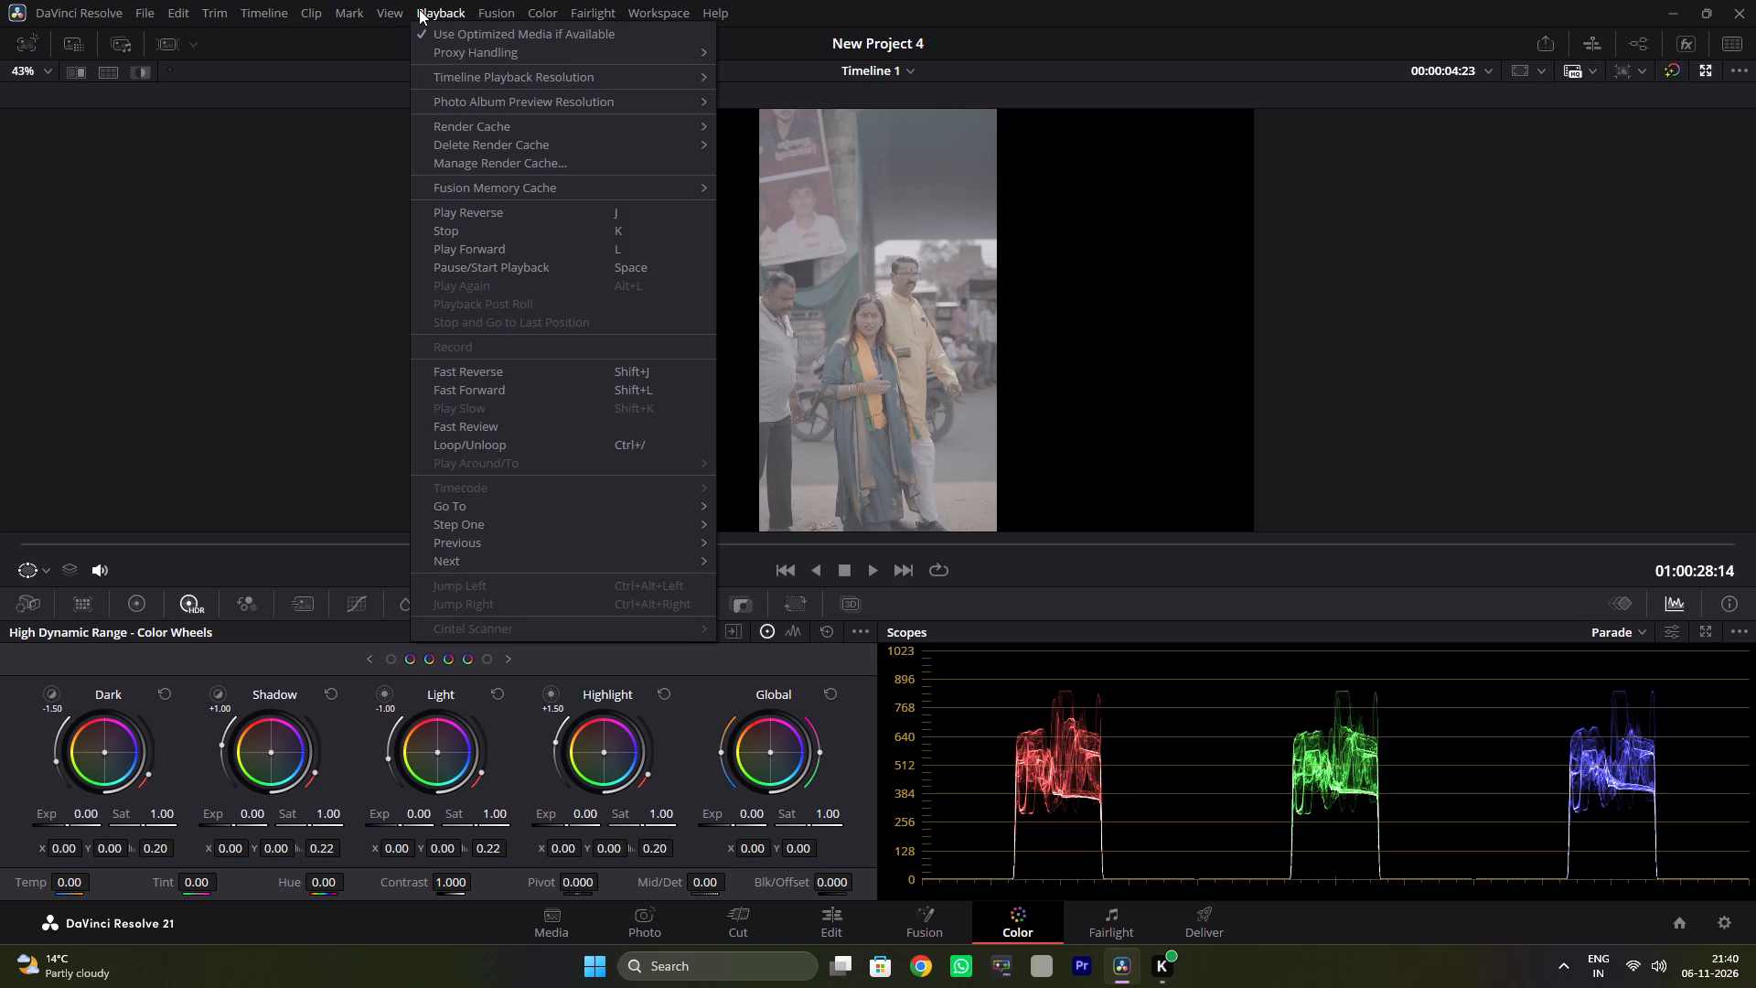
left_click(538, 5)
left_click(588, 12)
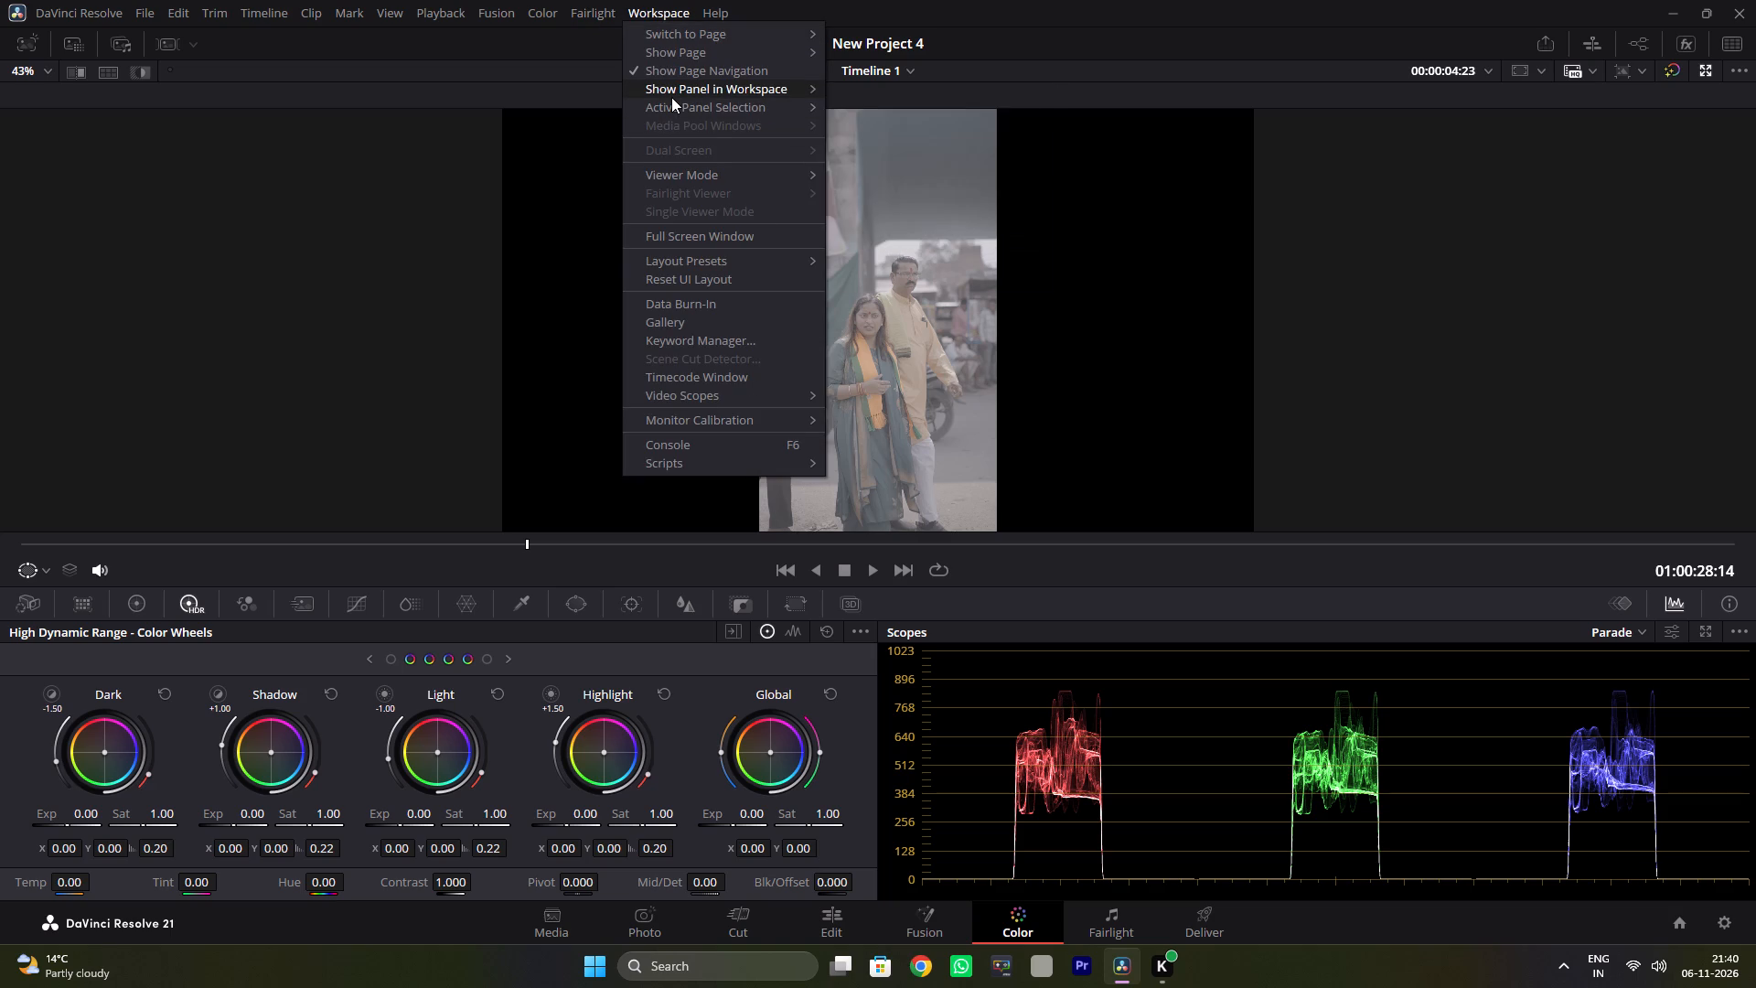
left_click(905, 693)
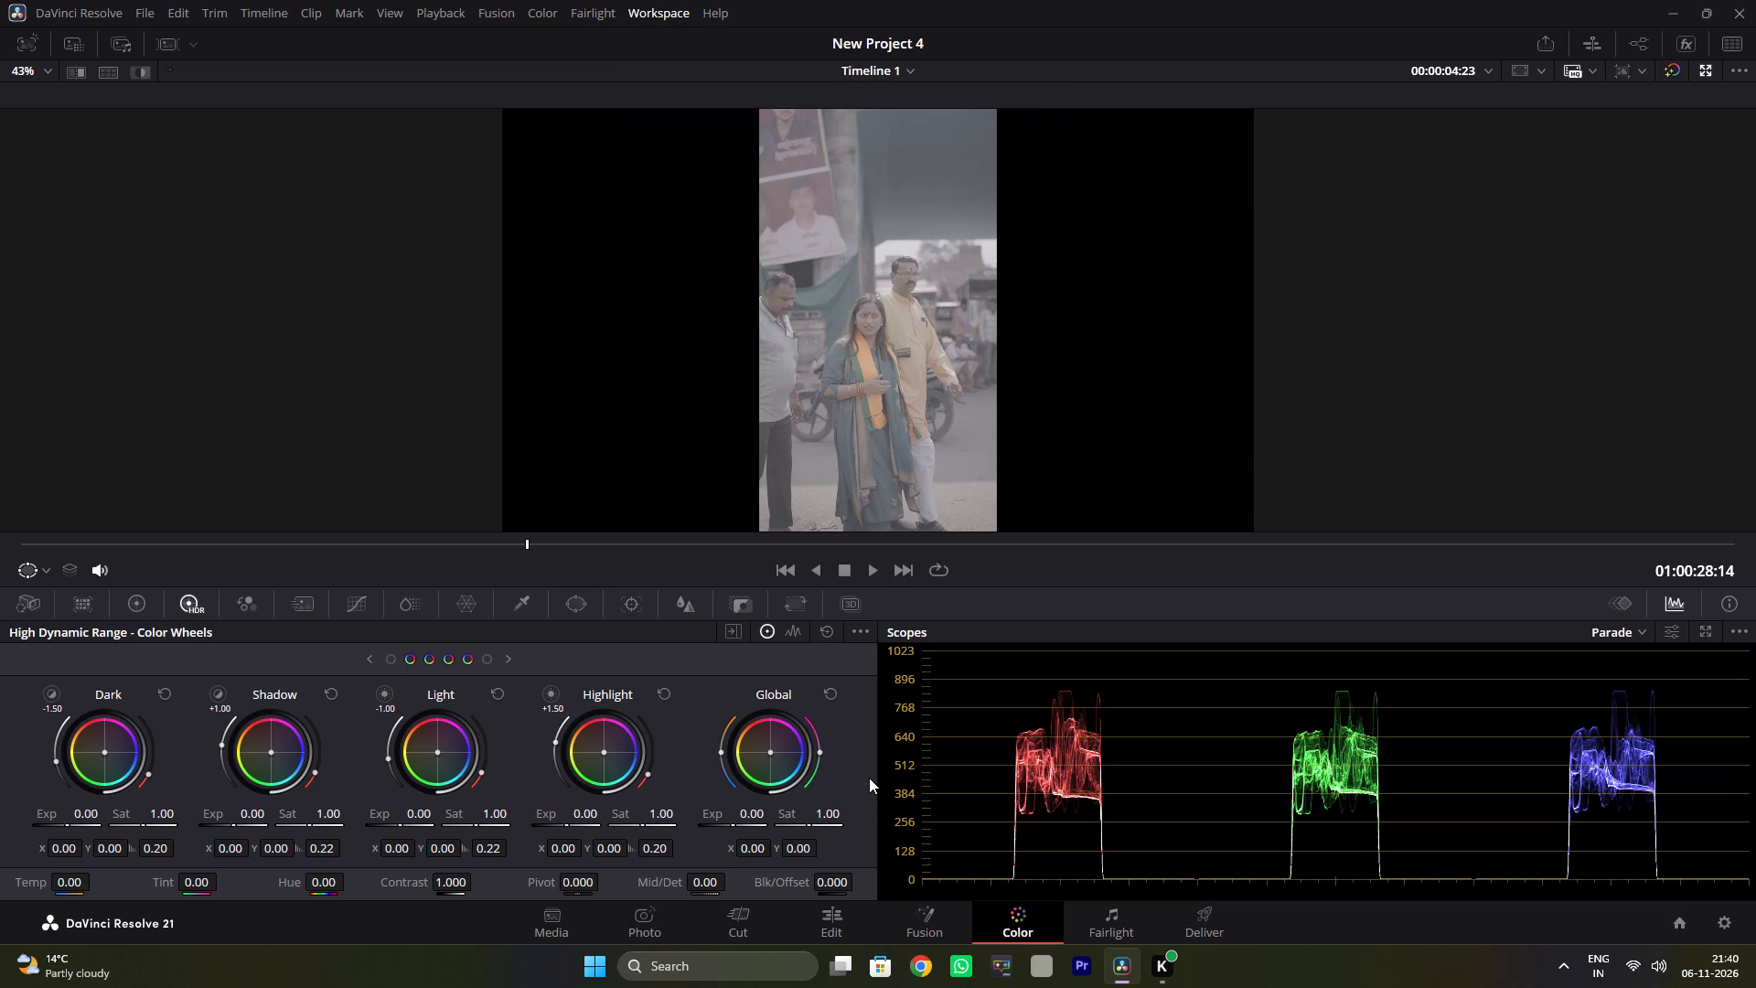
Play on to 01:00:29:14 and check the frame in the floating four-scope window, closing it when finished.
key("space")
key("space")
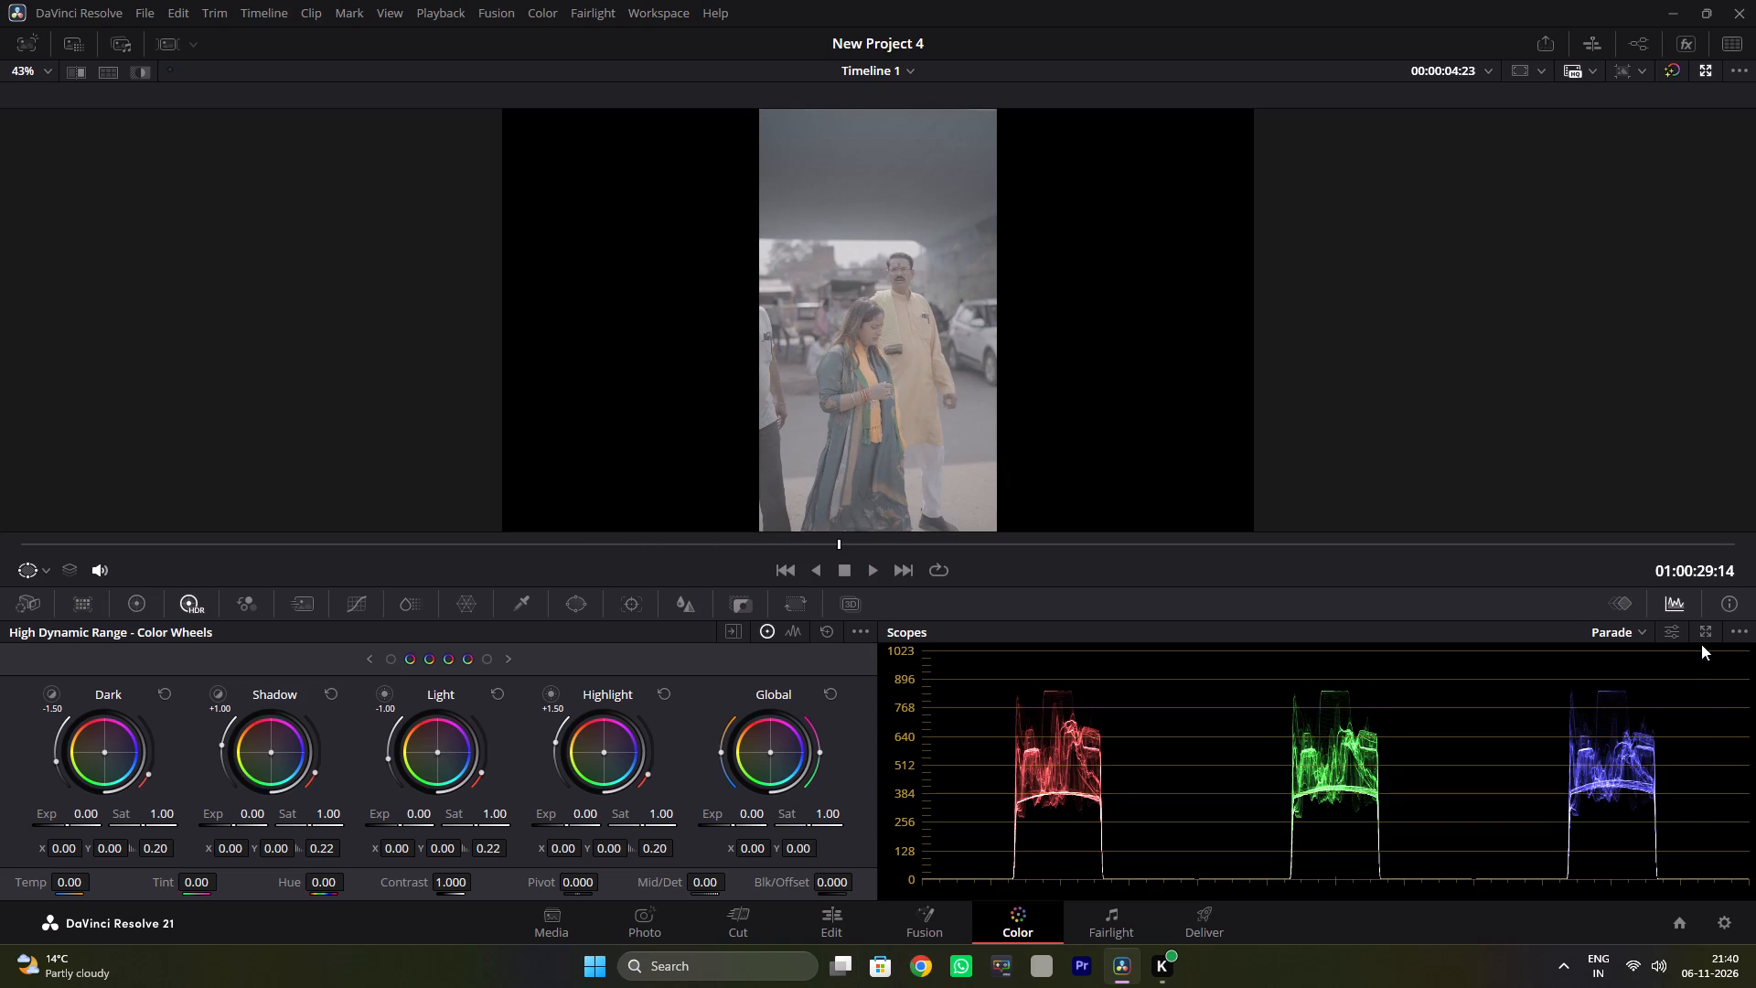
left_click(1697, 634)
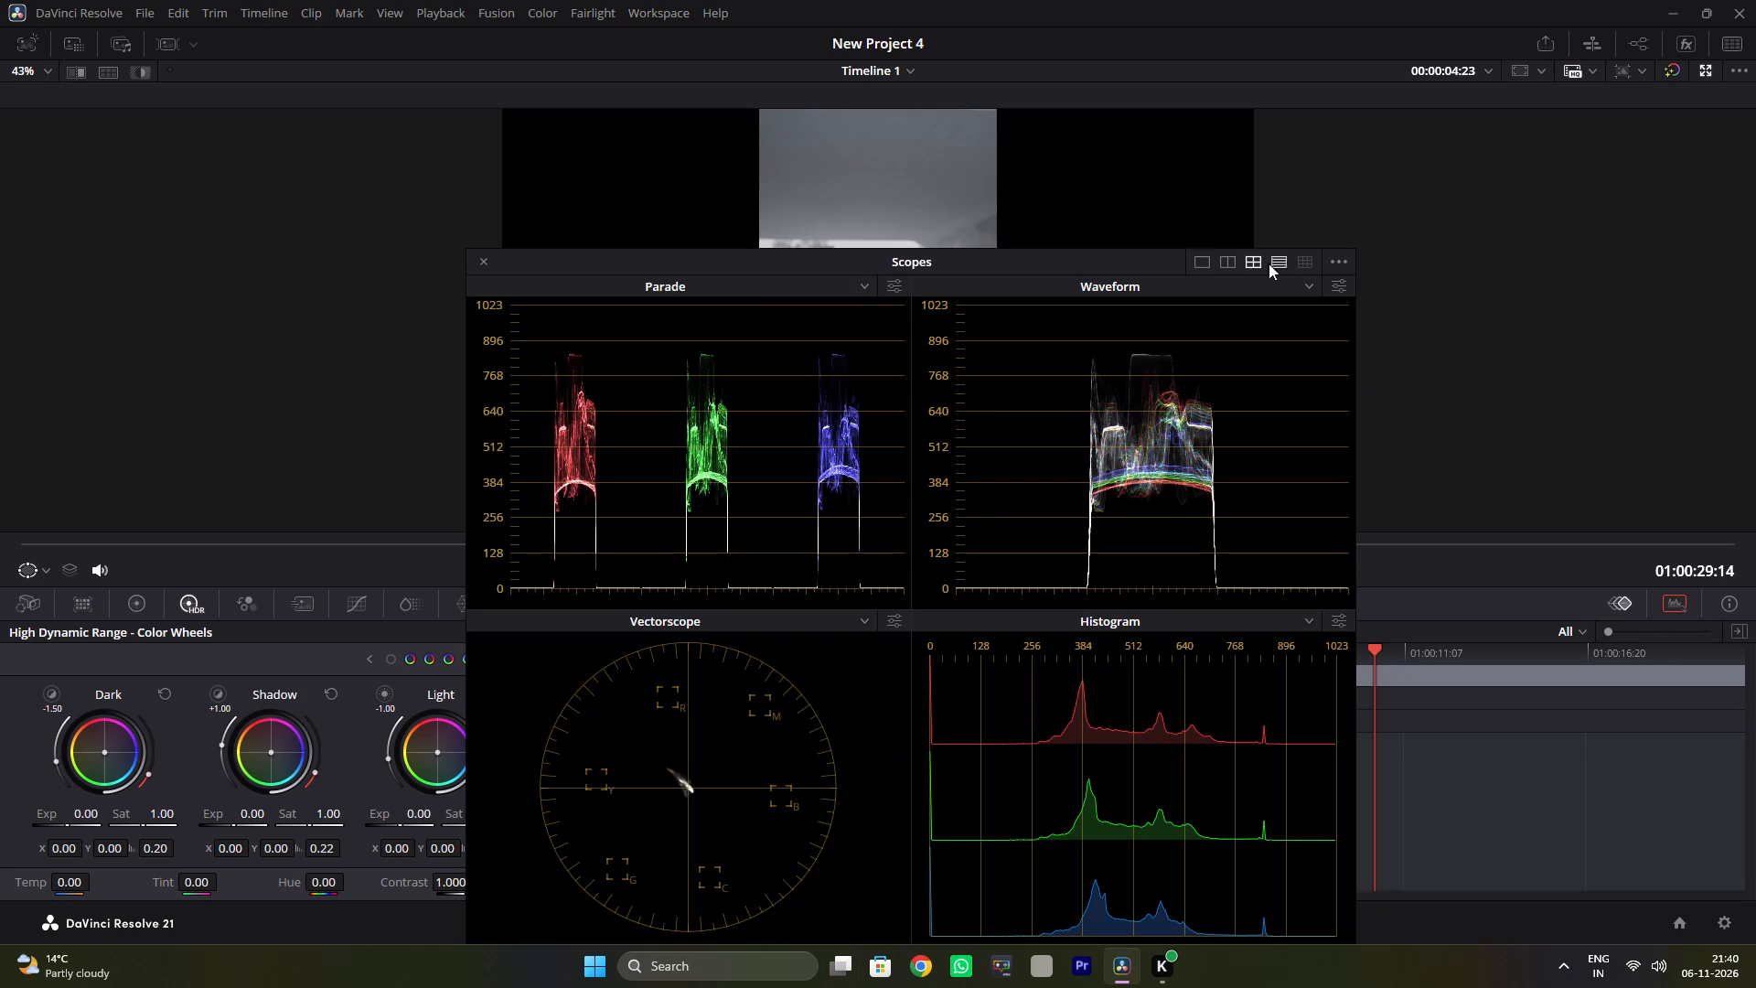
left_click(479, 260)
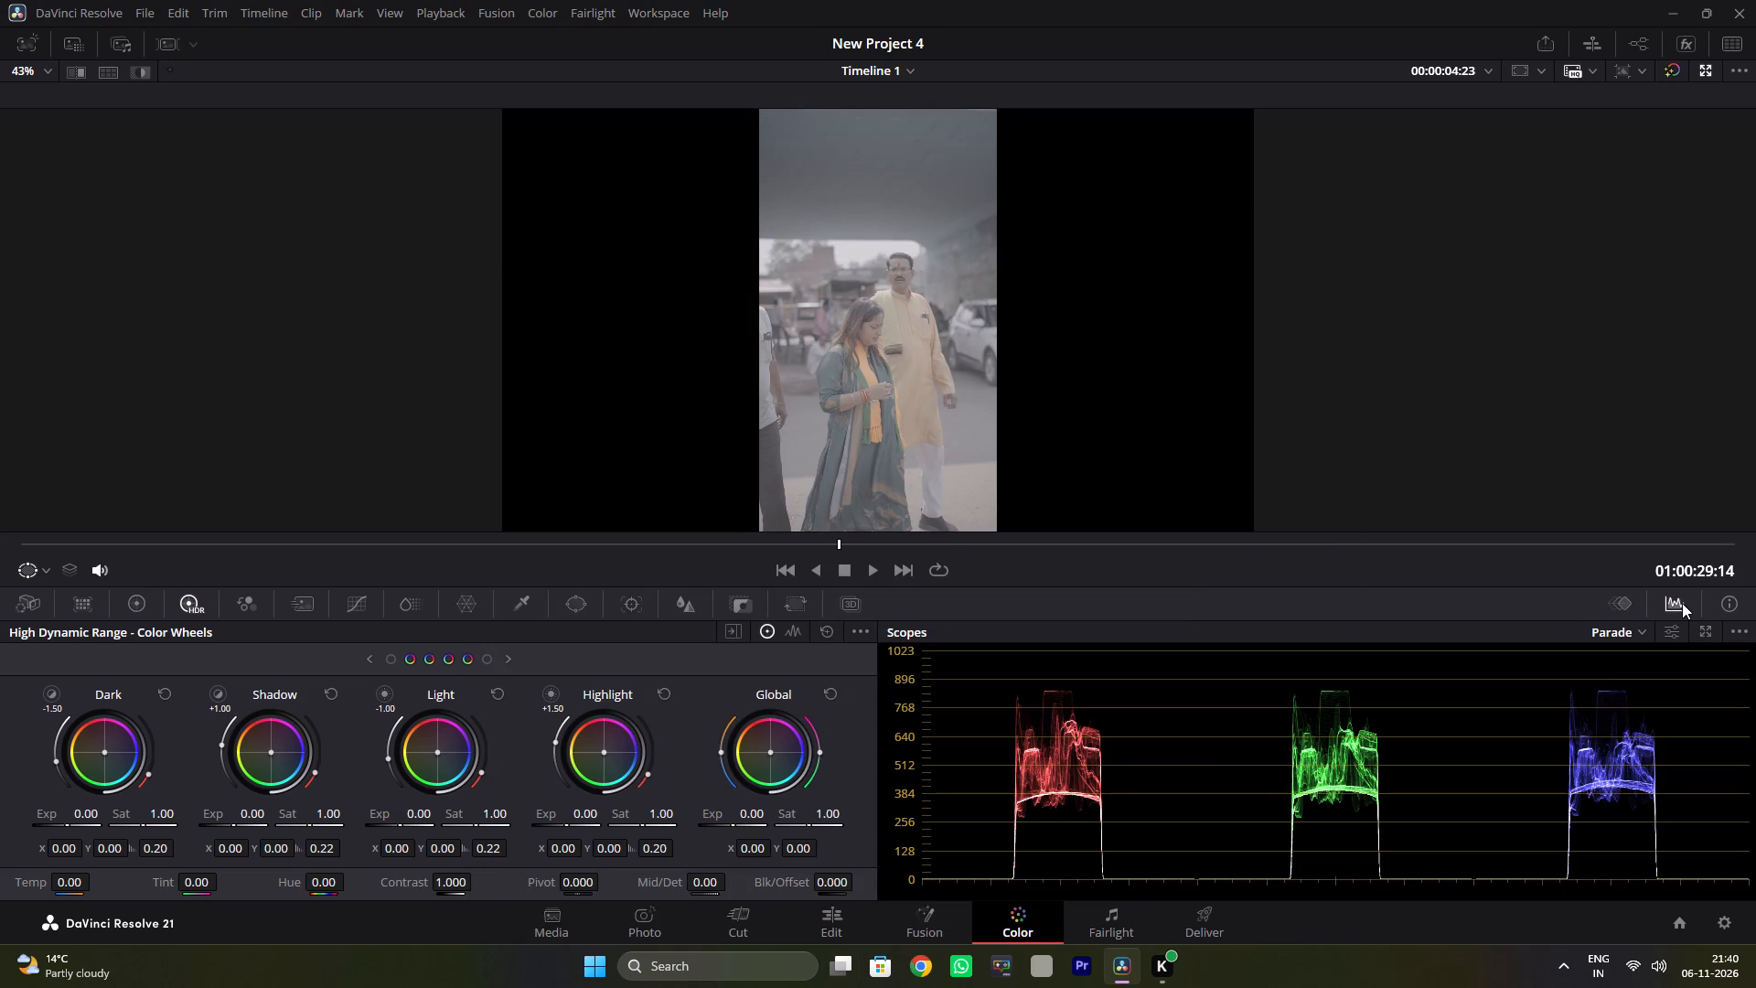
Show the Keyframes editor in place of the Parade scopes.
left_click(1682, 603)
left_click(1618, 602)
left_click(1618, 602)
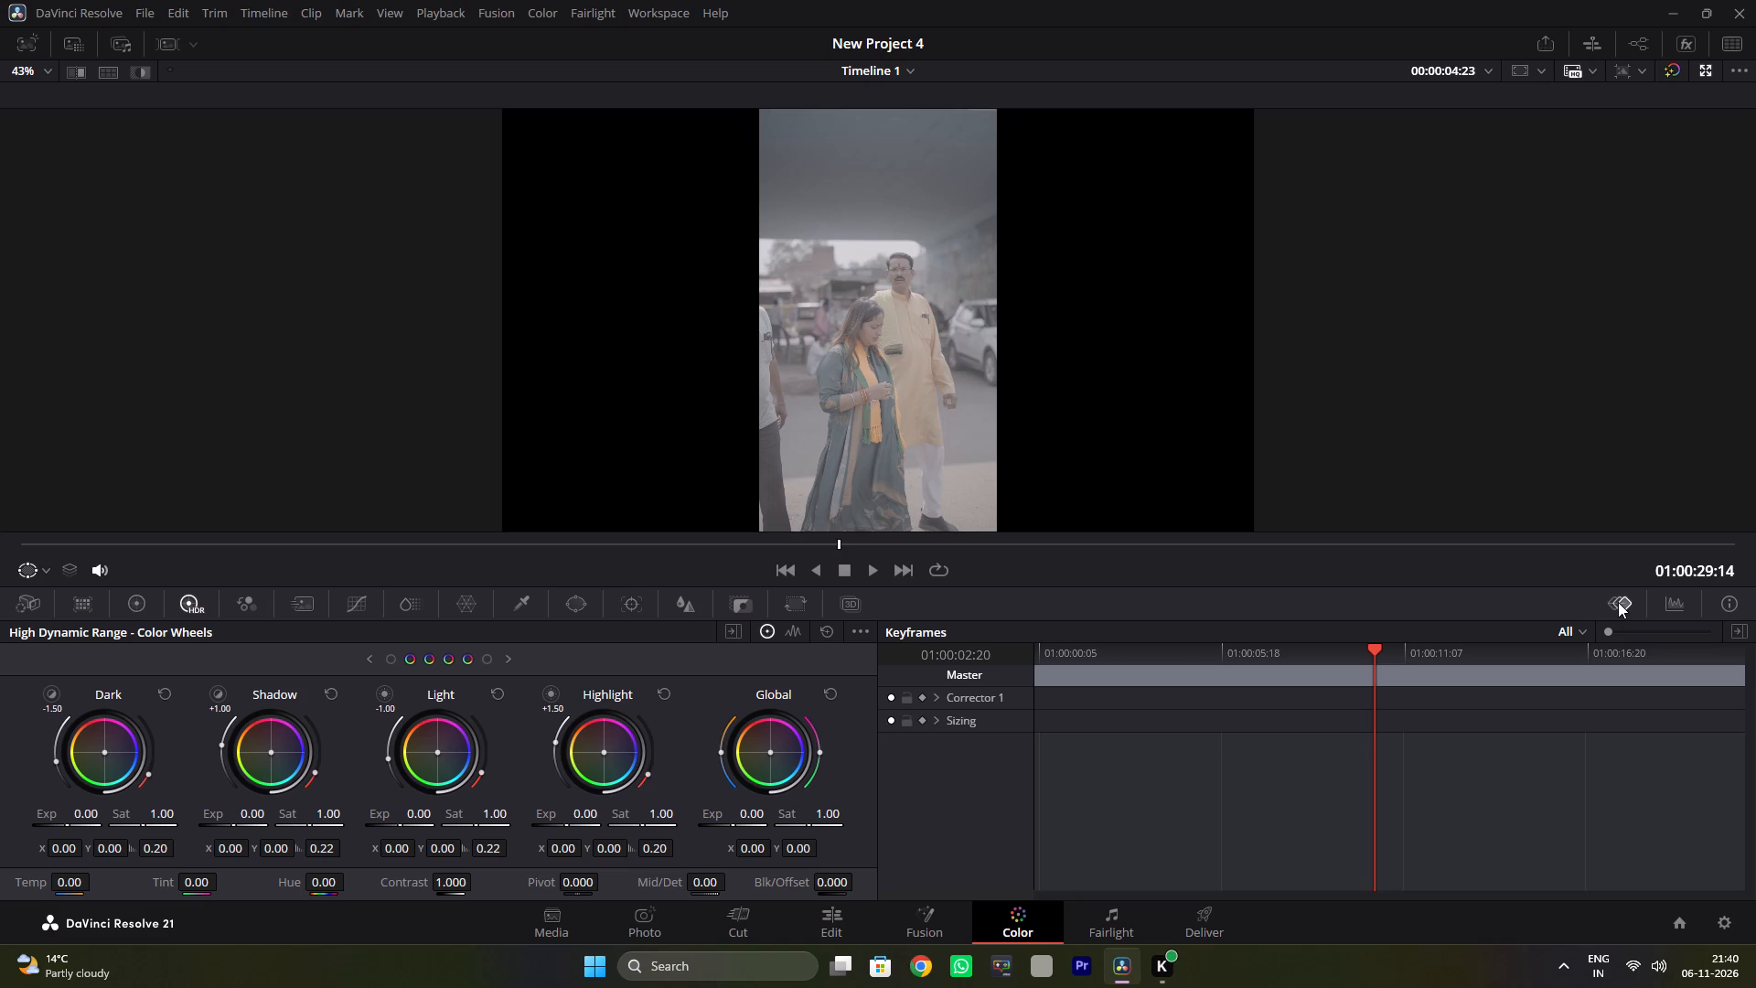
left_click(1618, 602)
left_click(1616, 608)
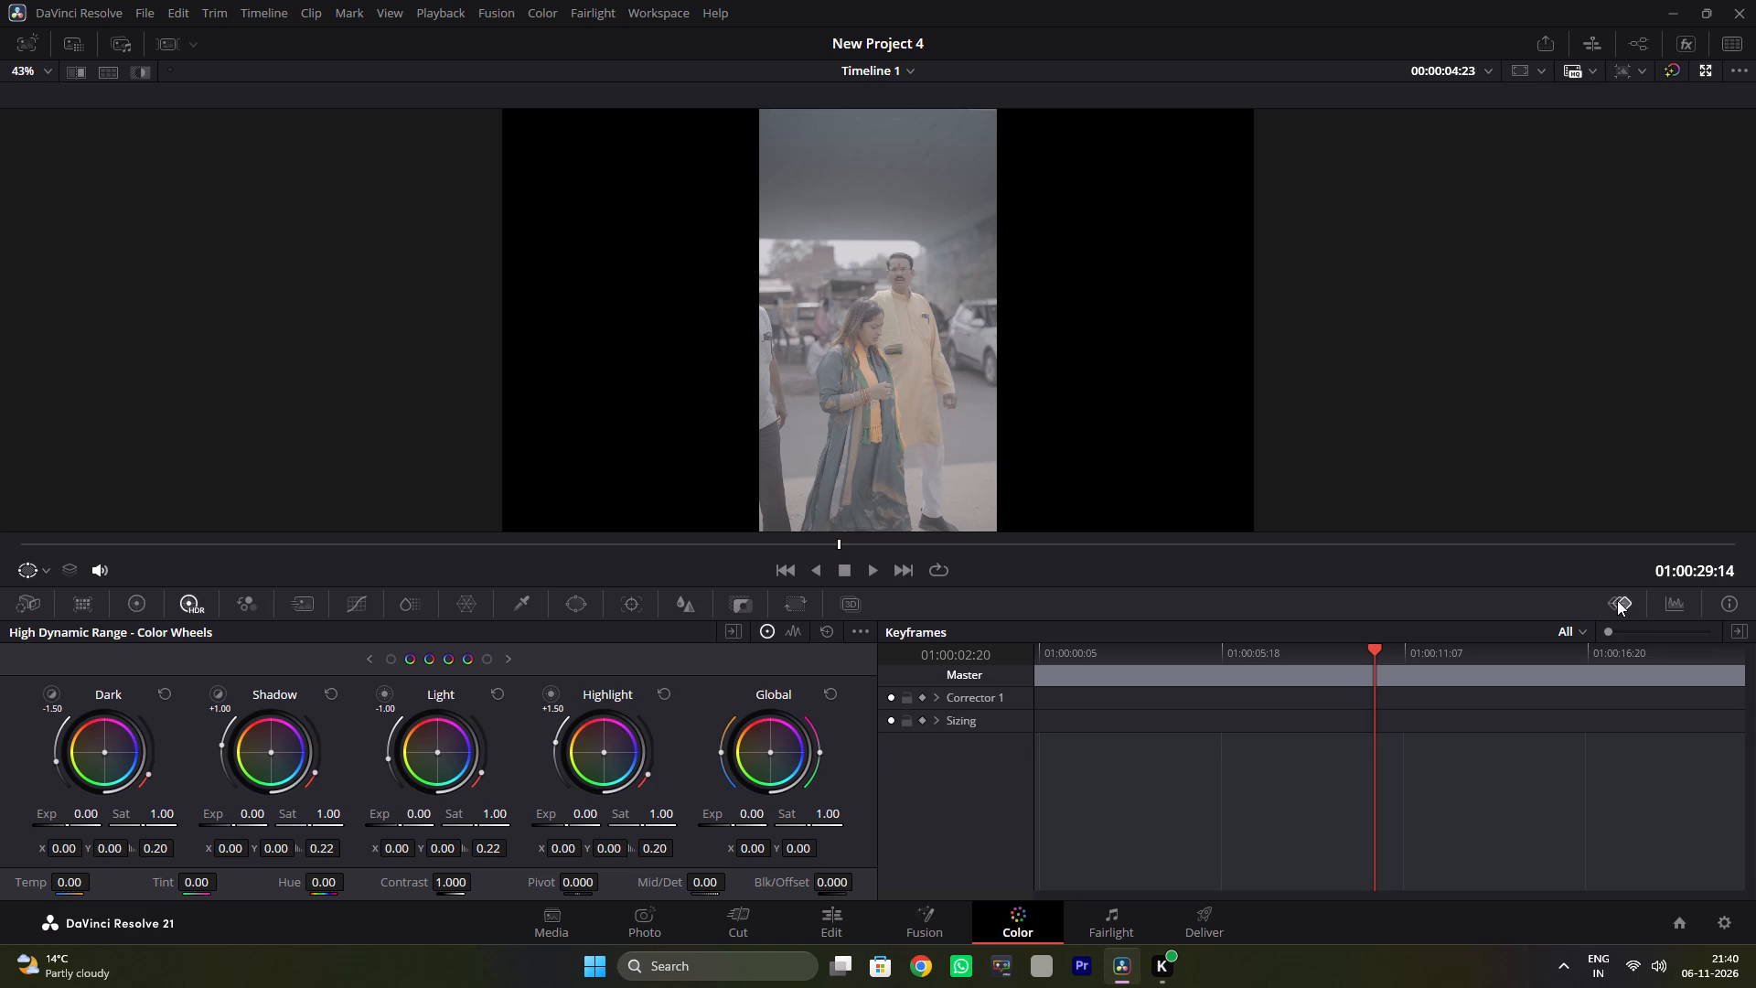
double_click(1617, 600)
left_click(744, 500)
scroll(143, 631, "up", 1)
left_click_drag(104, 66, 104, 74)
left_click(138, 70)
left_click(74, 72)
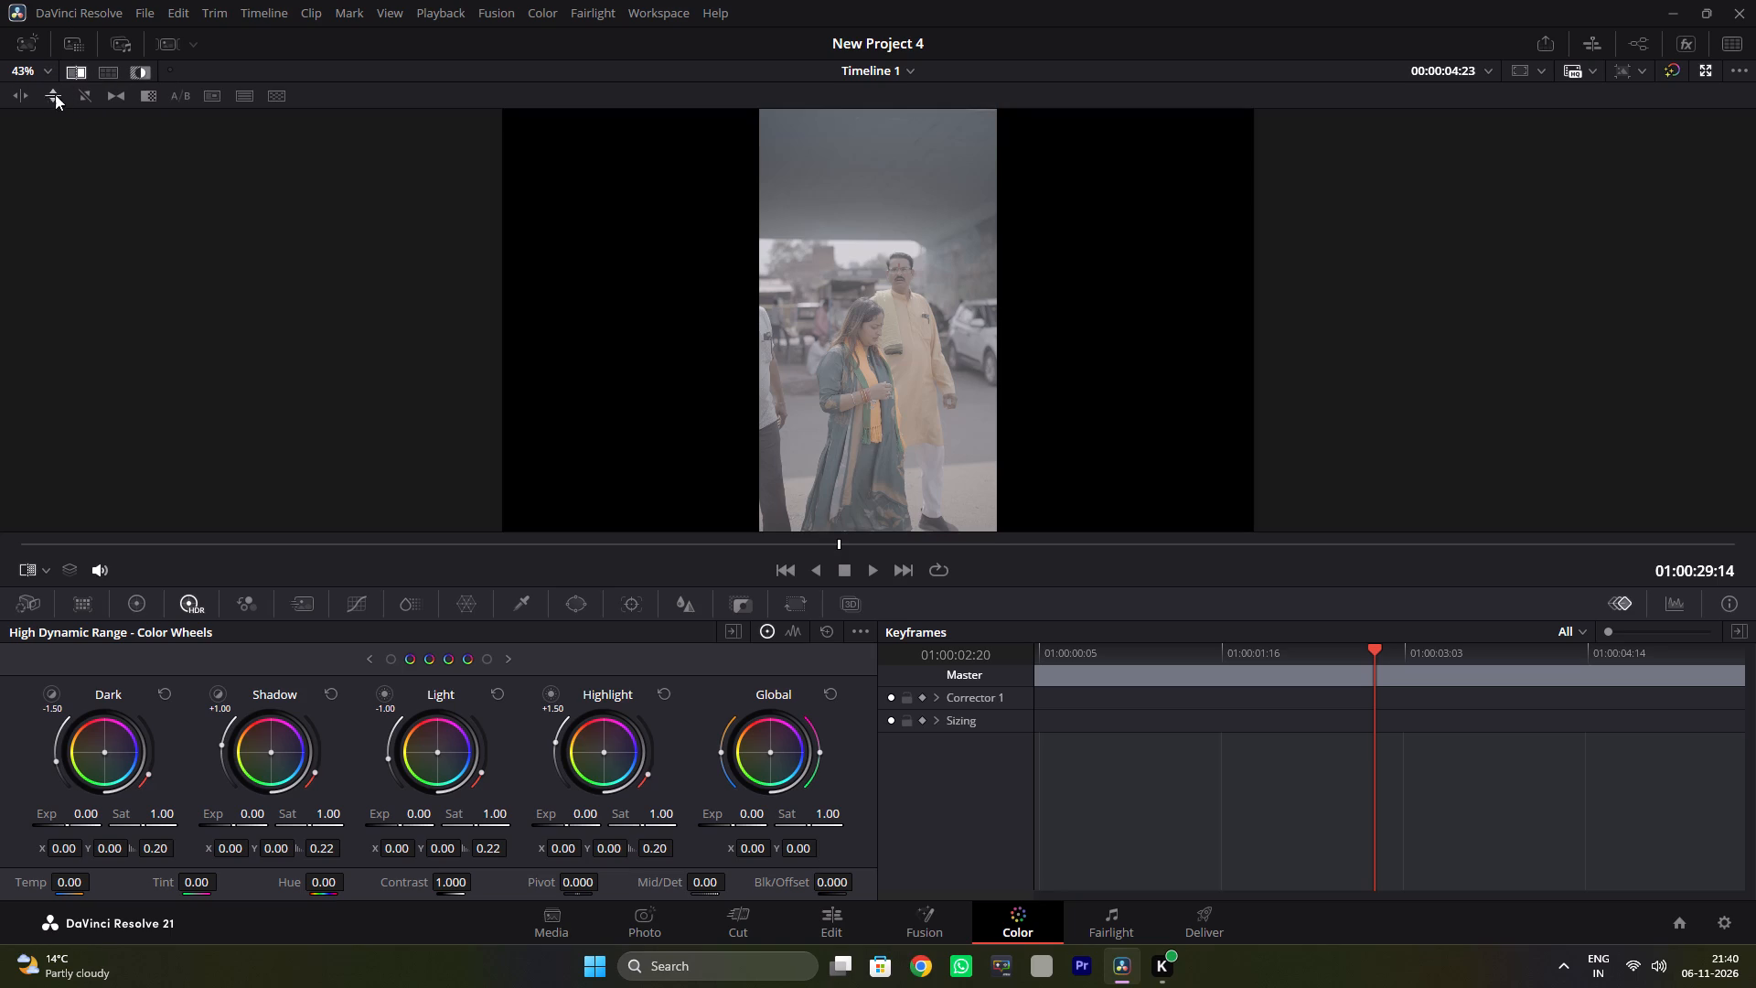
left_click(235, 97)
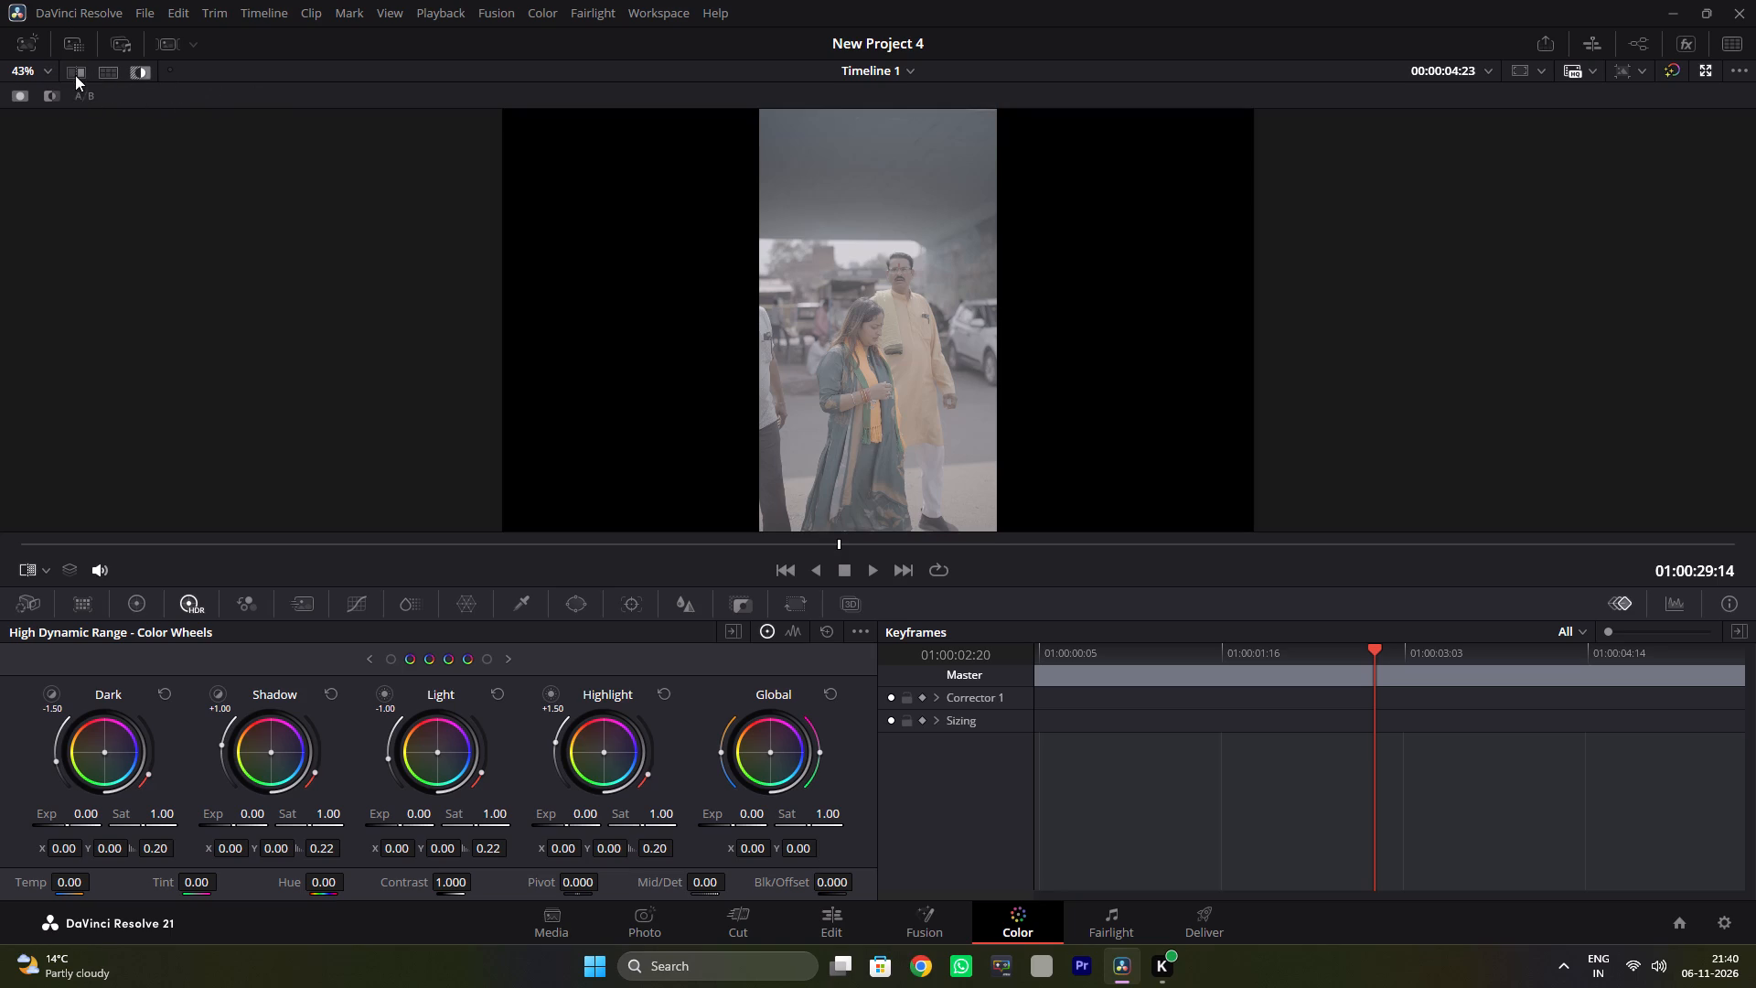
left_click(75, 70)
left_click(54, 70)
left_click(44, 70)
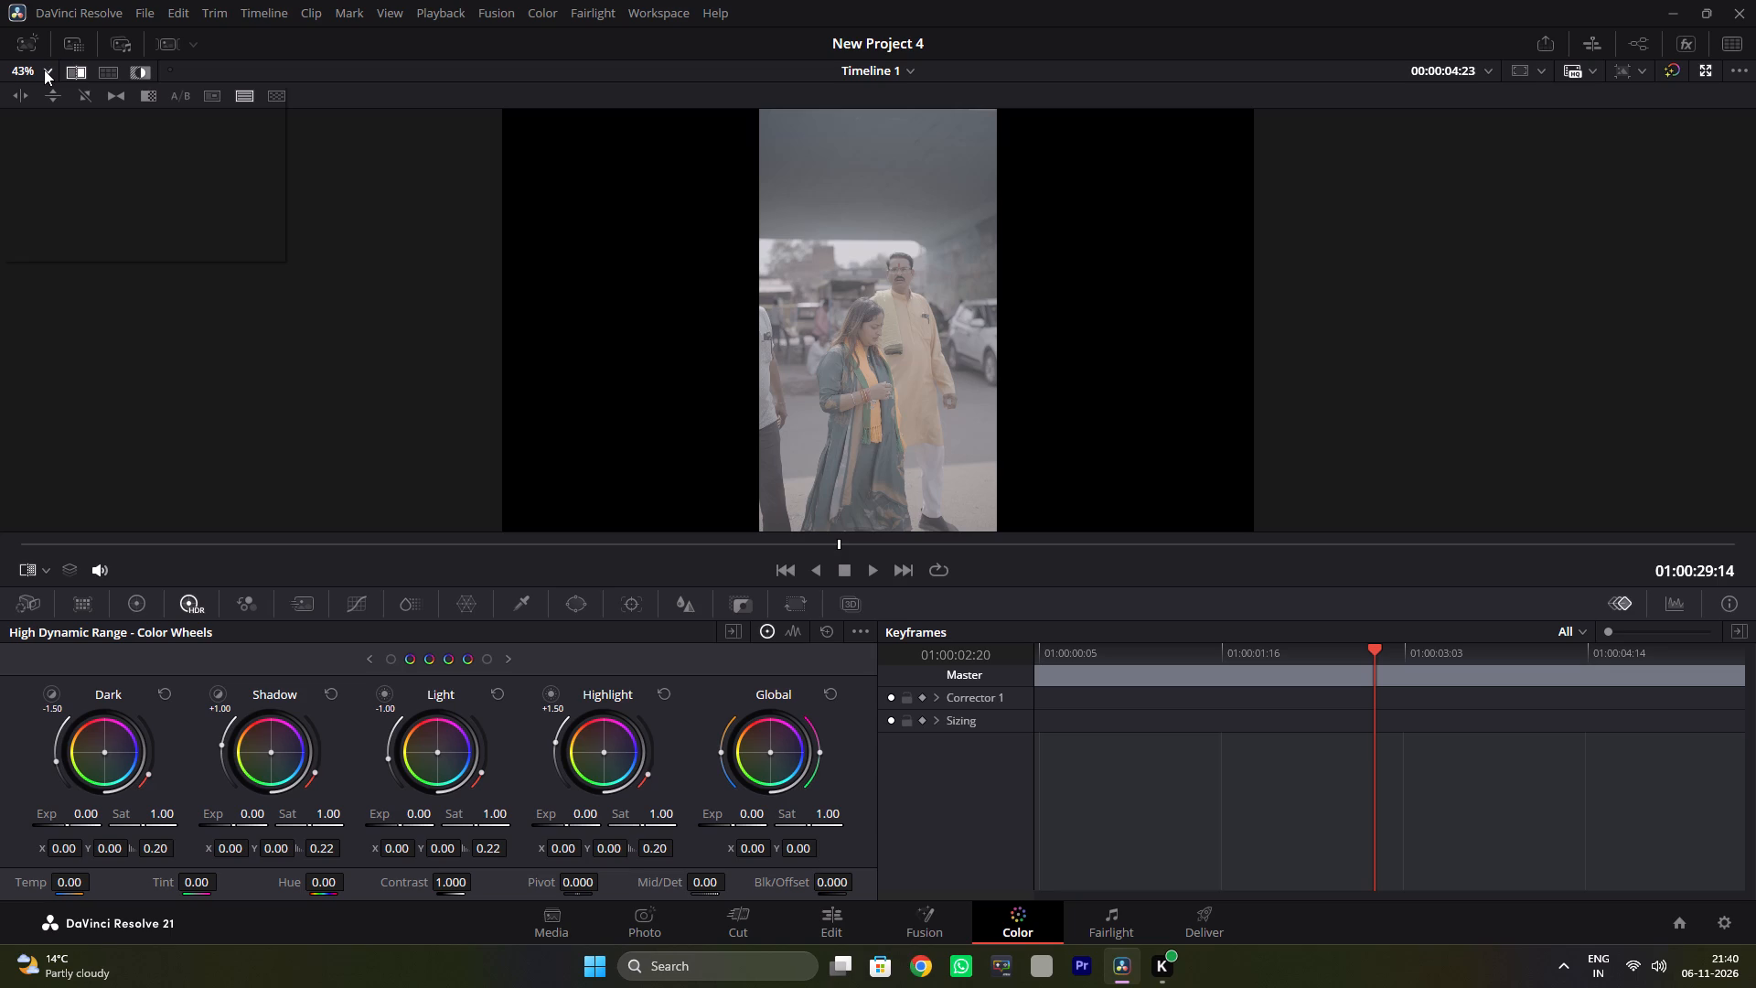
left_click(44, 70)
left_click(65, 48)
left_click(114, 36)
Display the timeline's clip thumbnails beneath the viewer.
left_click(156, 39)
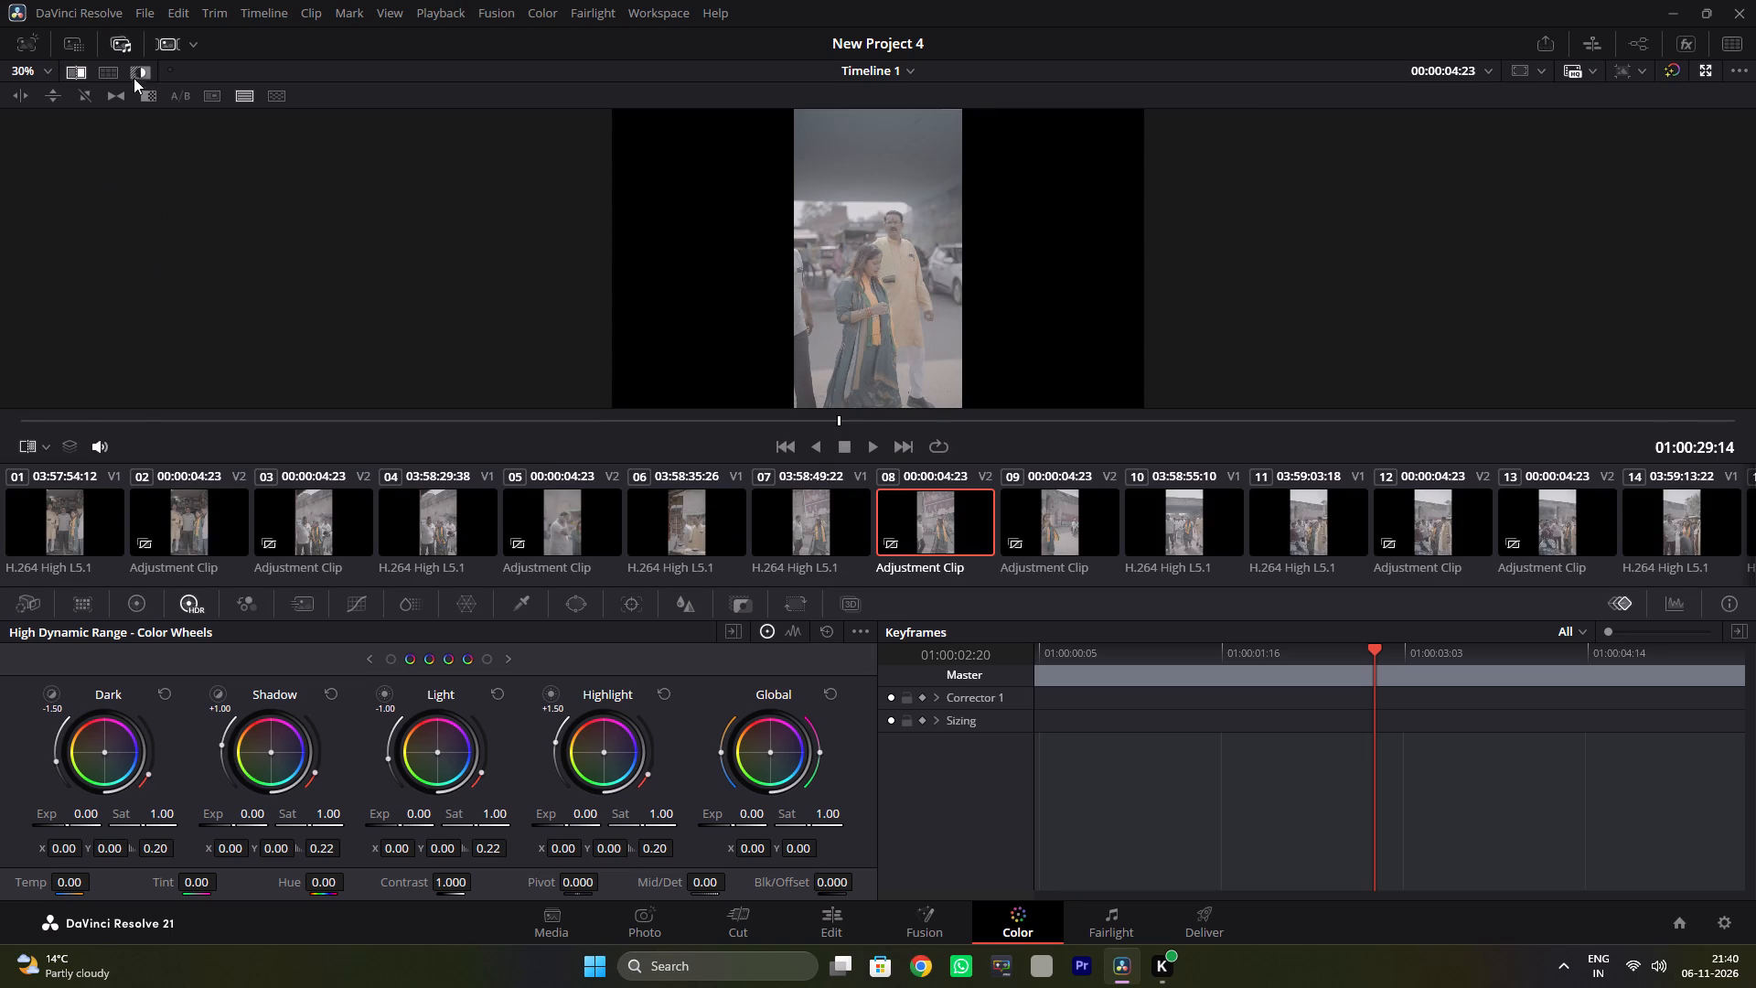
left_click(125, 44)
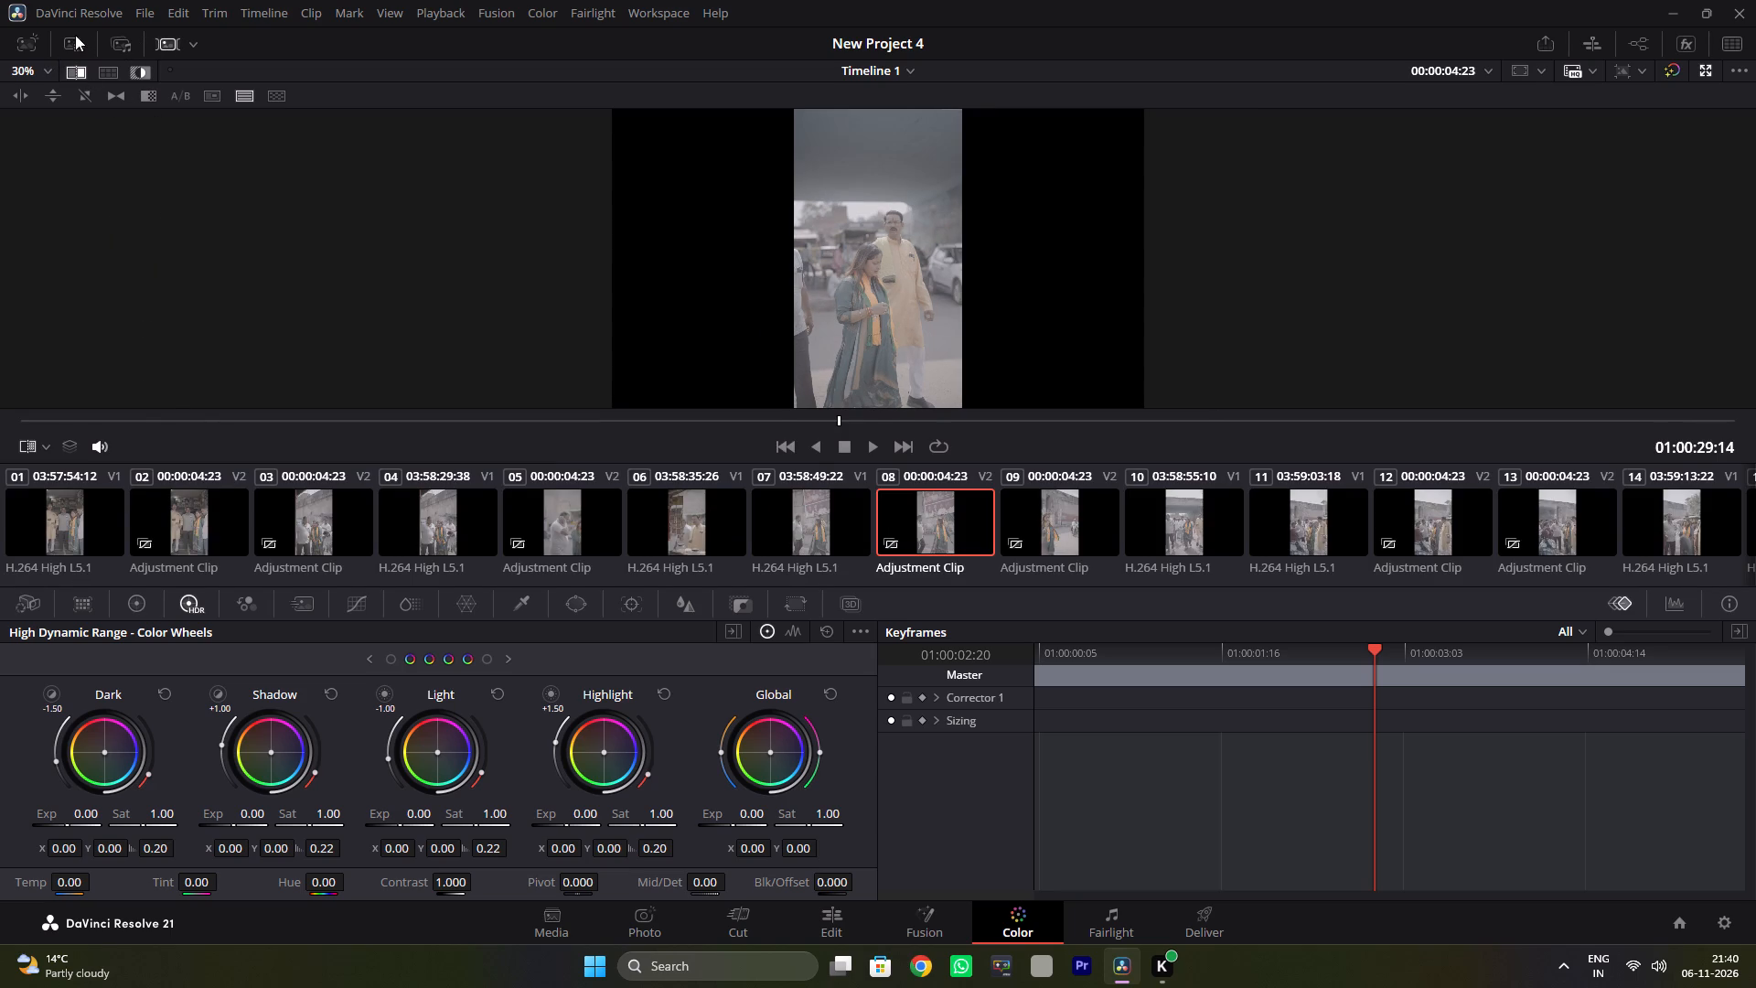
left_click(75, 35)
left_click(27, 33)
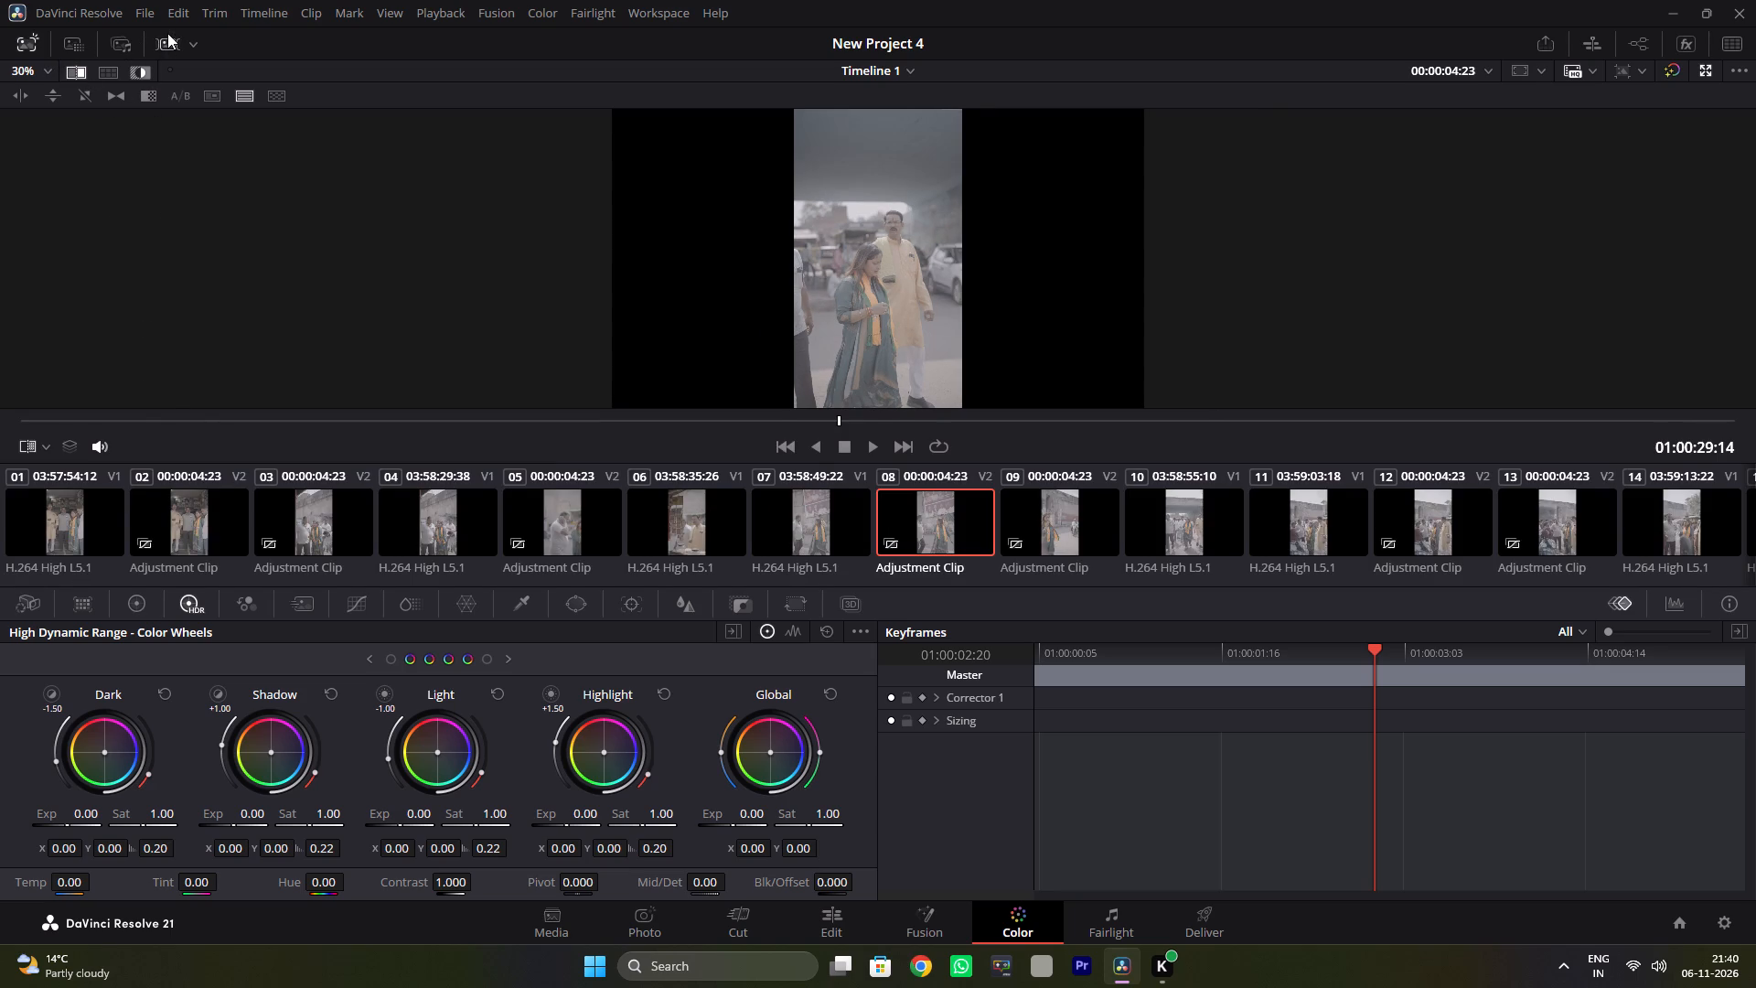
left_click(167, 33)
left_click(194, 41)
left_click(182, 41)
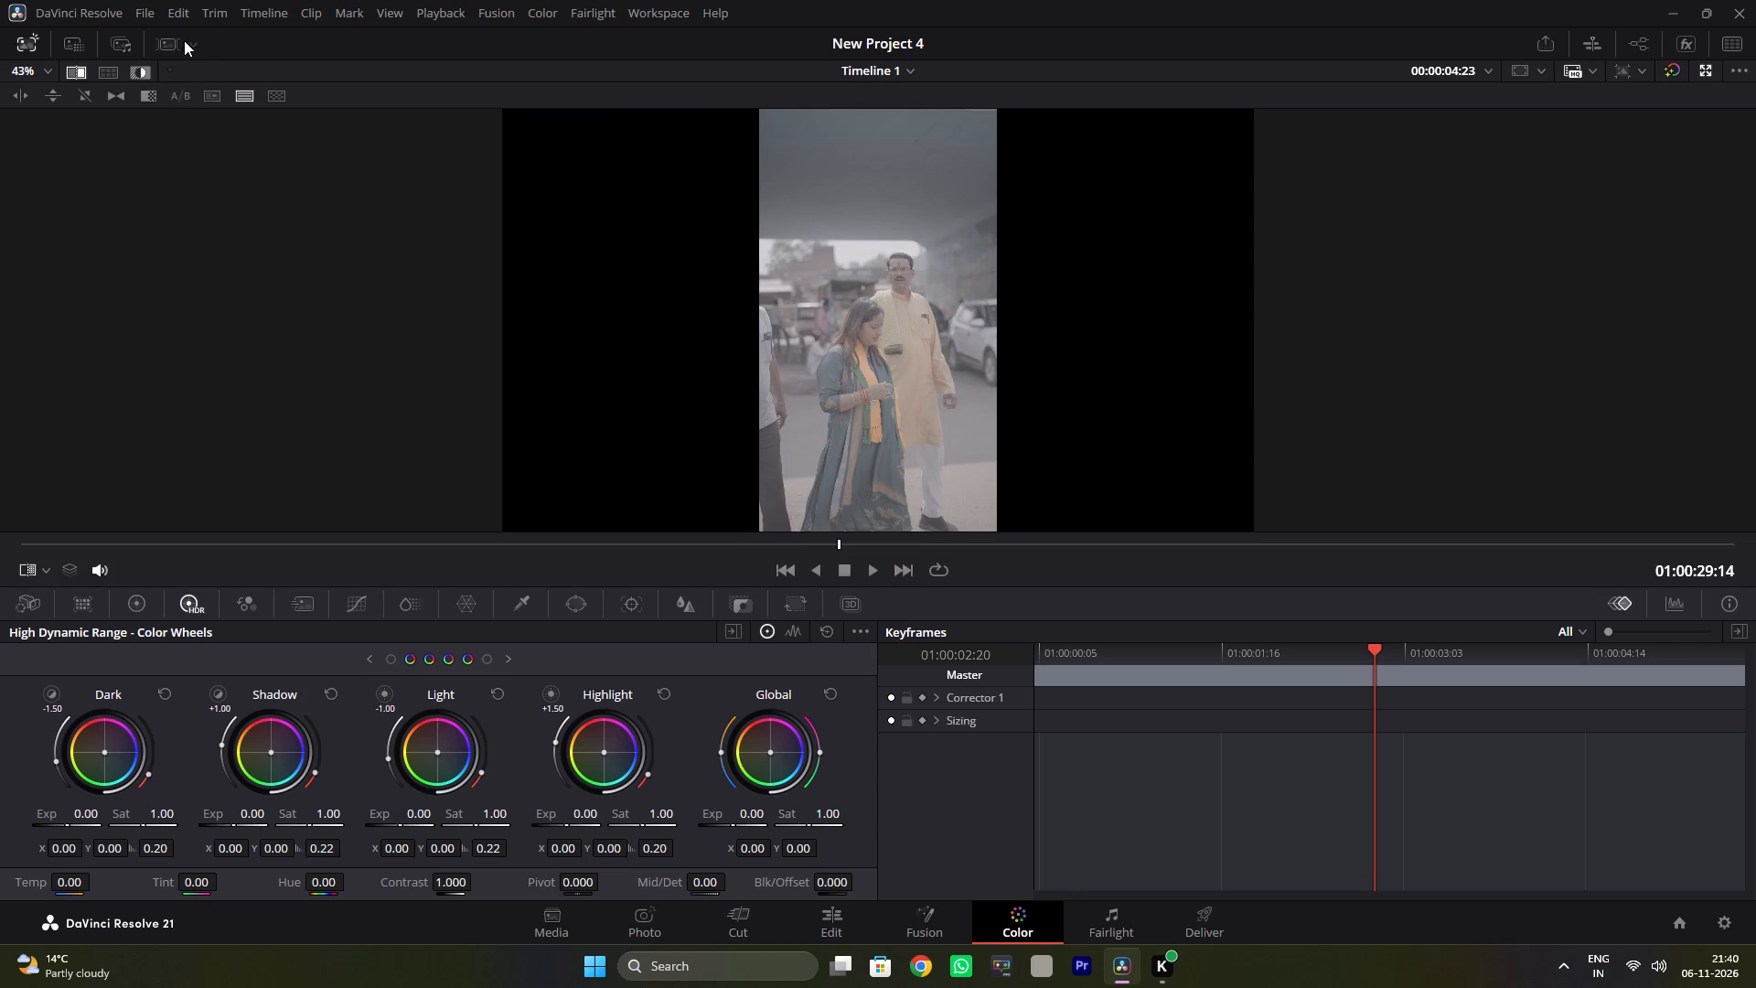
left_click(162, 40)
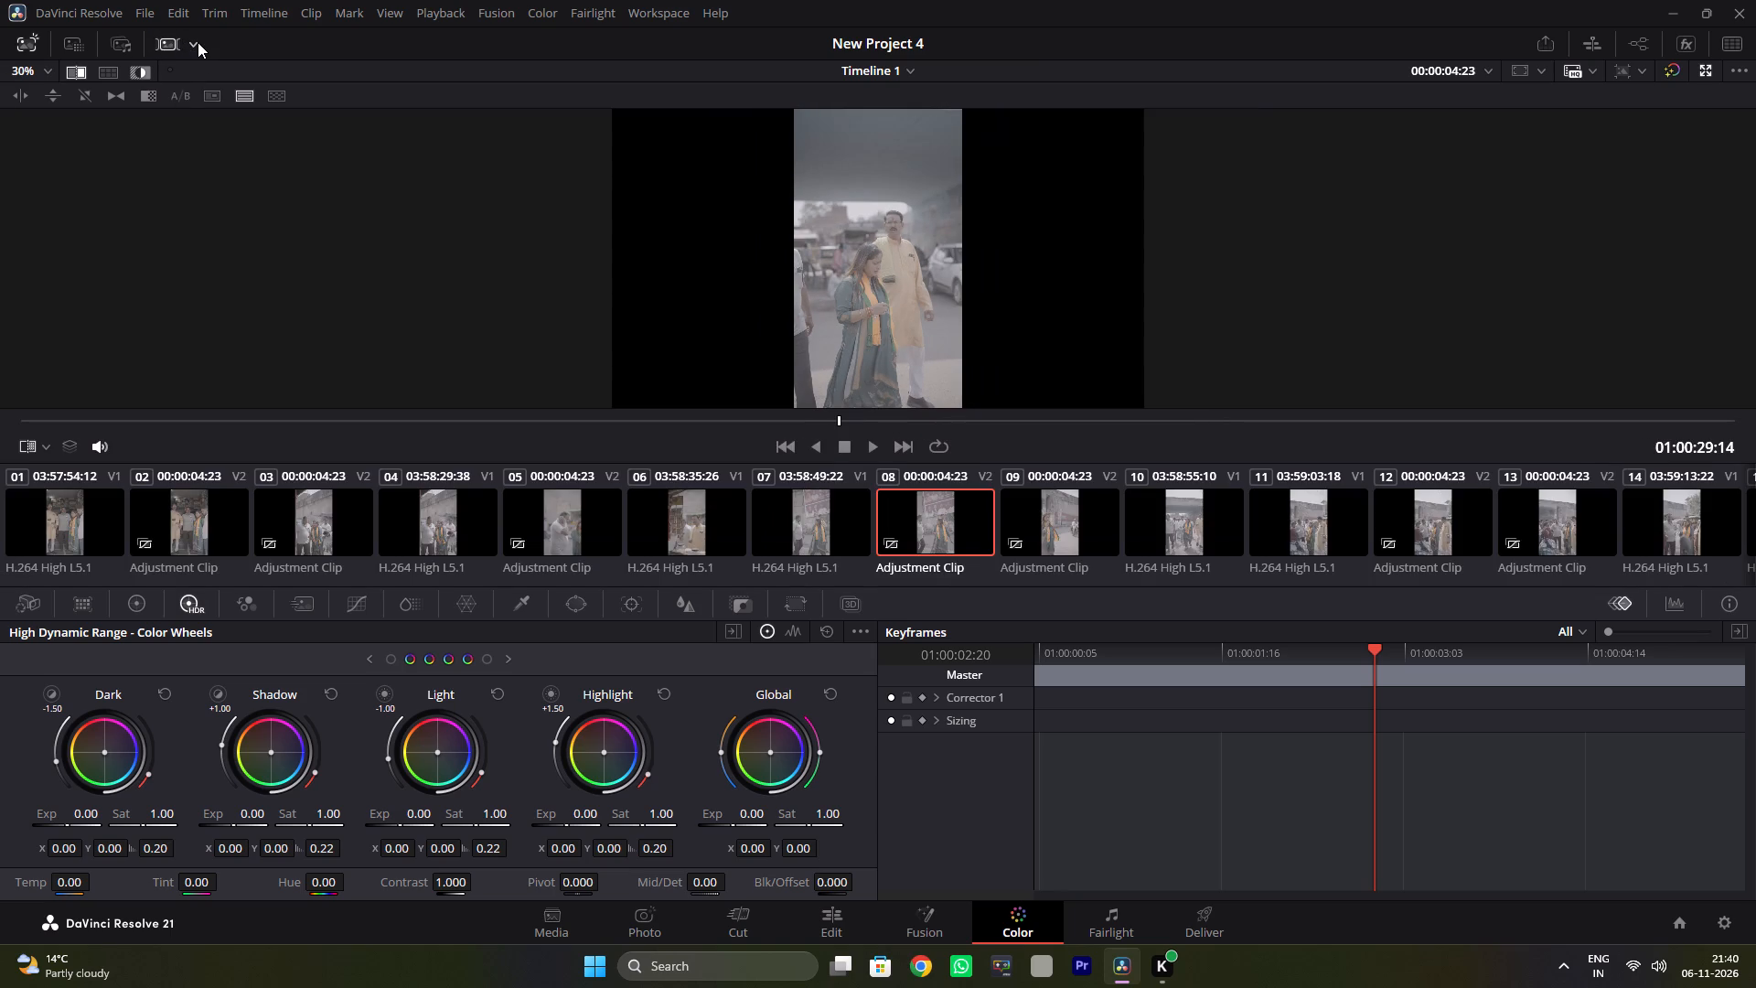
left_click(192, 45)
left_click(181, 159)
At 01:00:30:14, bring back the Parade scopes and switch the grading palette to Primaries - Color Bars.
key("space")
key("space")
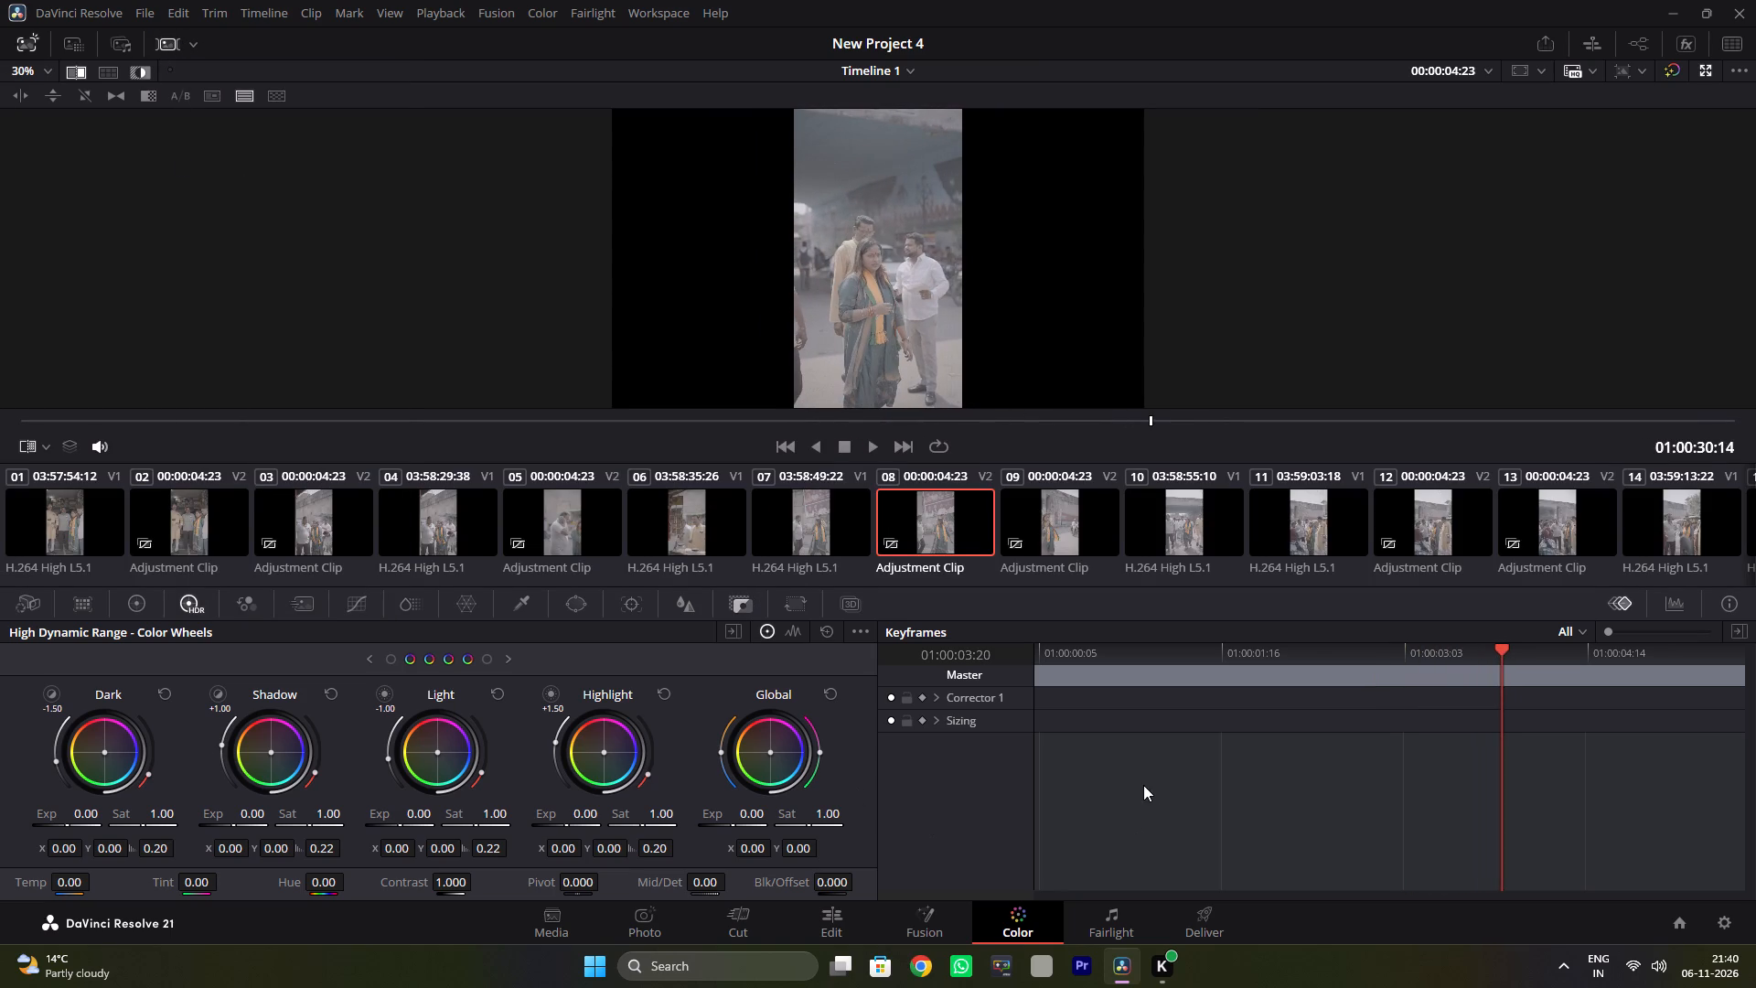
left_click(1312, 627)
left_click(1306, 642)
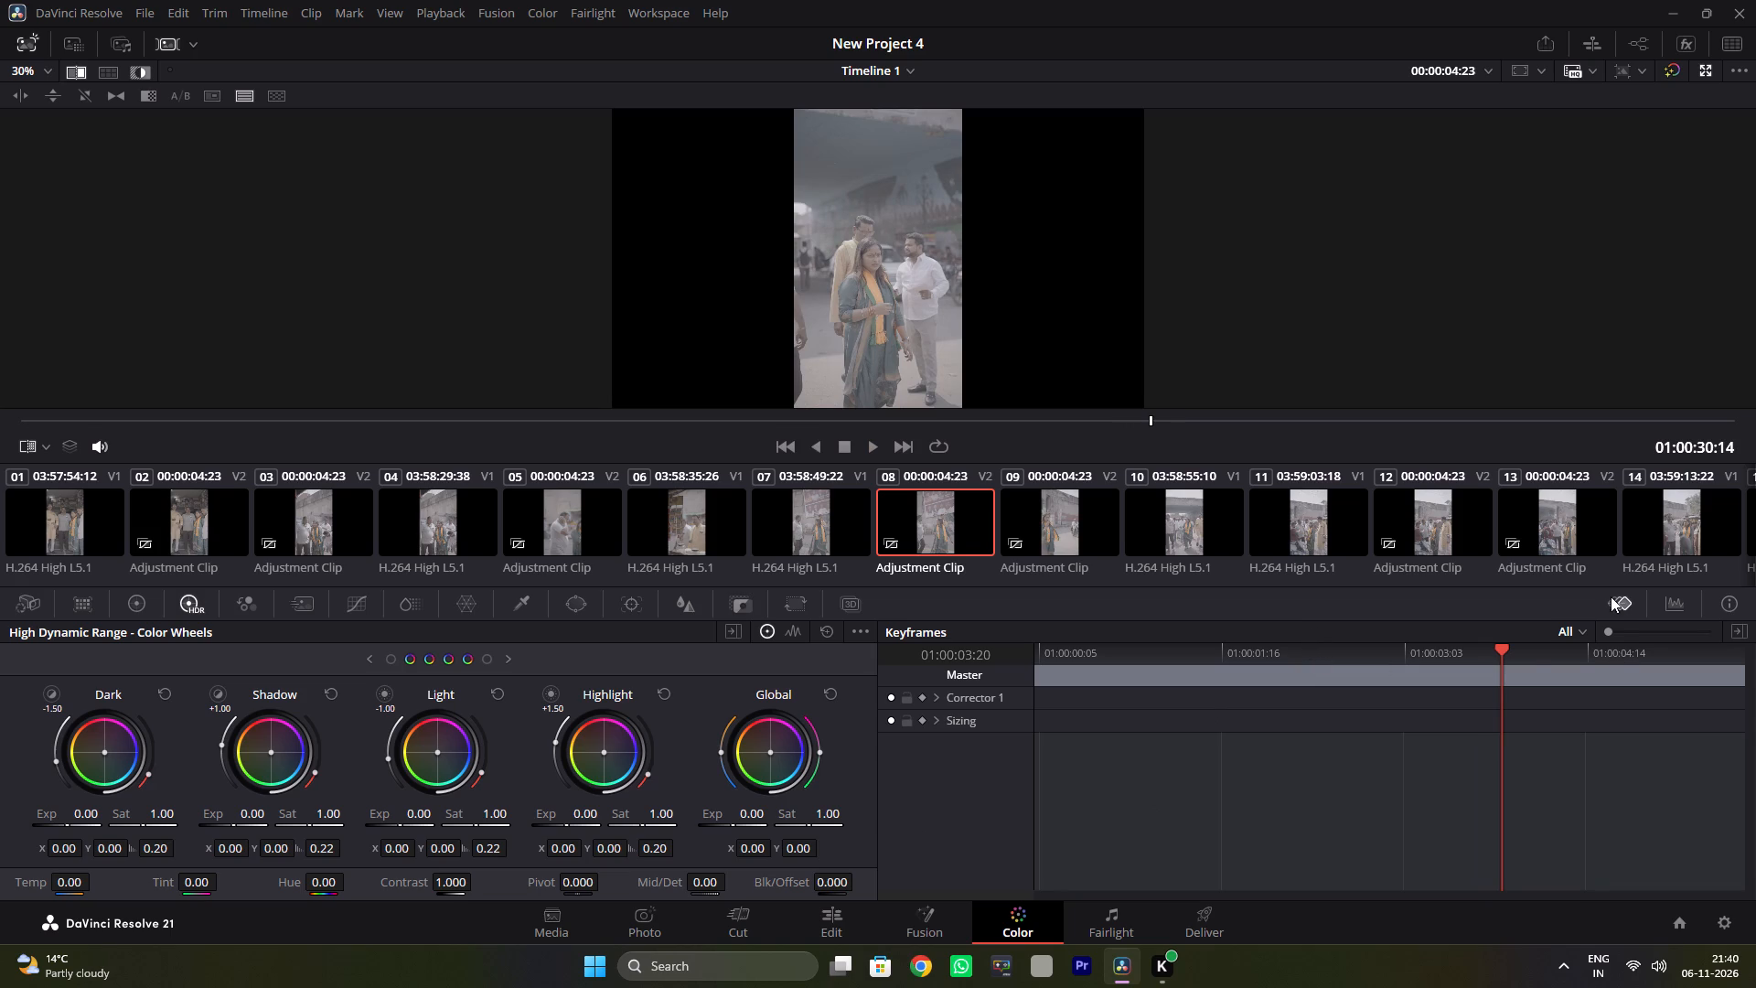
left_click(1617, 598)
left_click(1678, 605)
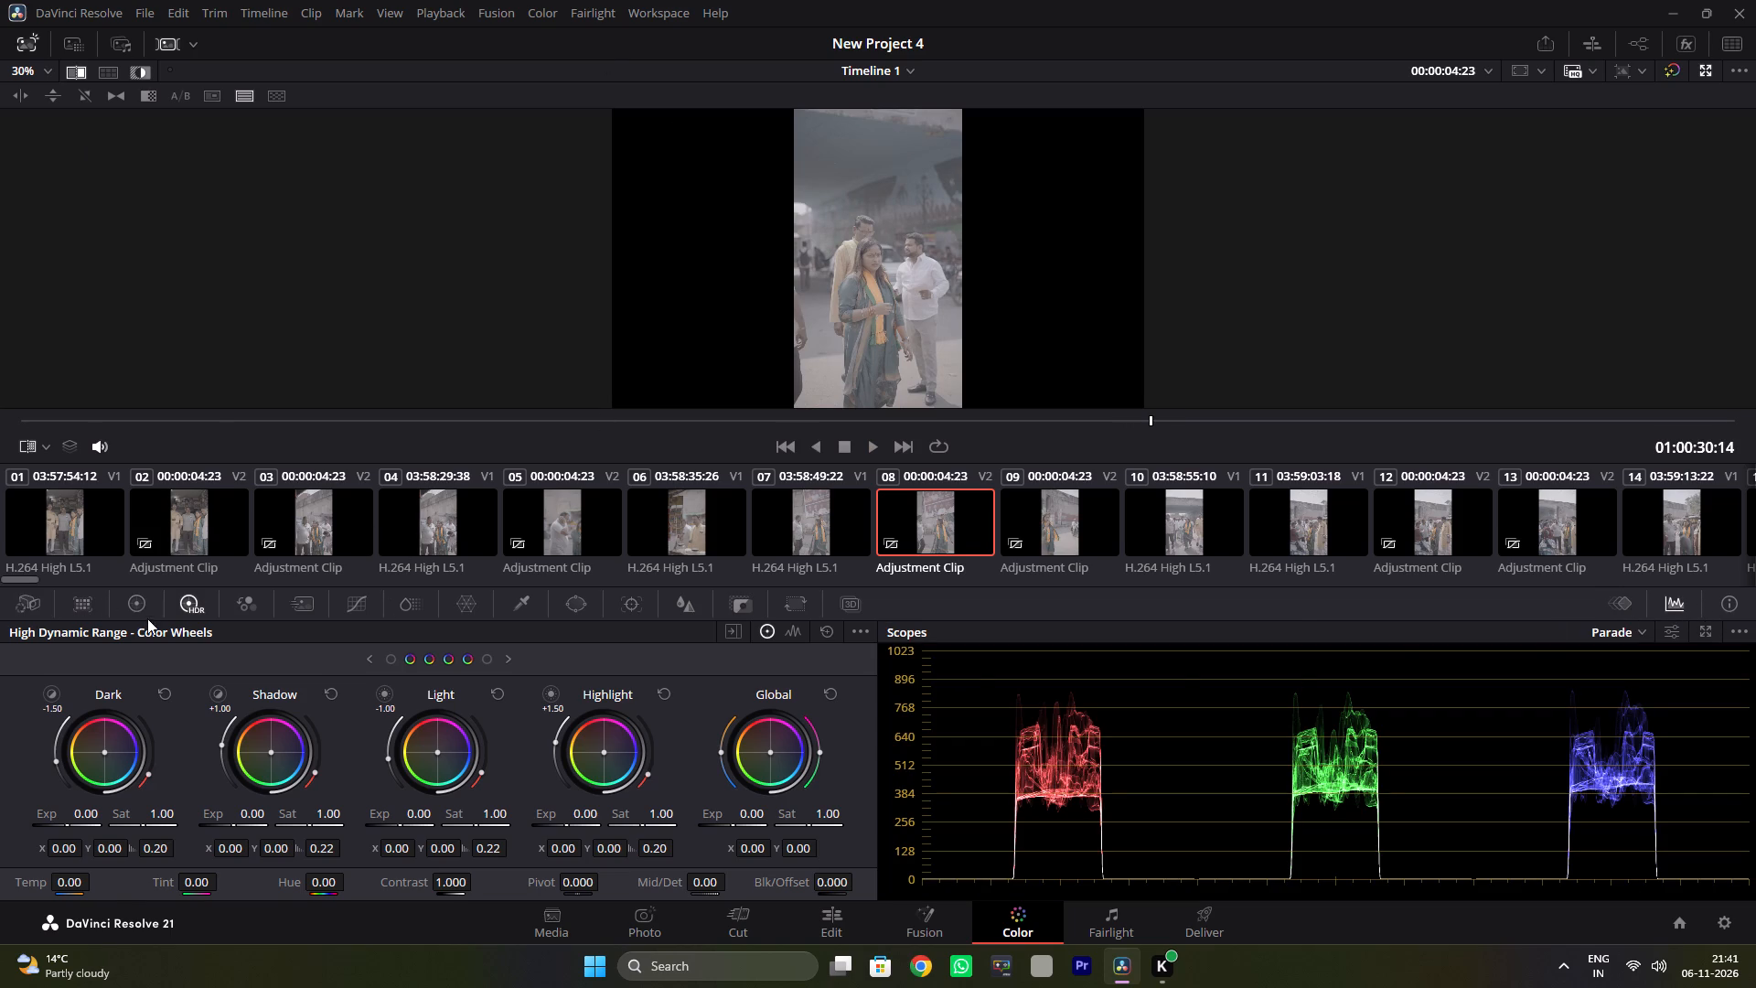
left_click(130, 602)
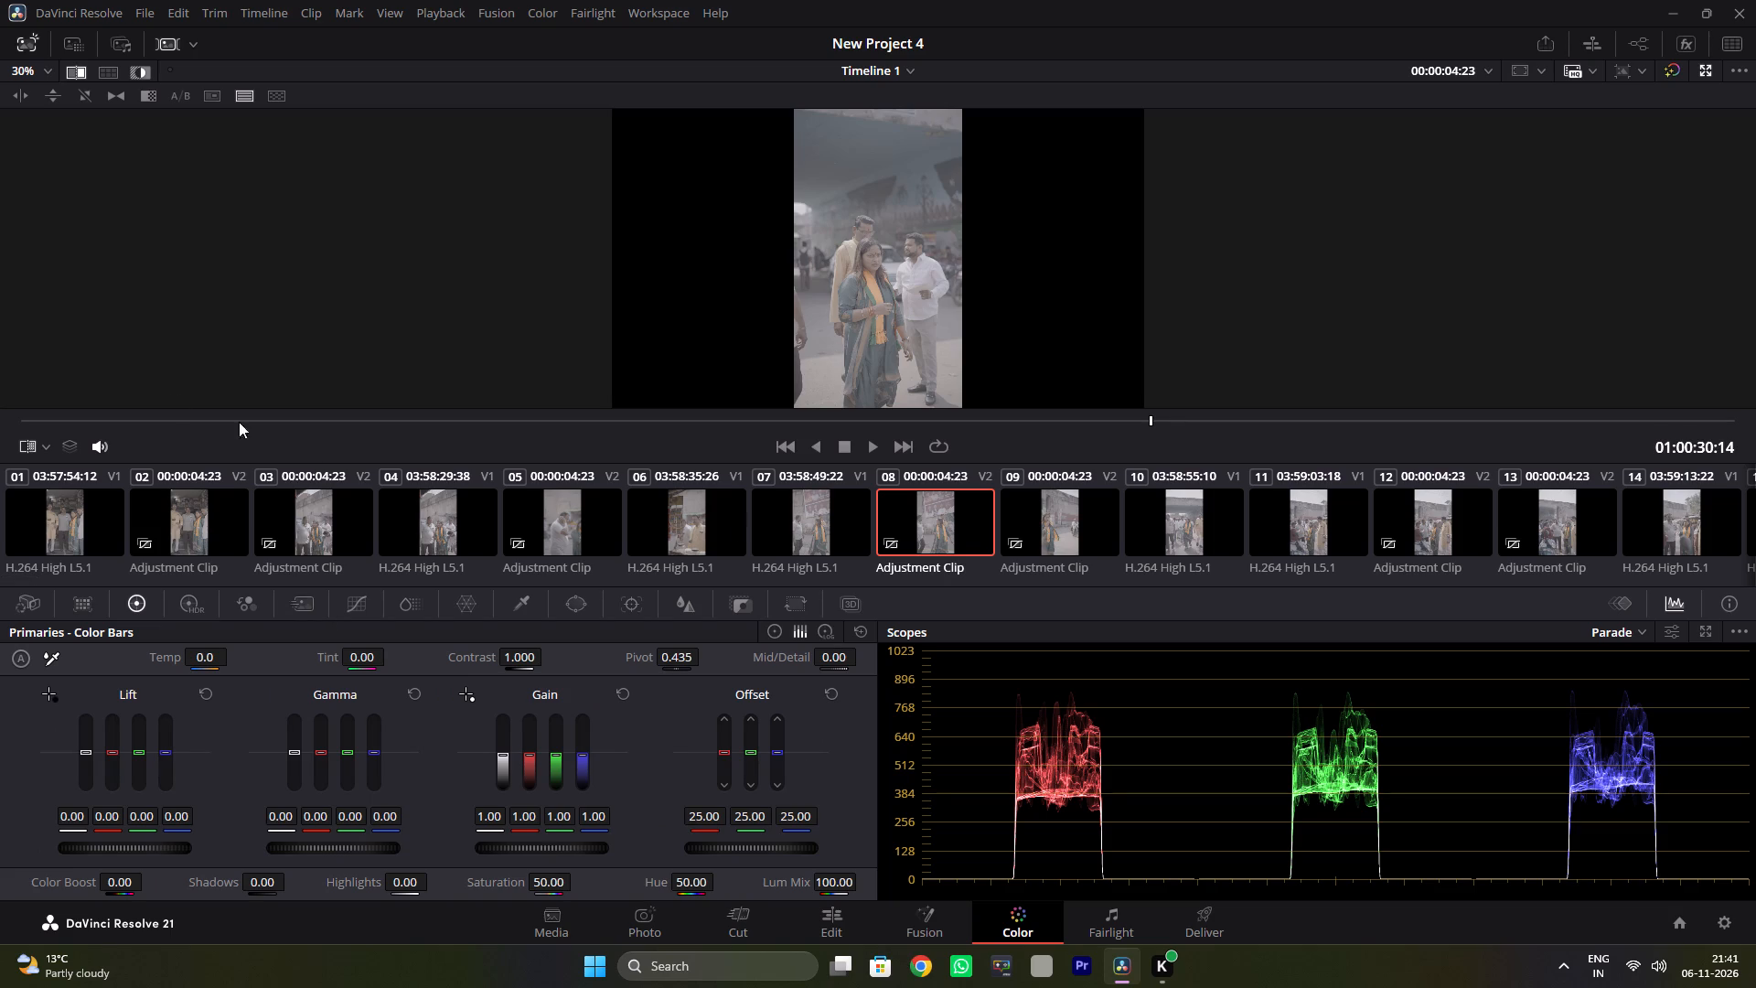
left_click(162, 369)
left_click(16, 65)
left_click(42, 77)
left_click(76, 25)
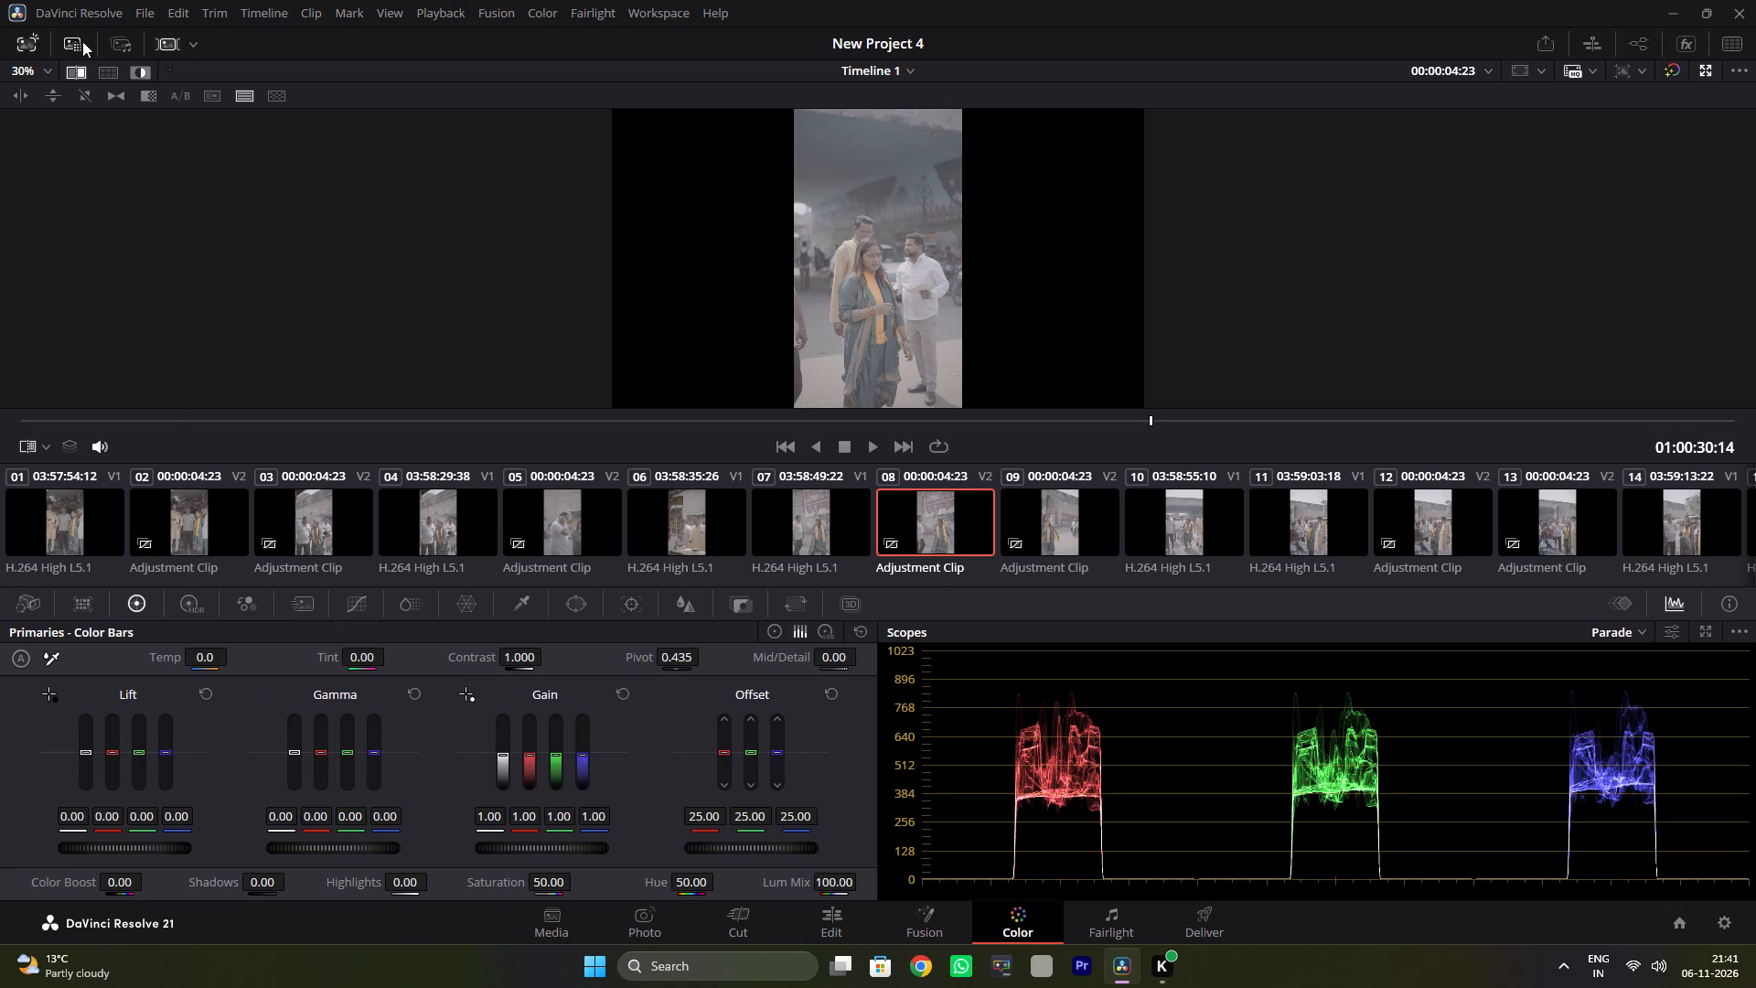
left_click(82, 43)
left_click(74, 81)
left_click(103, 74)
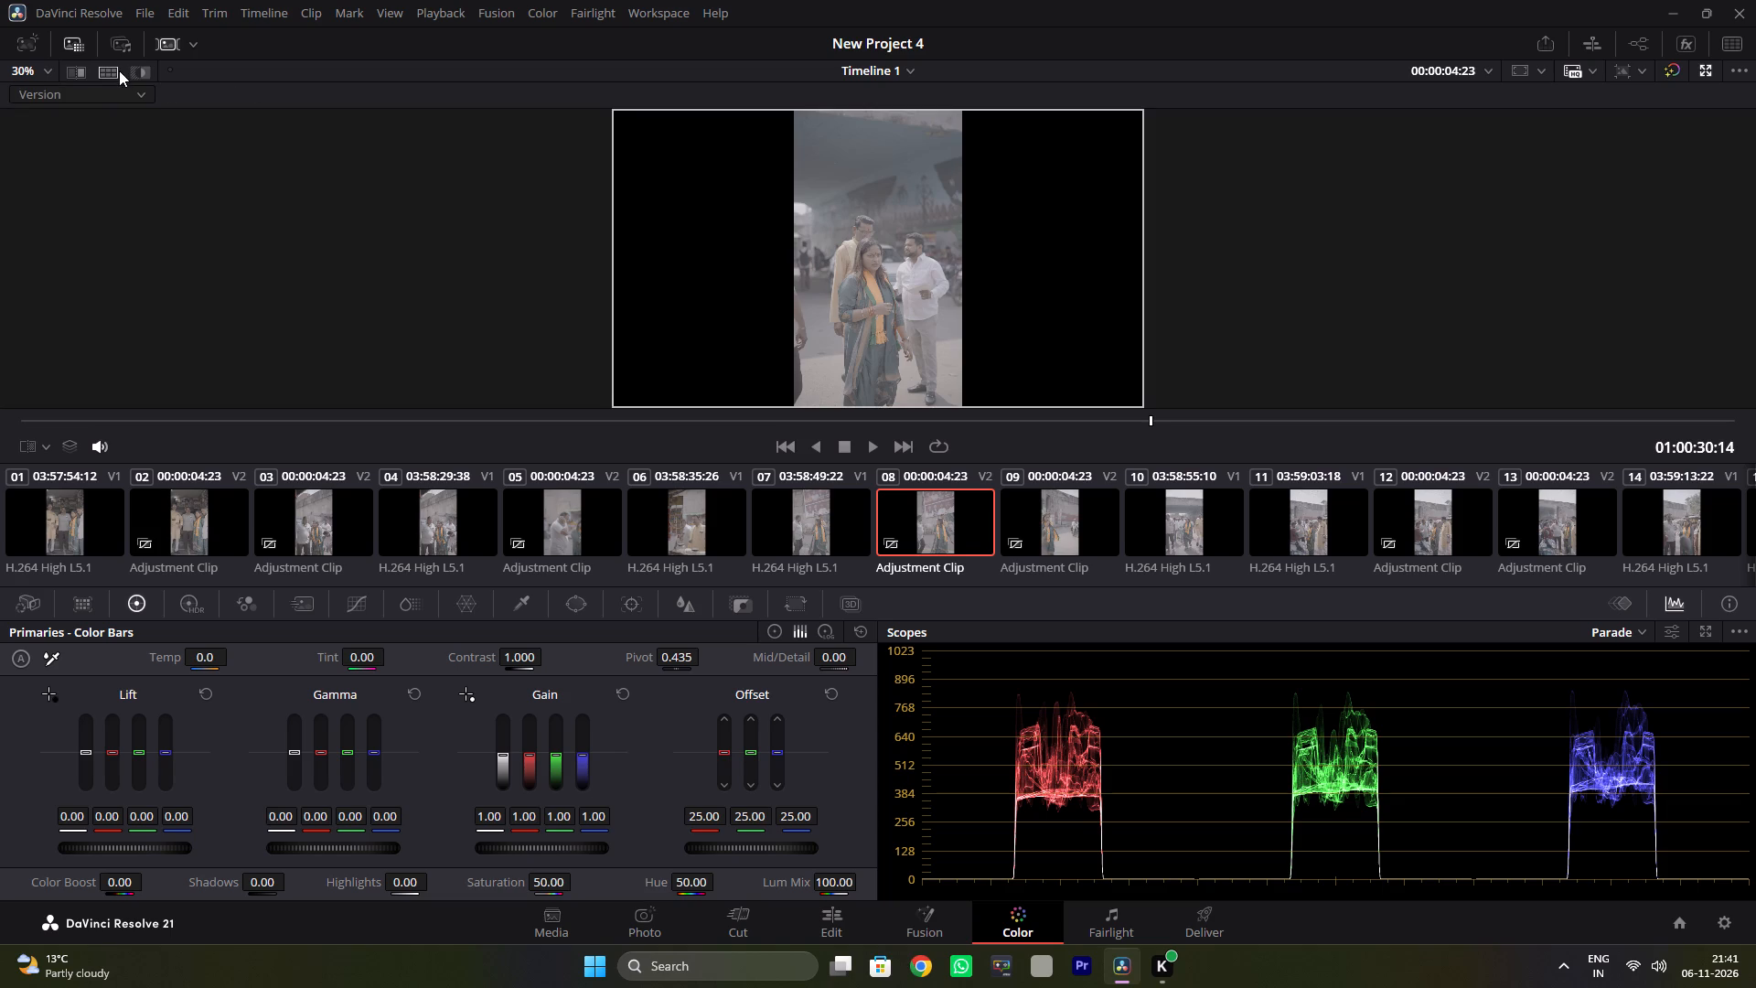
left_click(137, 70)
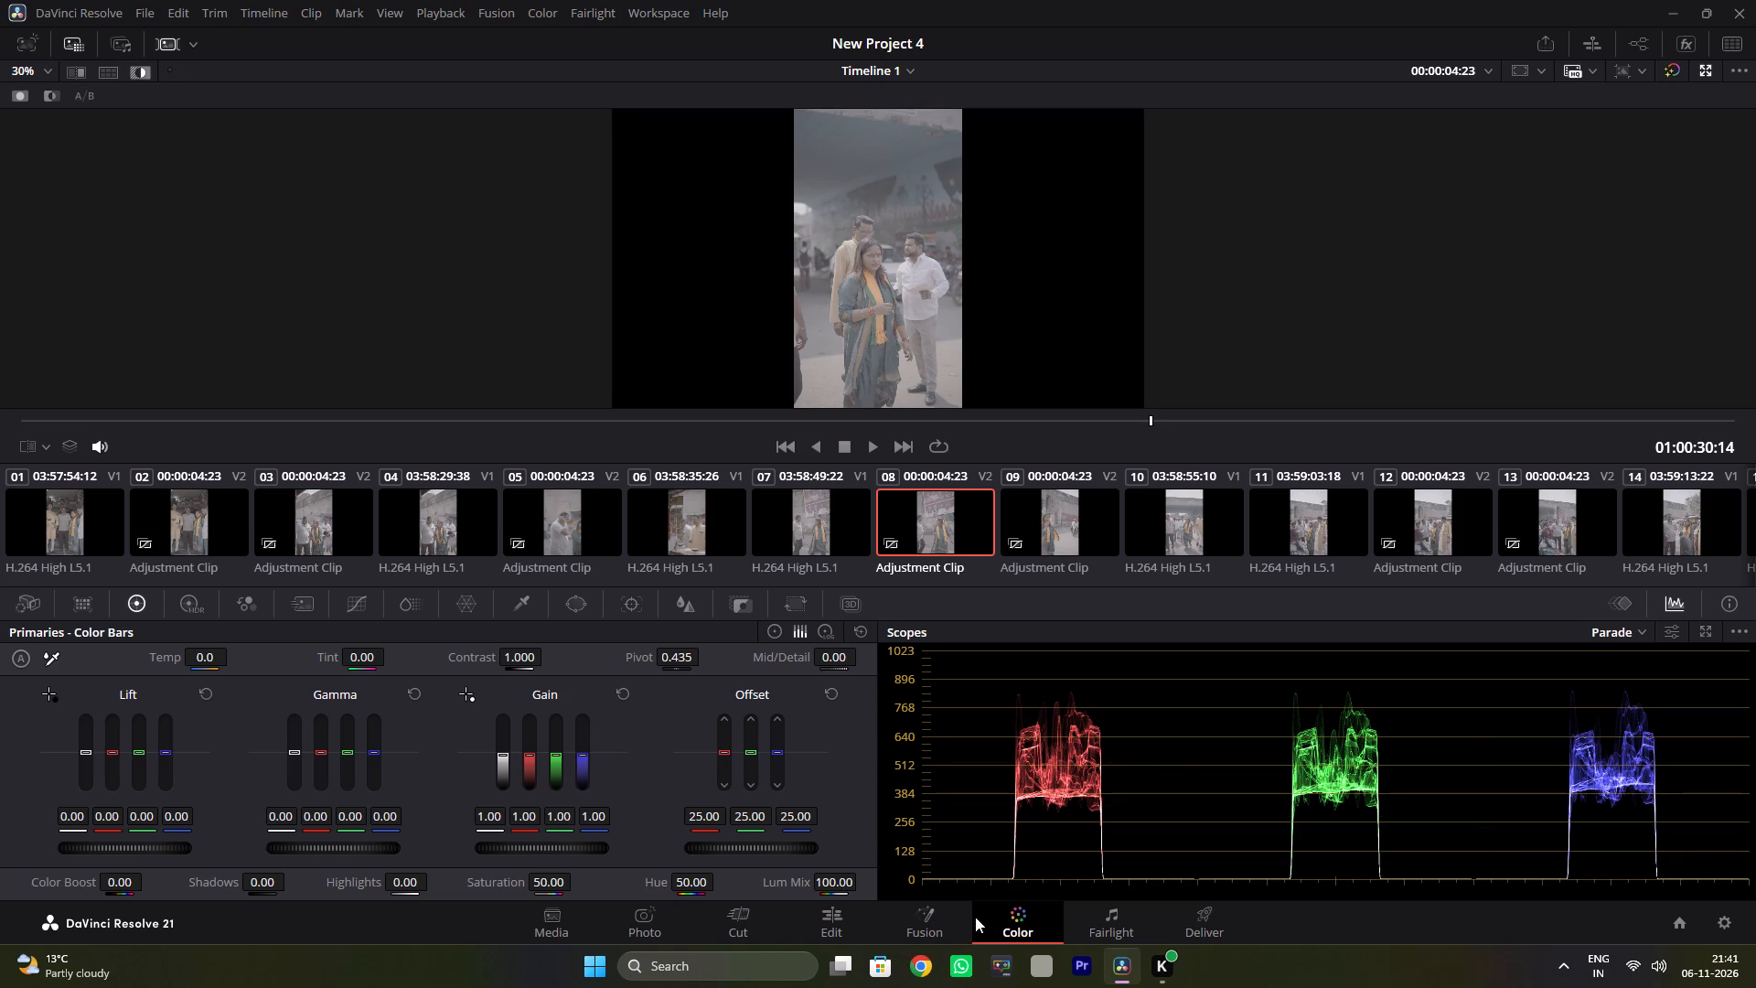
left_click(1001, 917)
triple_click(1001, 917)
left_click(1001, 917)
Play the adjustment clip's section on to 01:00:31:02 to review the ungraded footage.
key("space")
key("space")
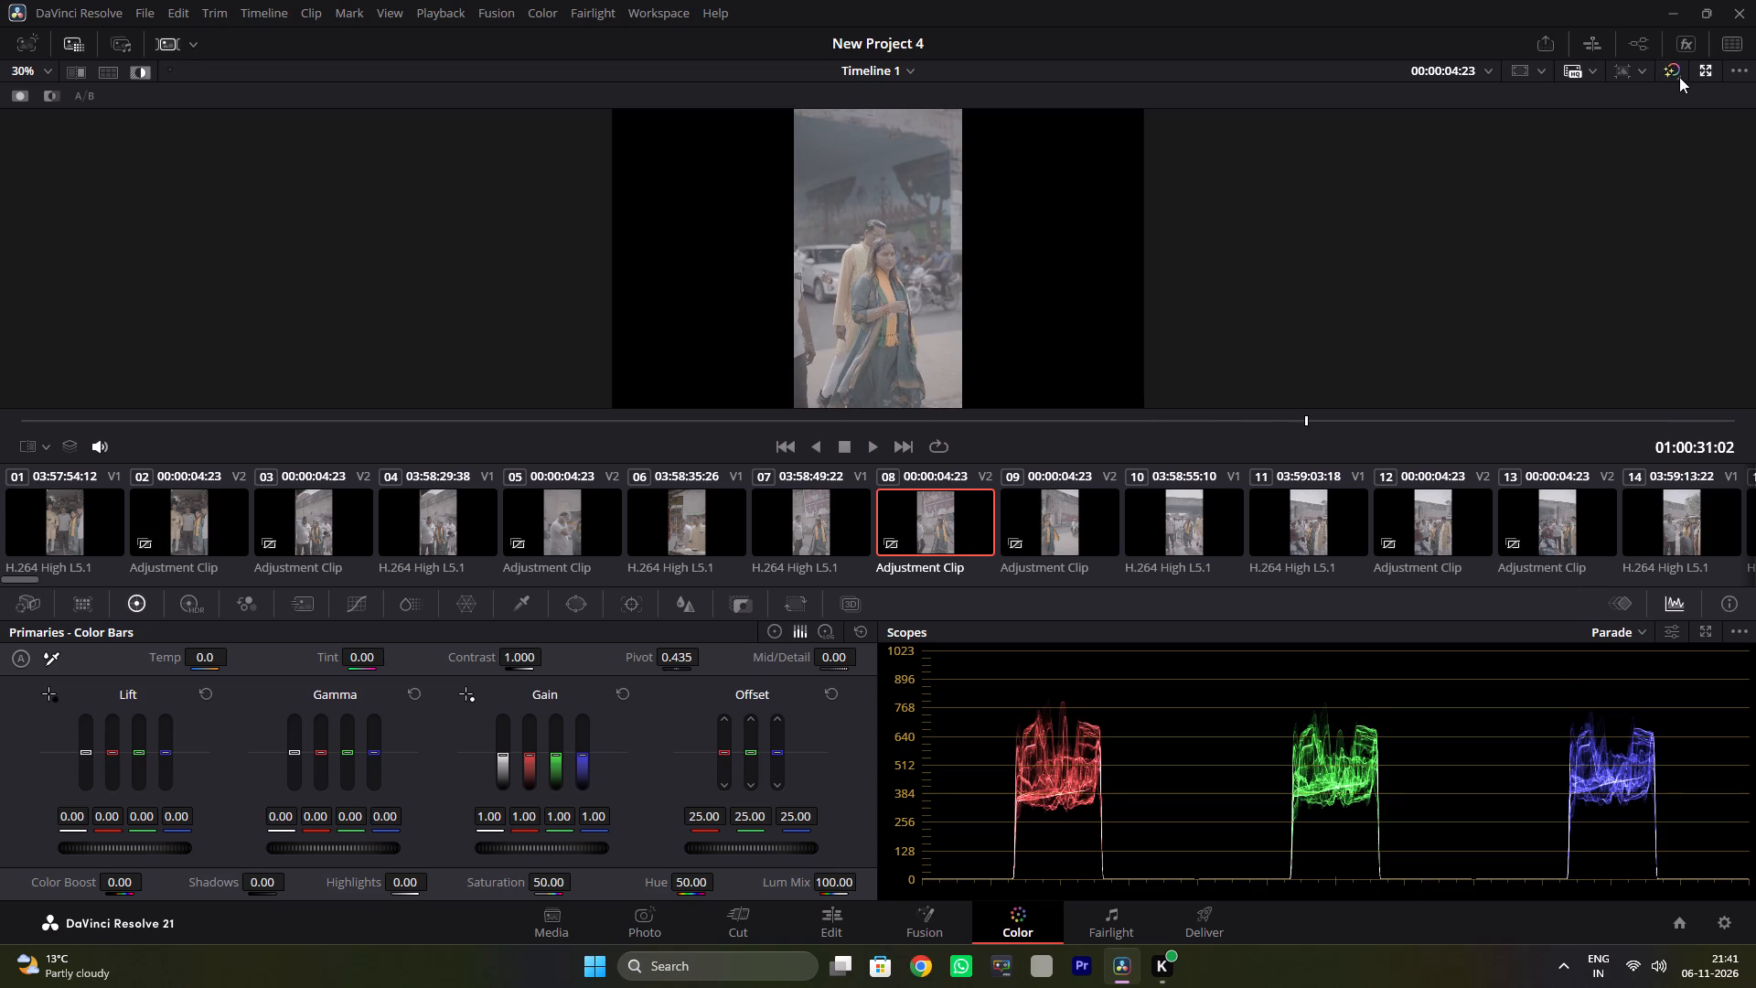
Choose the Ultra HD 3840 x 2160 resolution preset for Timeline 1.
left_click(1674, 77)
left_click(1673, 76)
left_click(1627, 75)
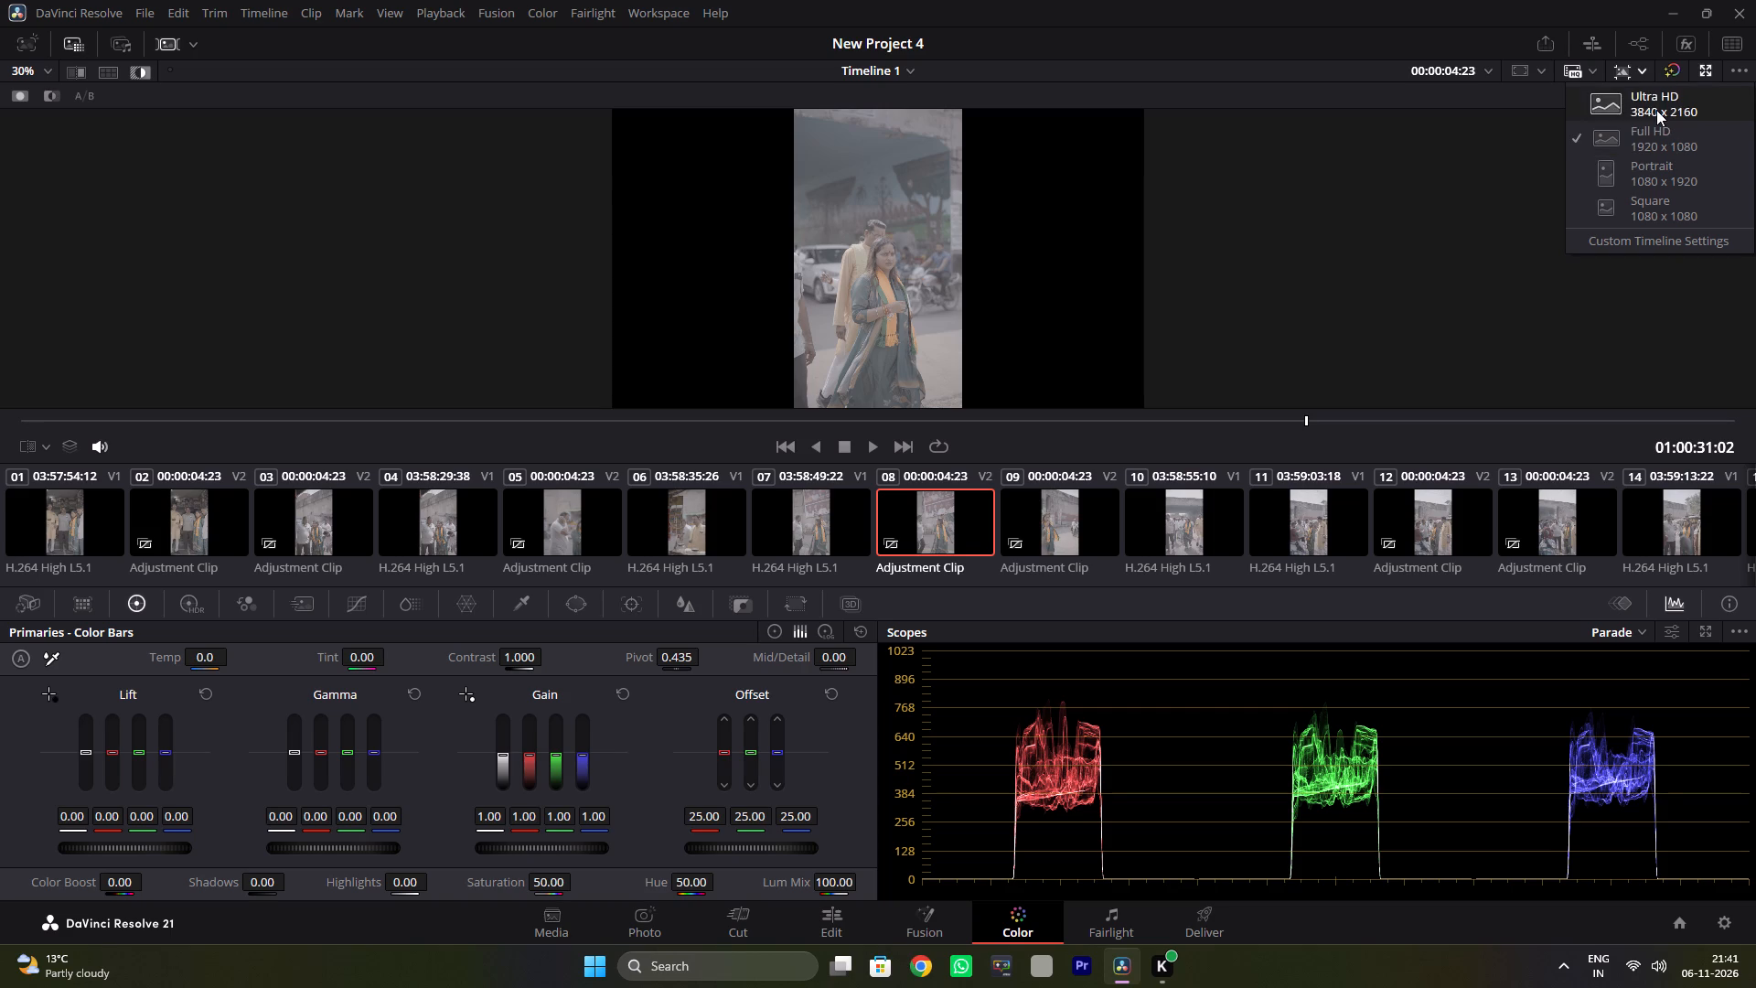
left_click(1656, 110)
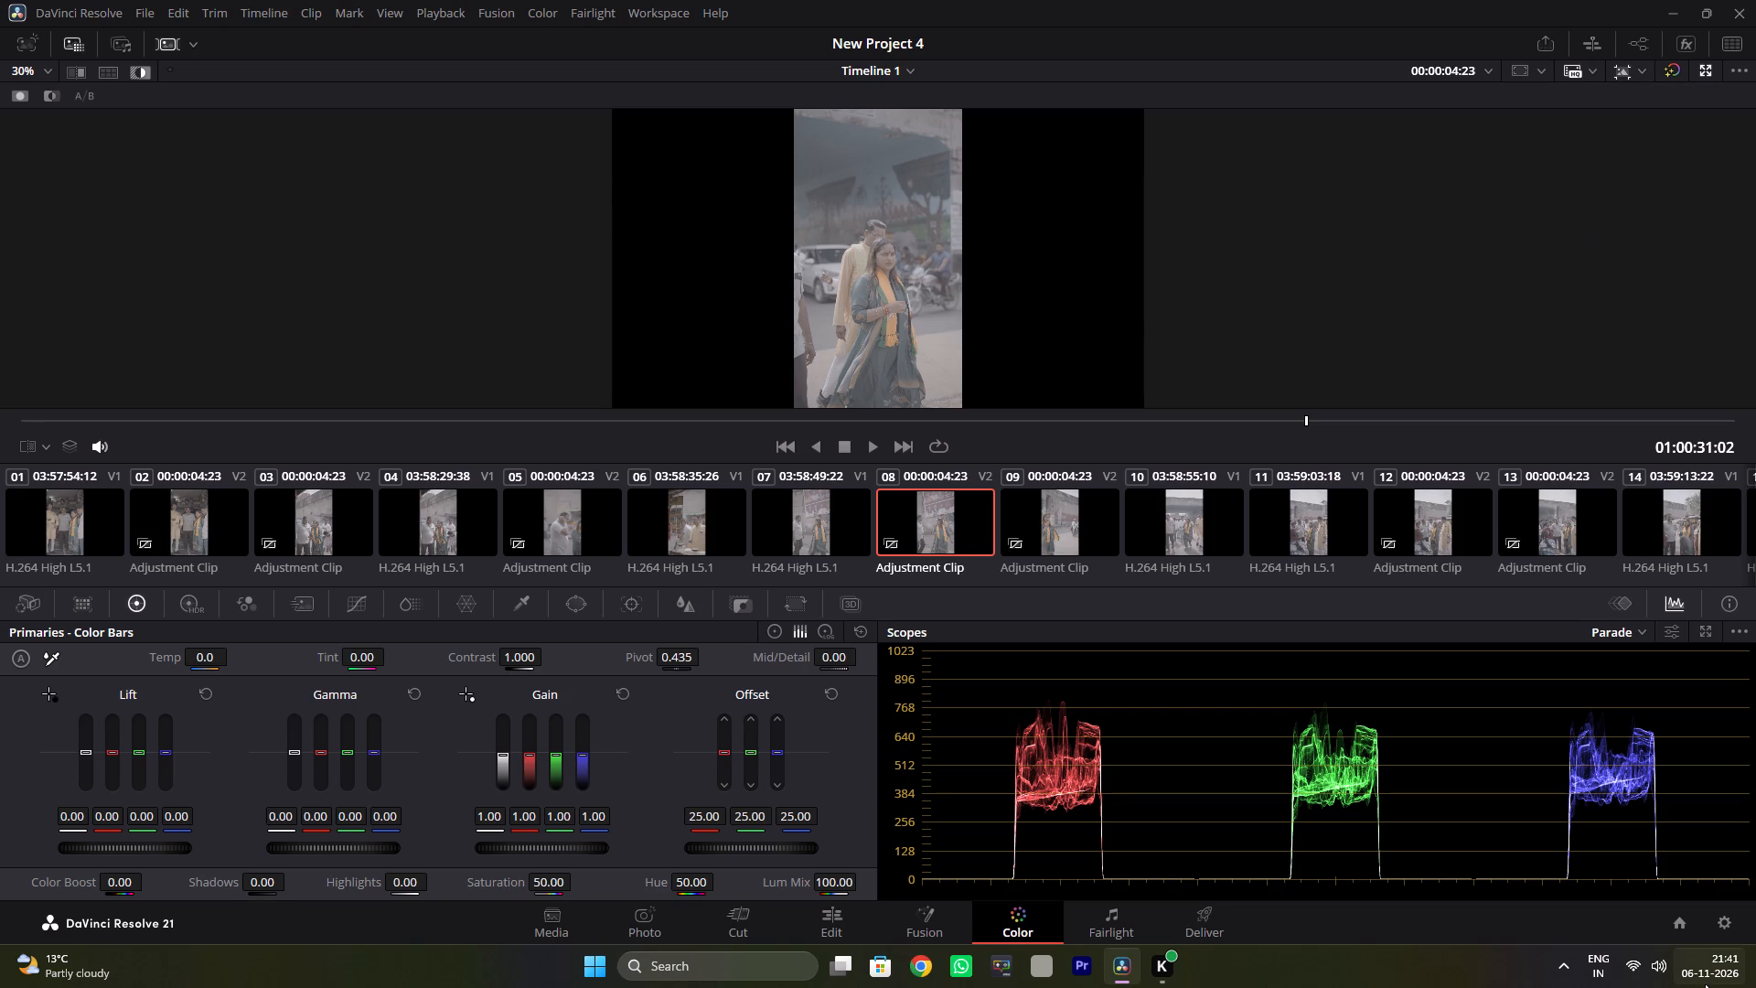
In the project settings, enable vertical resolution, set the timeline resolution to 2160 x 3840, and save.
left_click(1725, 915)
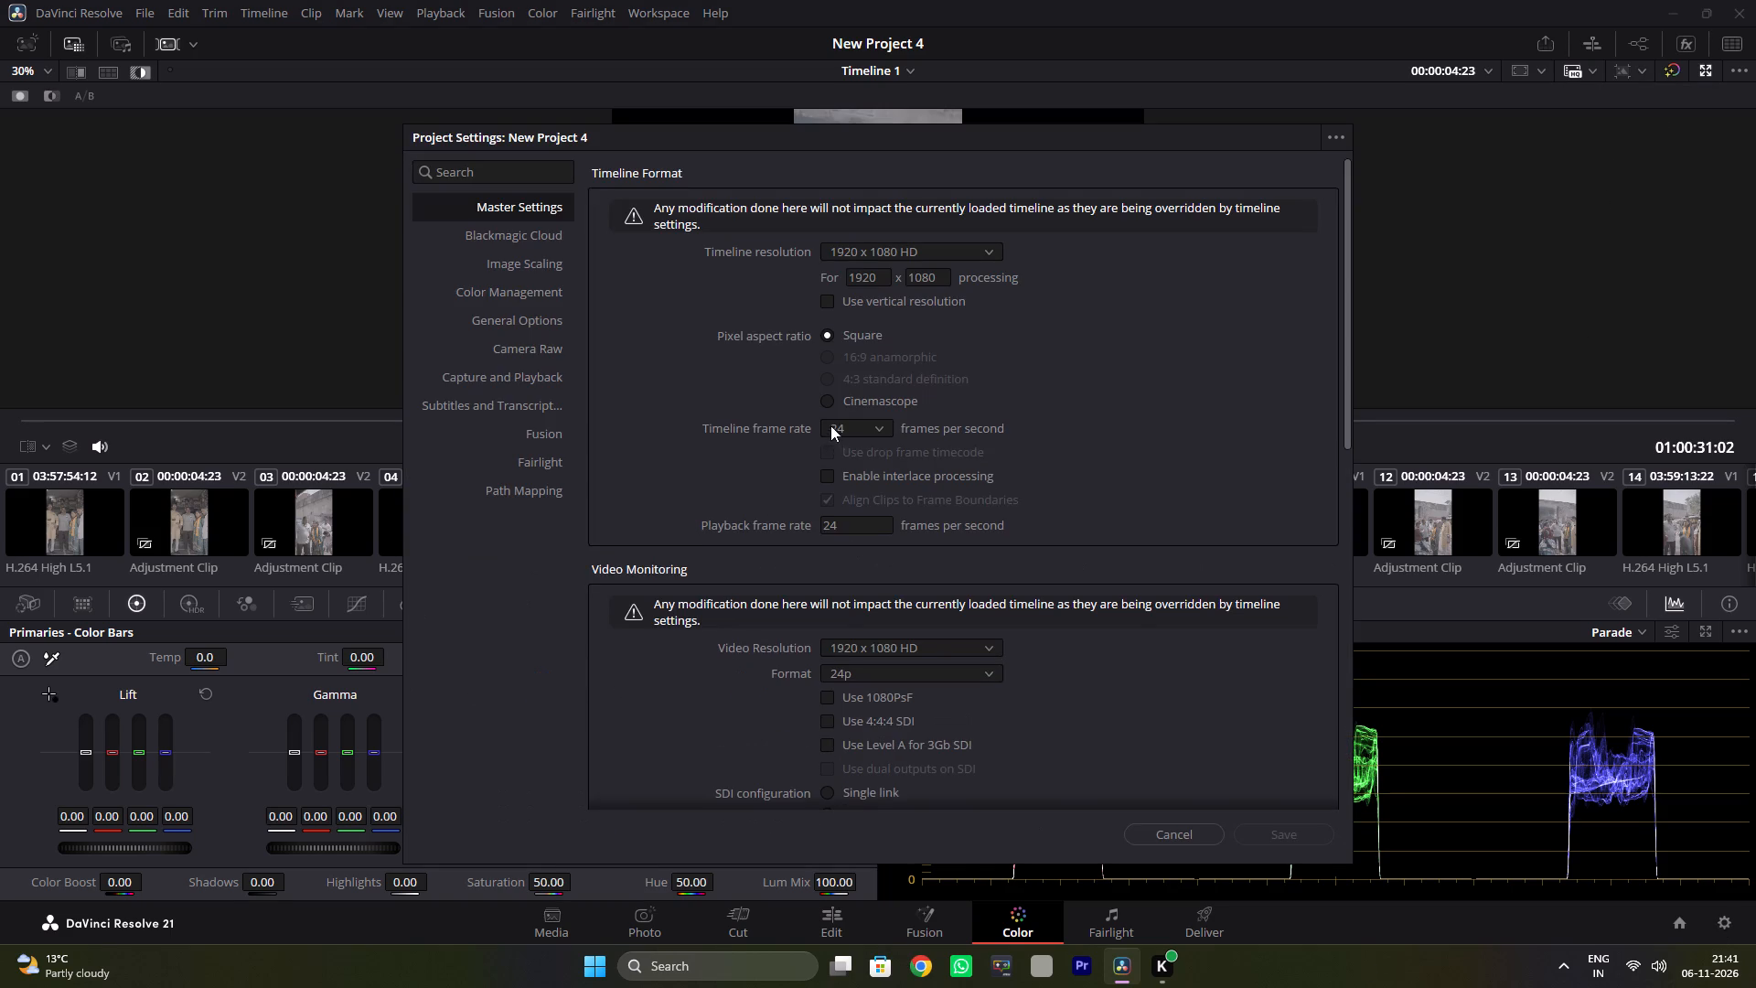
left_click(826, 302)
left_click(873, 276)
key("BackSpace")
key("BackSpace")
key("BackSpace")
key("BackSpace")
key("BackSpace")
key("BackSpace")
key("BackSpace")
key("BackSpace")
key("BackSpace")
key("BackSpace")
key("BackSpace")
key("BackSpace")
key("BackSpace")
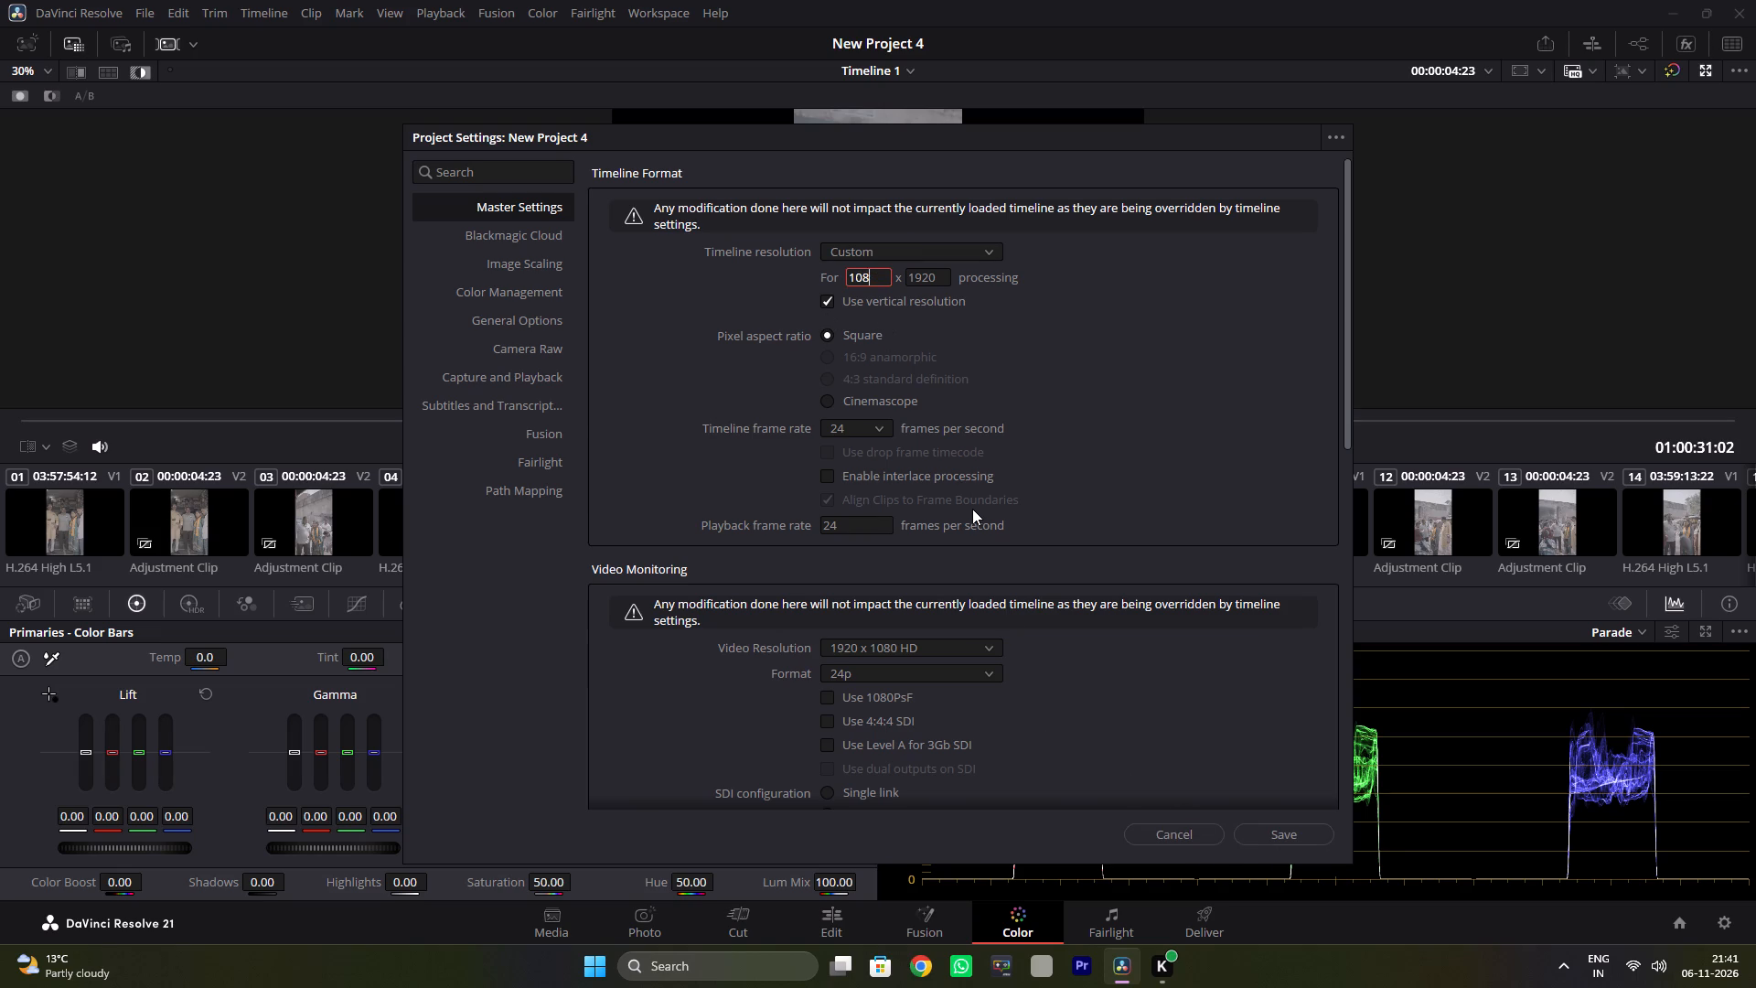
type("216")
key("0")
left_click(936, 279)
key("BackSpace")
key("BackSpace")
key("BackSpace")
key("BackSpace")
key("BackSpace")
key("BackSpace")
key("BackSpace")
key("BackSpace")
key("BackSpace")
key("BackSpace")
key("BackSpace")
type("3840")
key("Return")
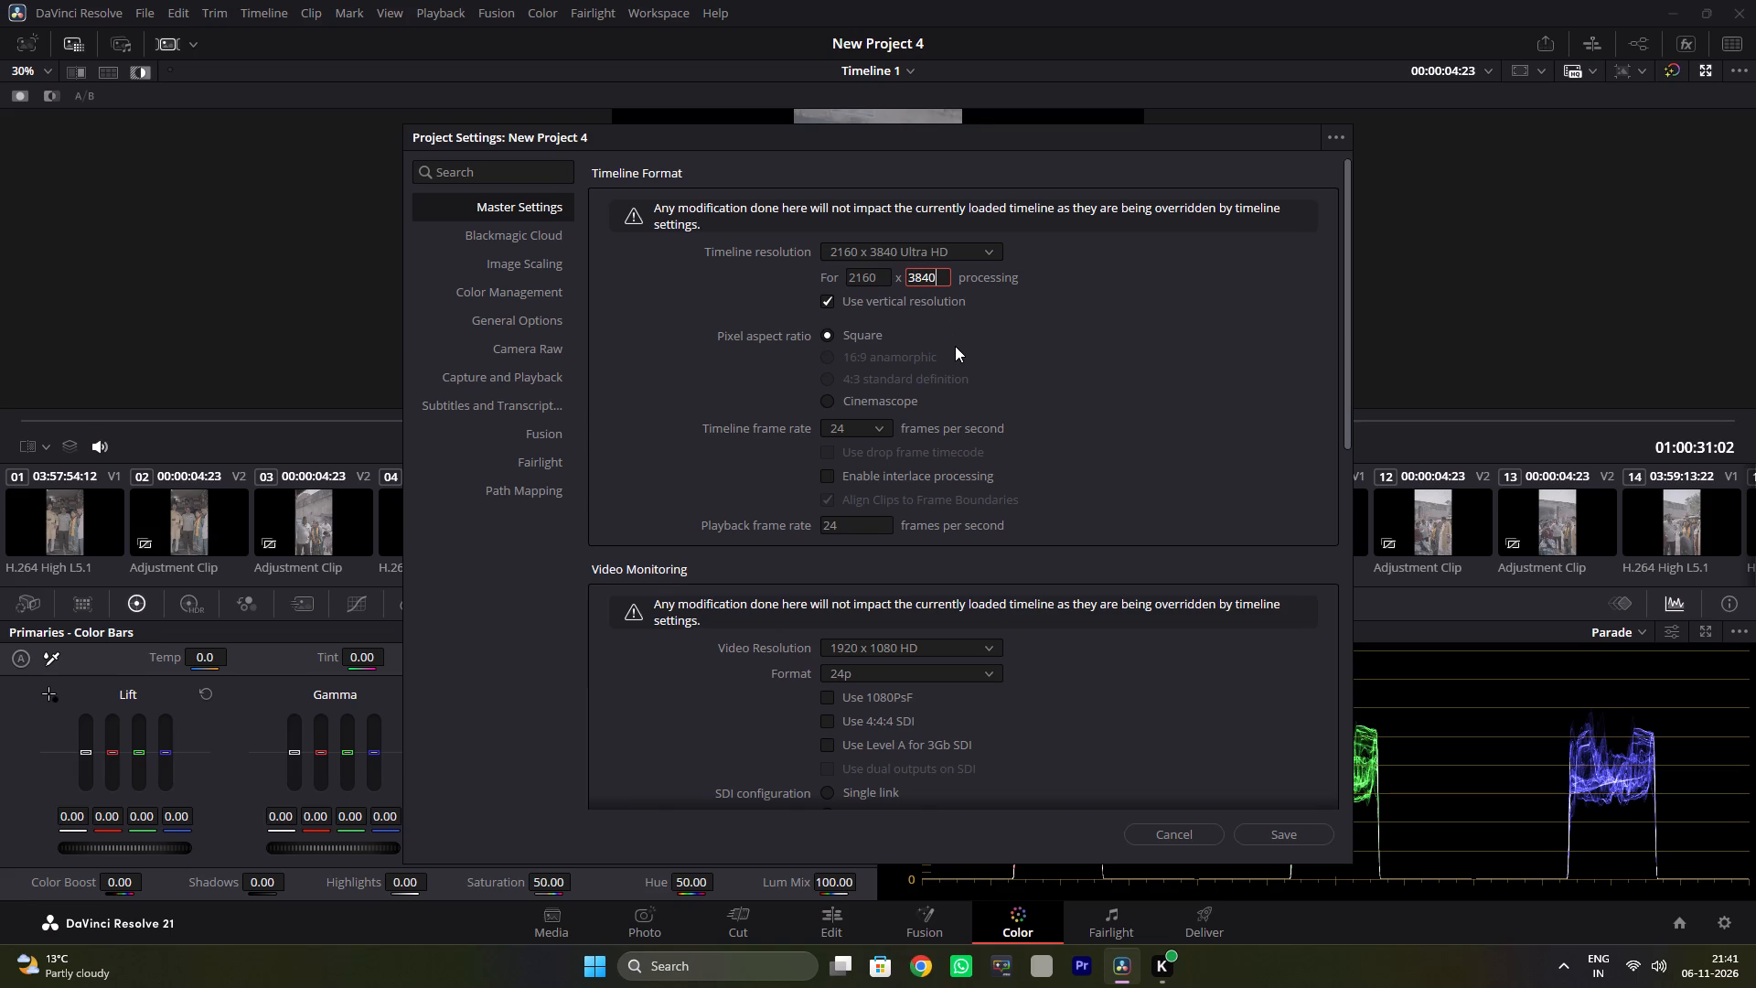
key("Return")
key("Return")
key("Return")
key("Return")
key("Return")
key("Return")
key("Return")
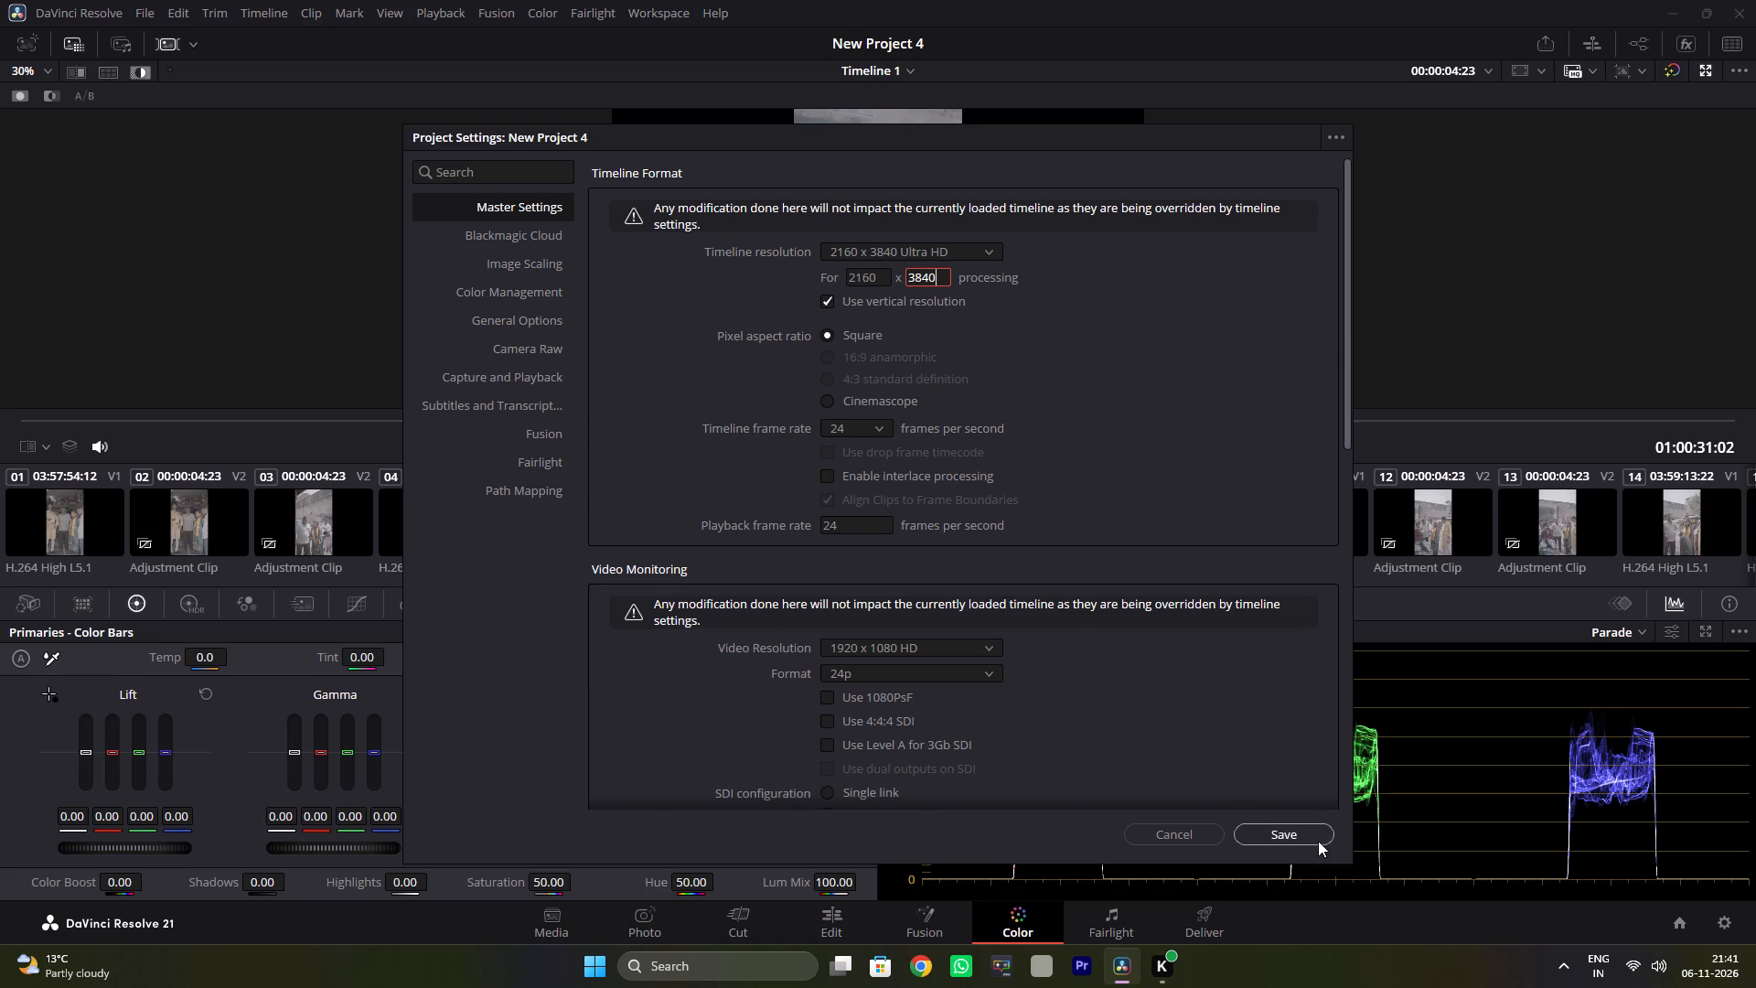
left_click(1304, 832)
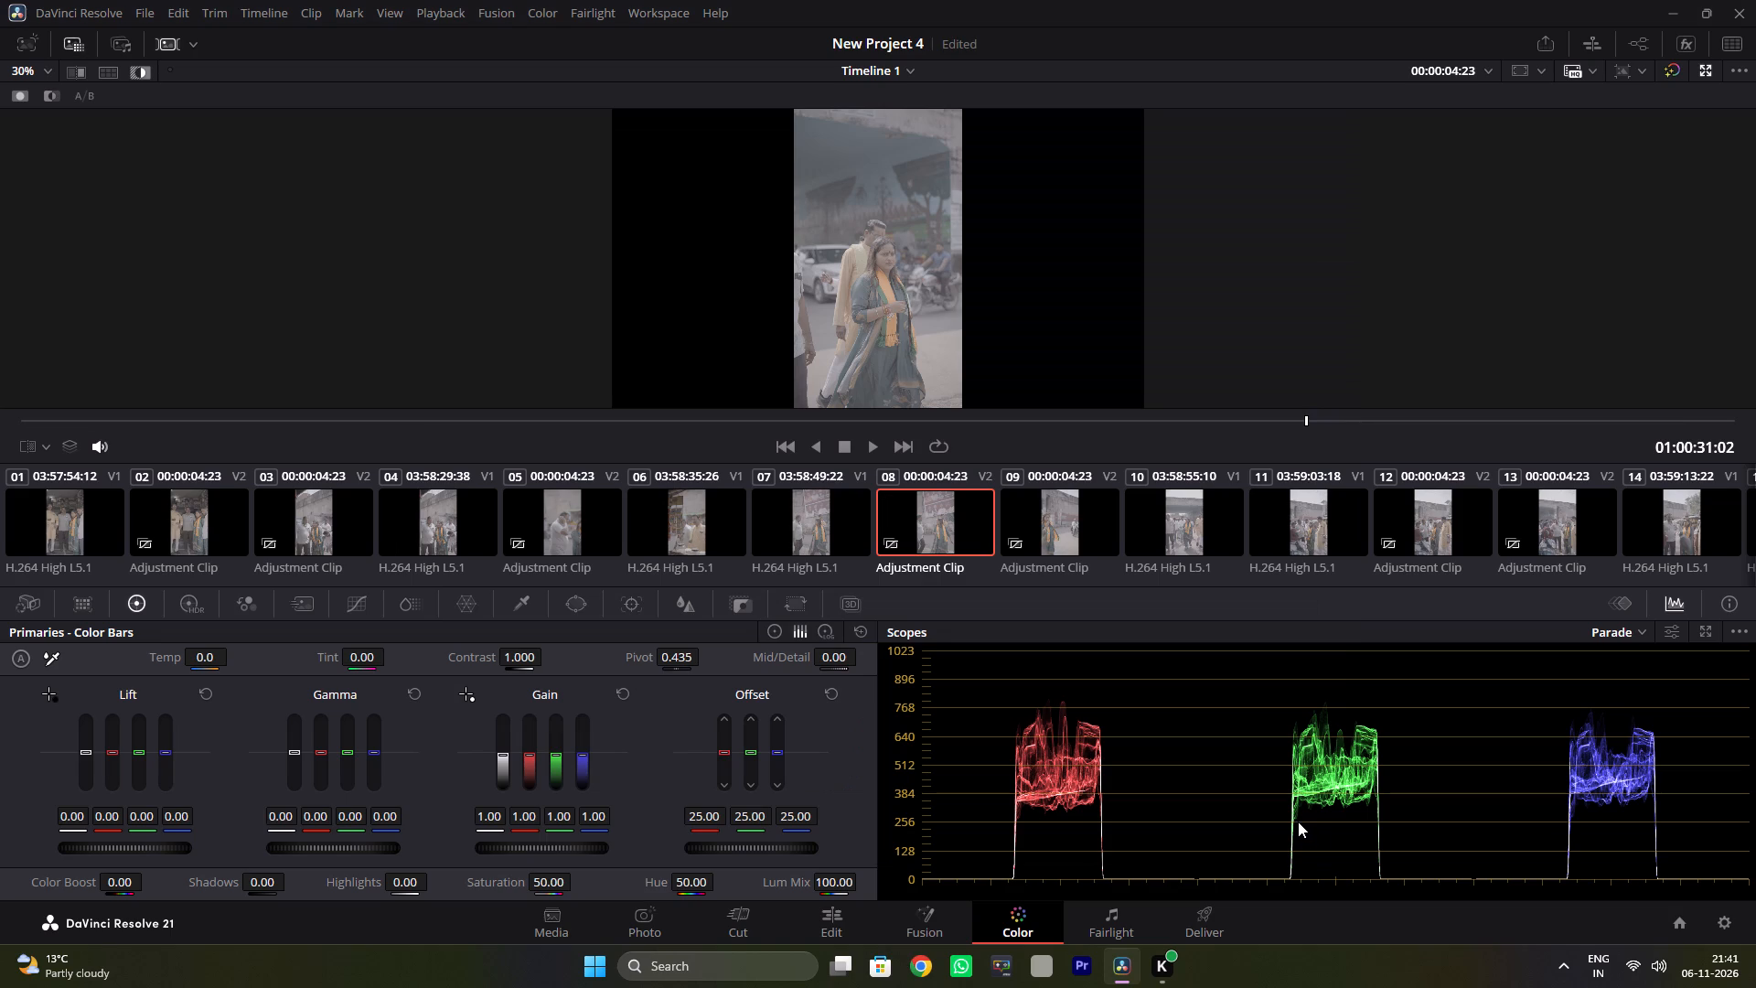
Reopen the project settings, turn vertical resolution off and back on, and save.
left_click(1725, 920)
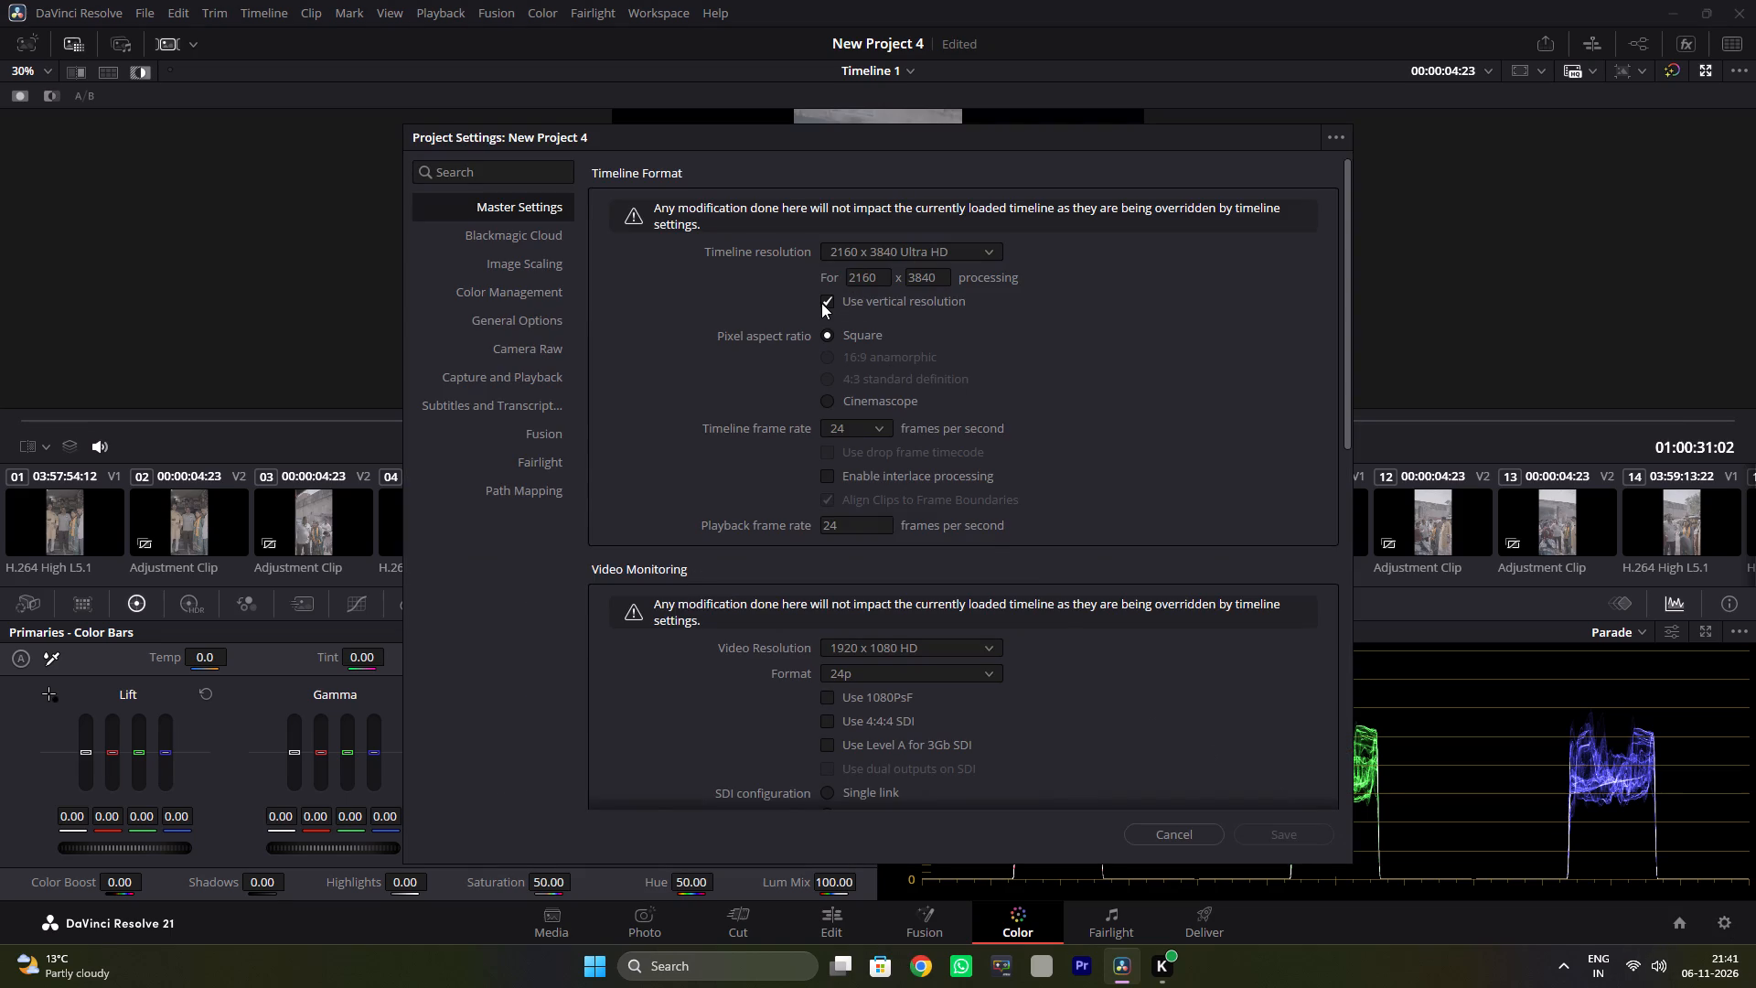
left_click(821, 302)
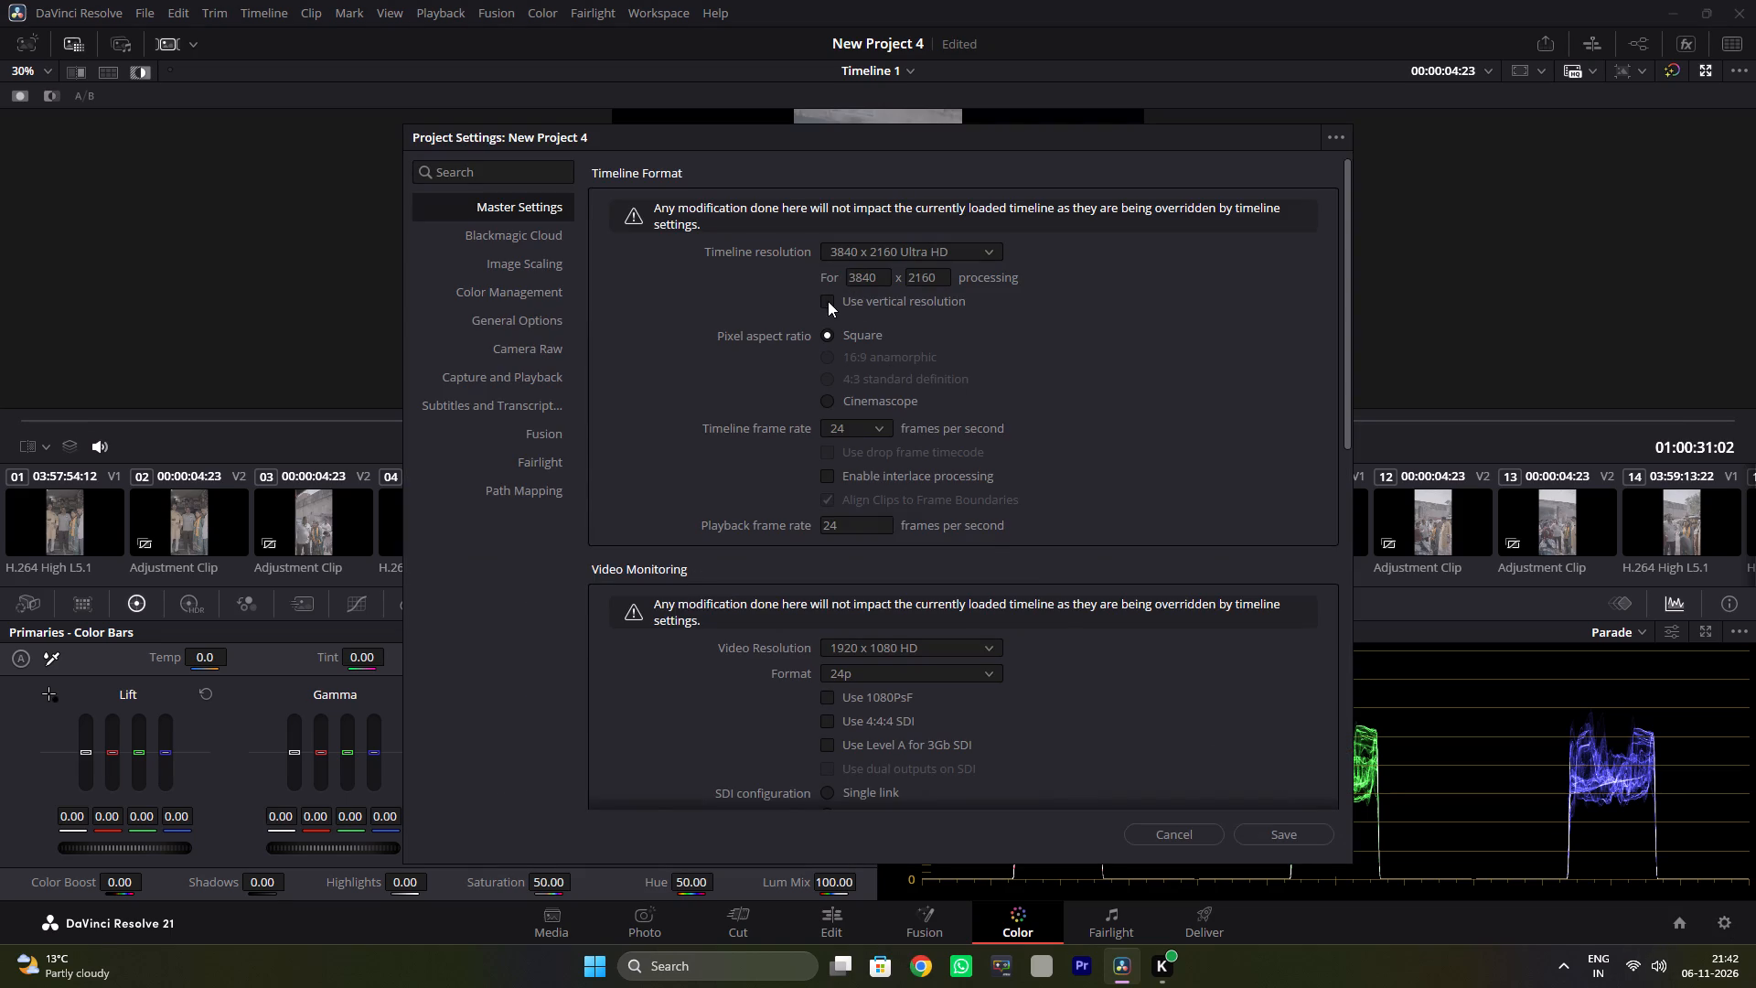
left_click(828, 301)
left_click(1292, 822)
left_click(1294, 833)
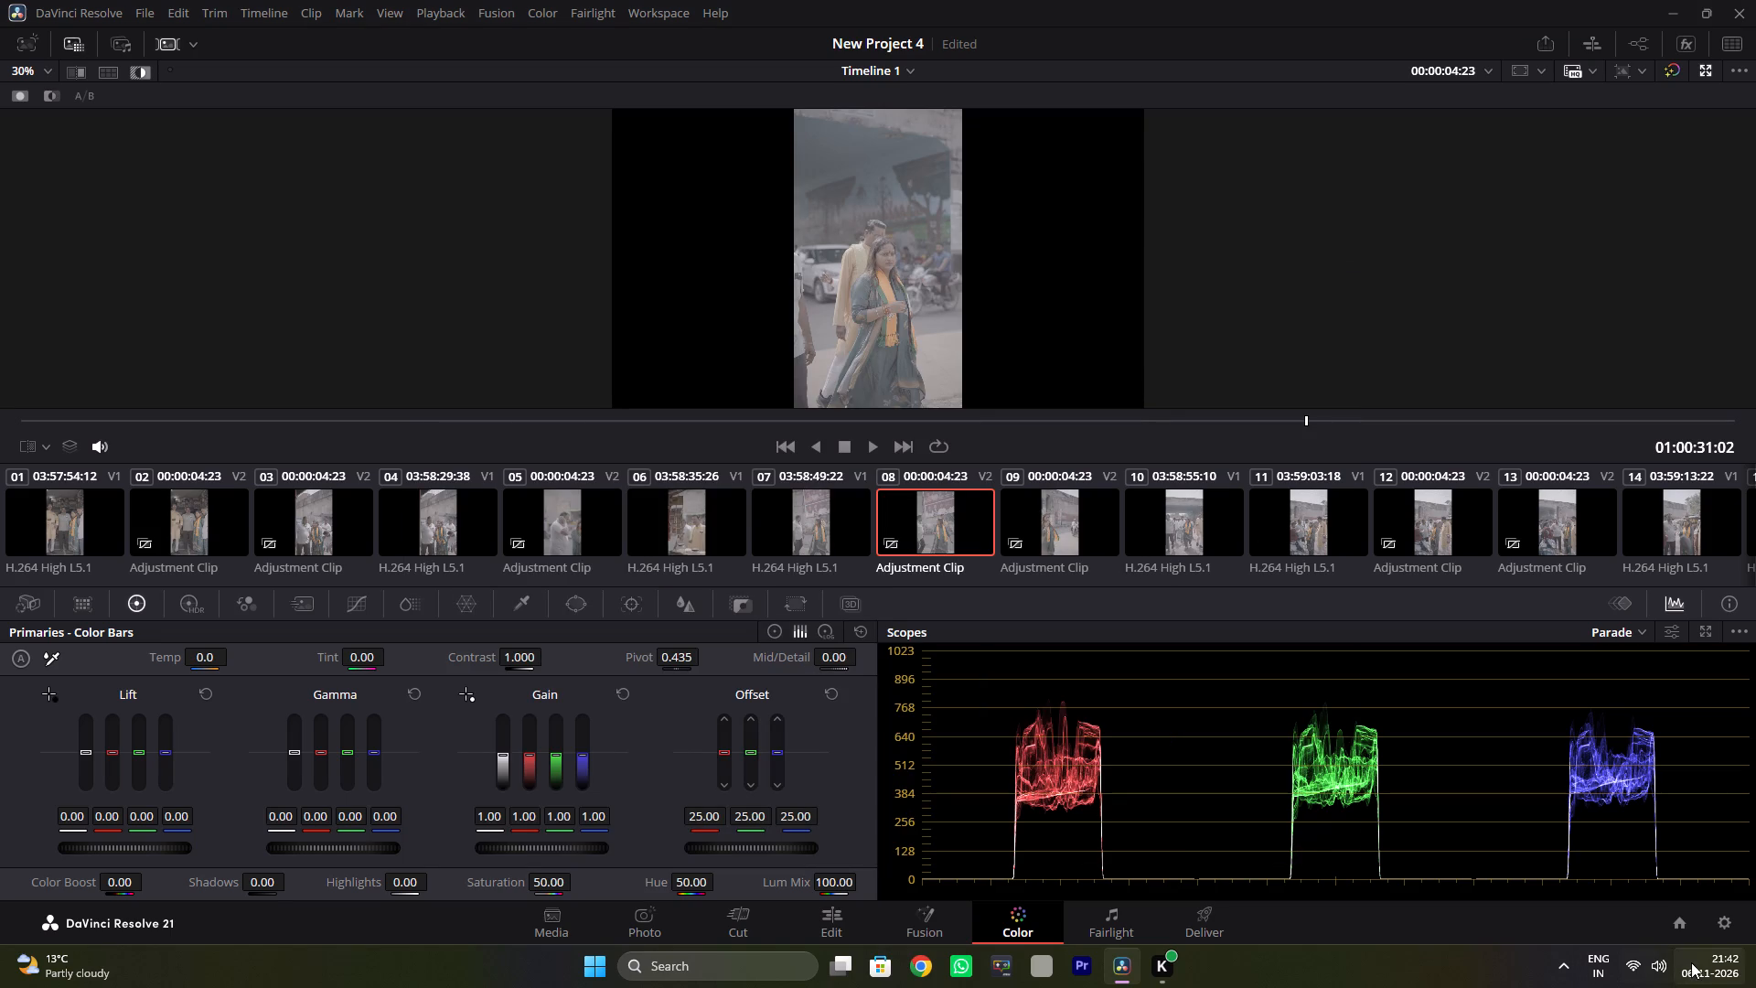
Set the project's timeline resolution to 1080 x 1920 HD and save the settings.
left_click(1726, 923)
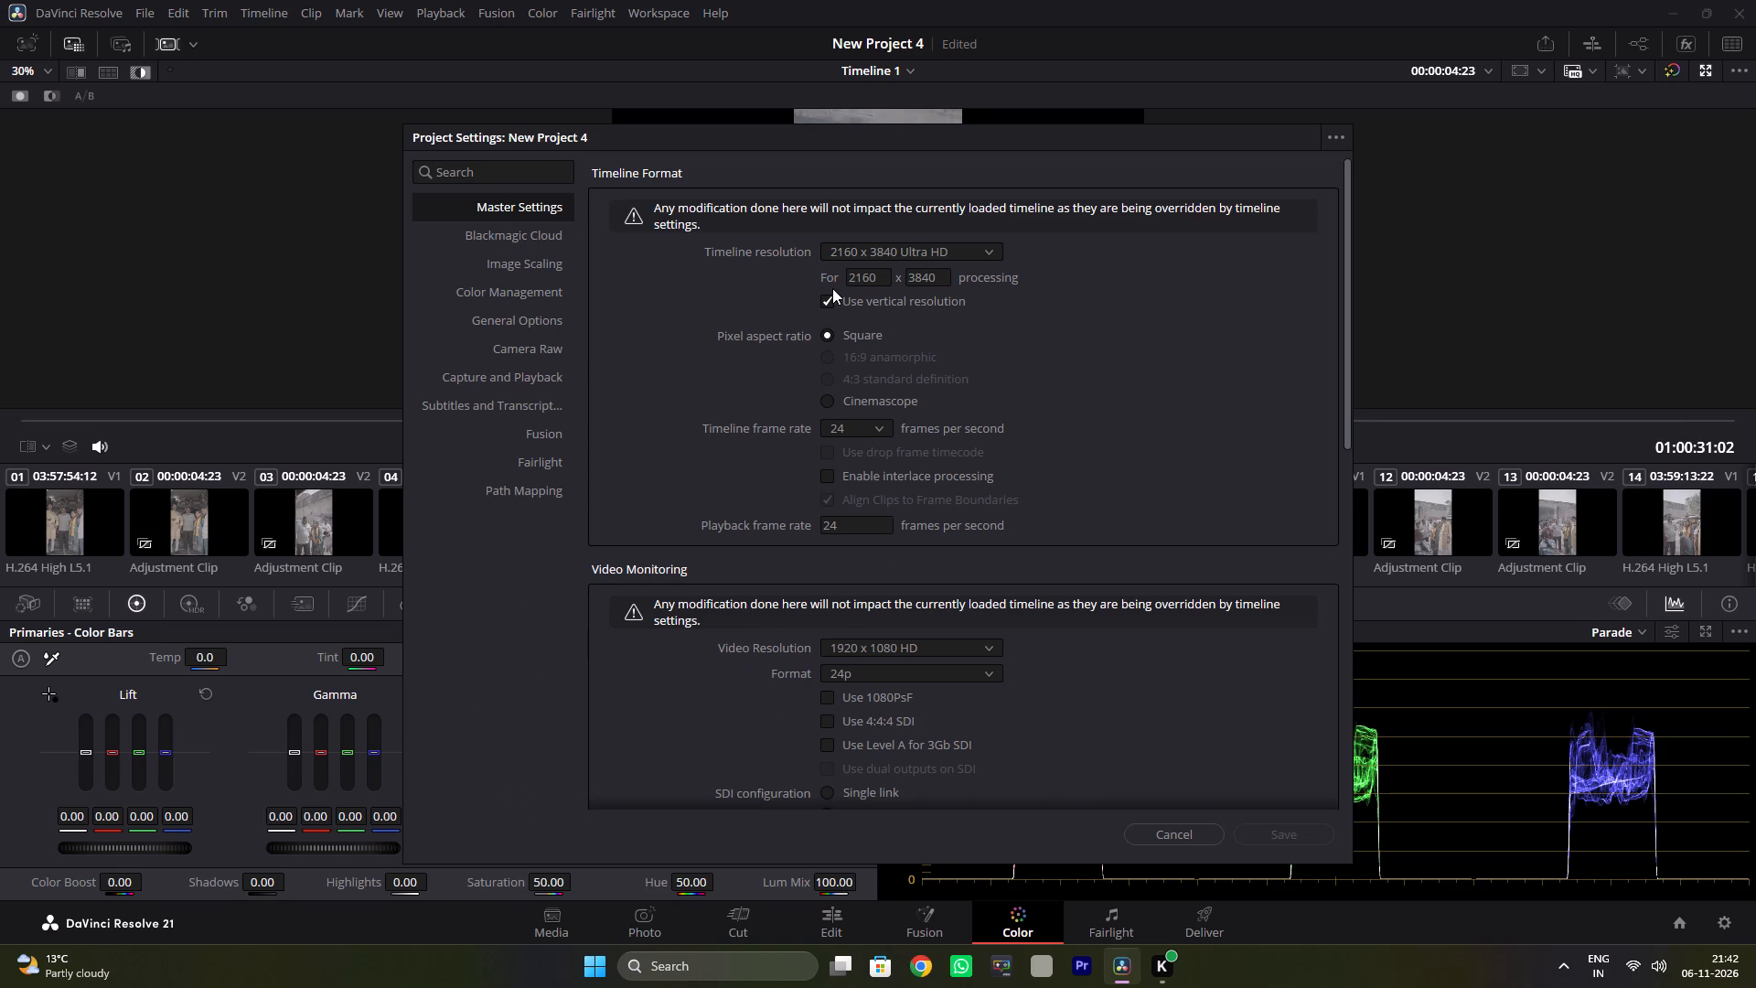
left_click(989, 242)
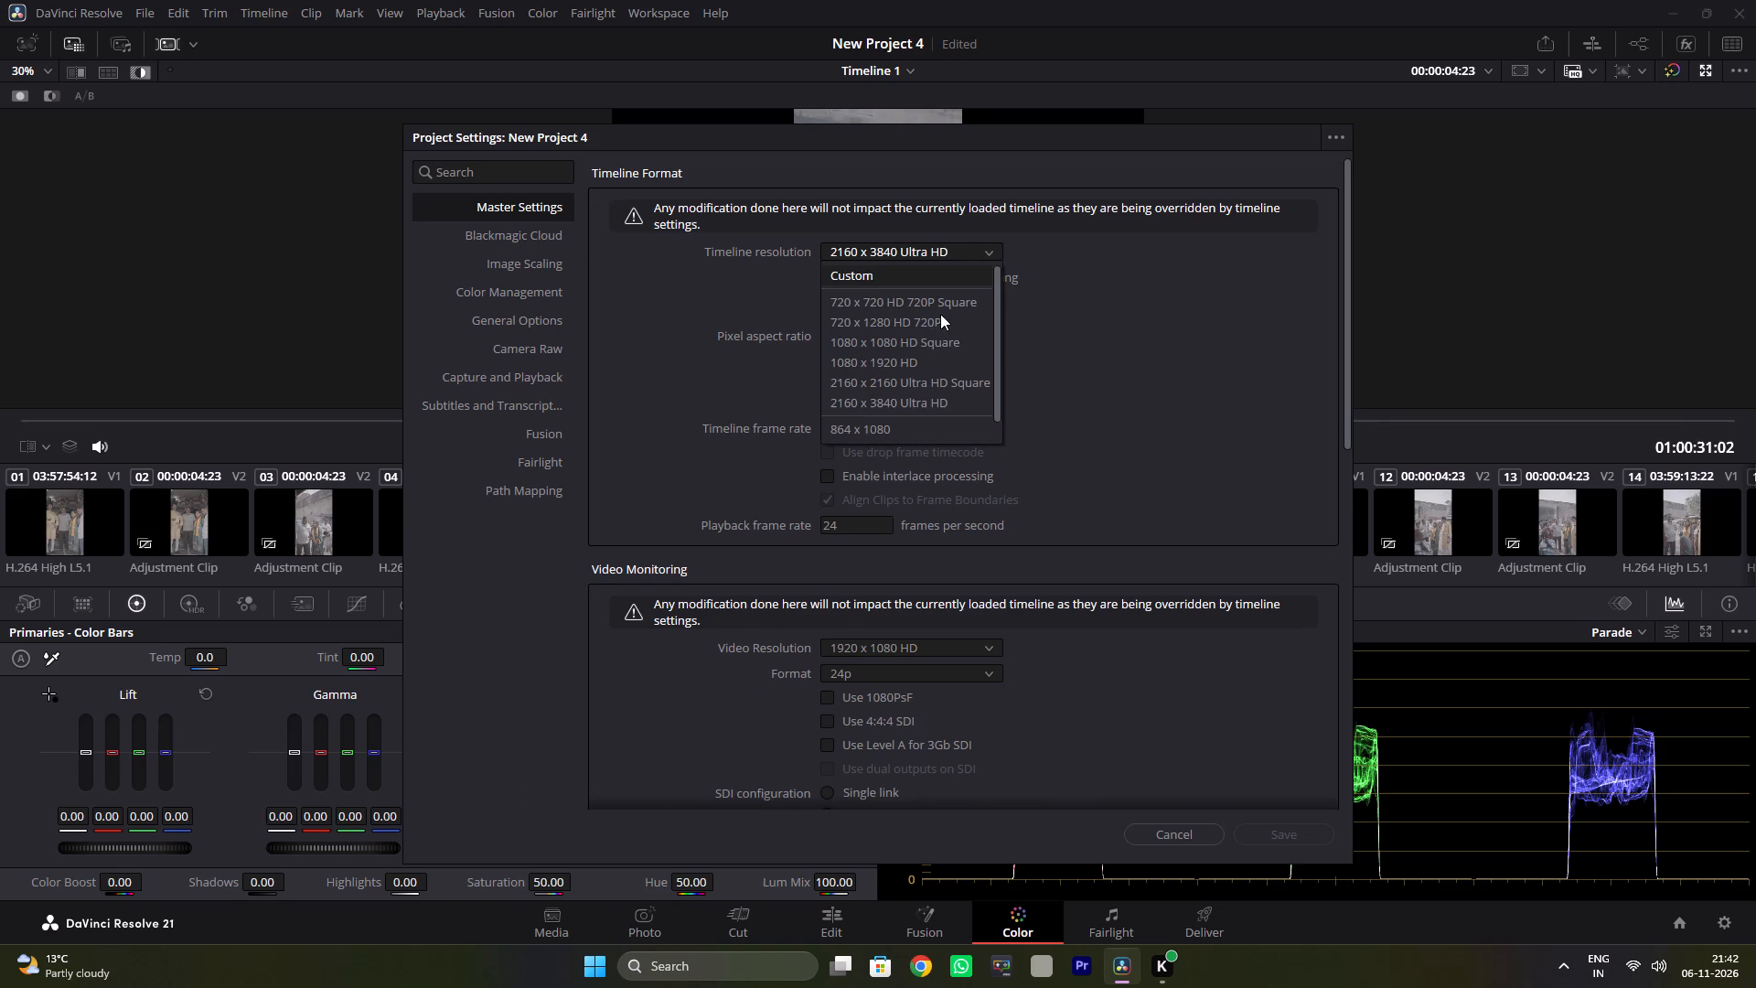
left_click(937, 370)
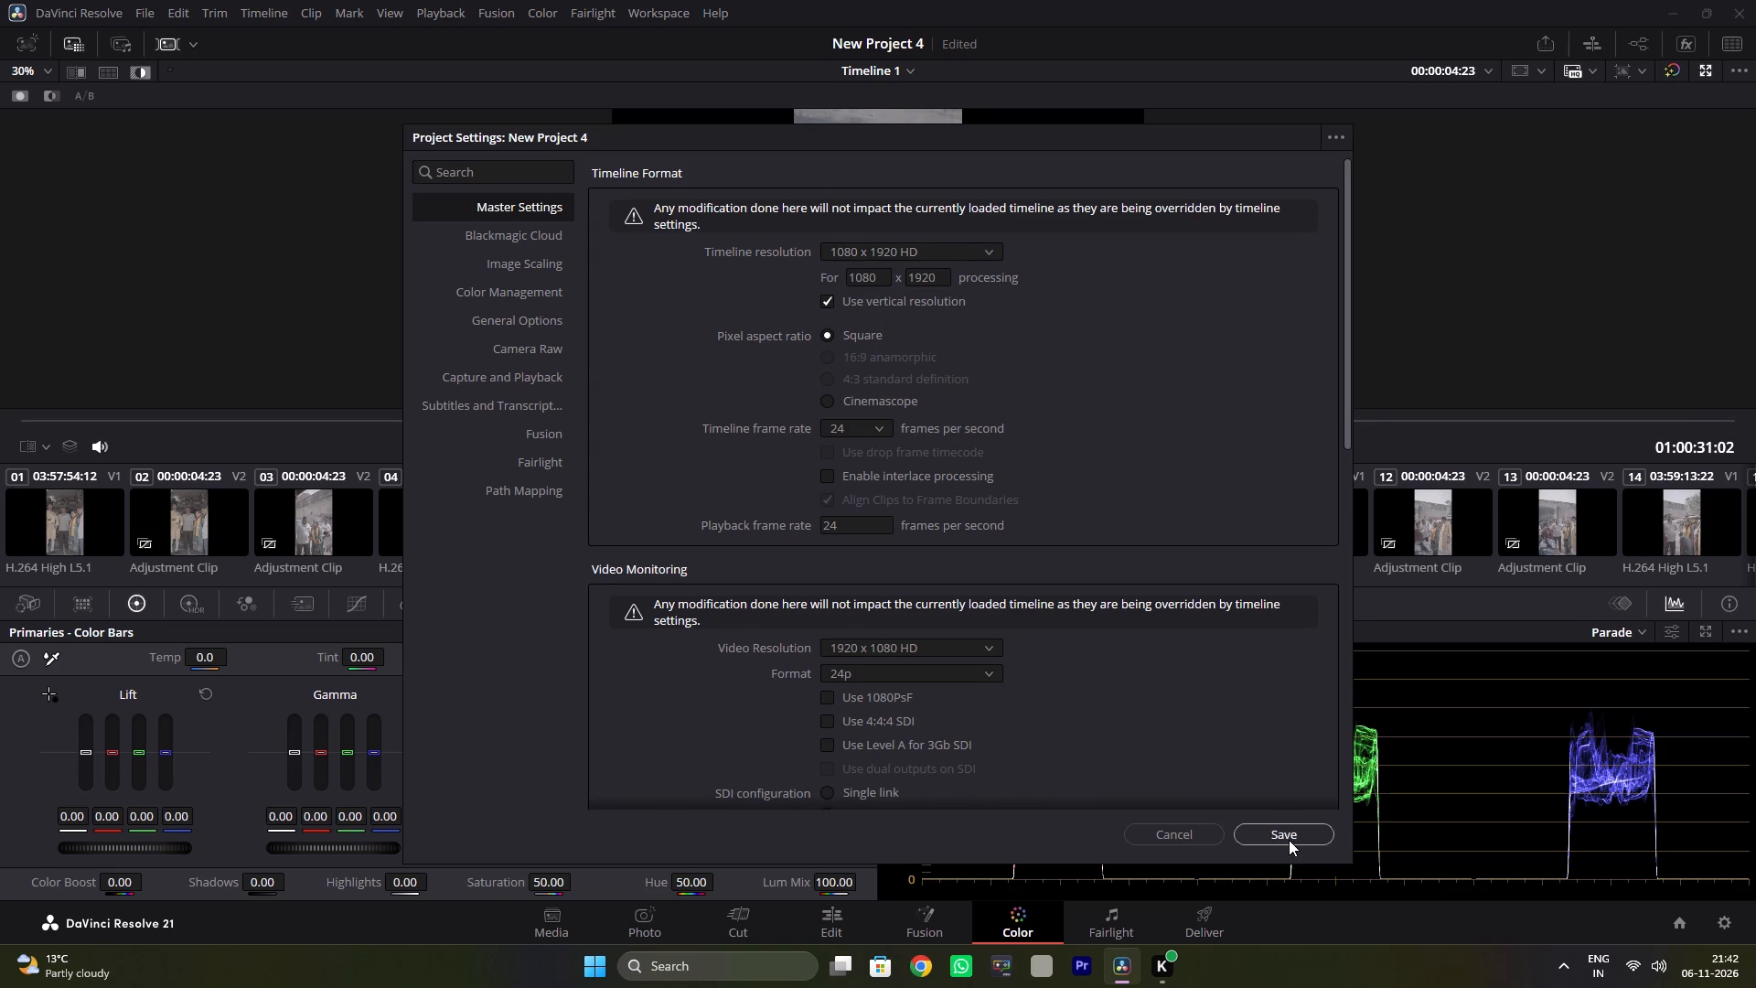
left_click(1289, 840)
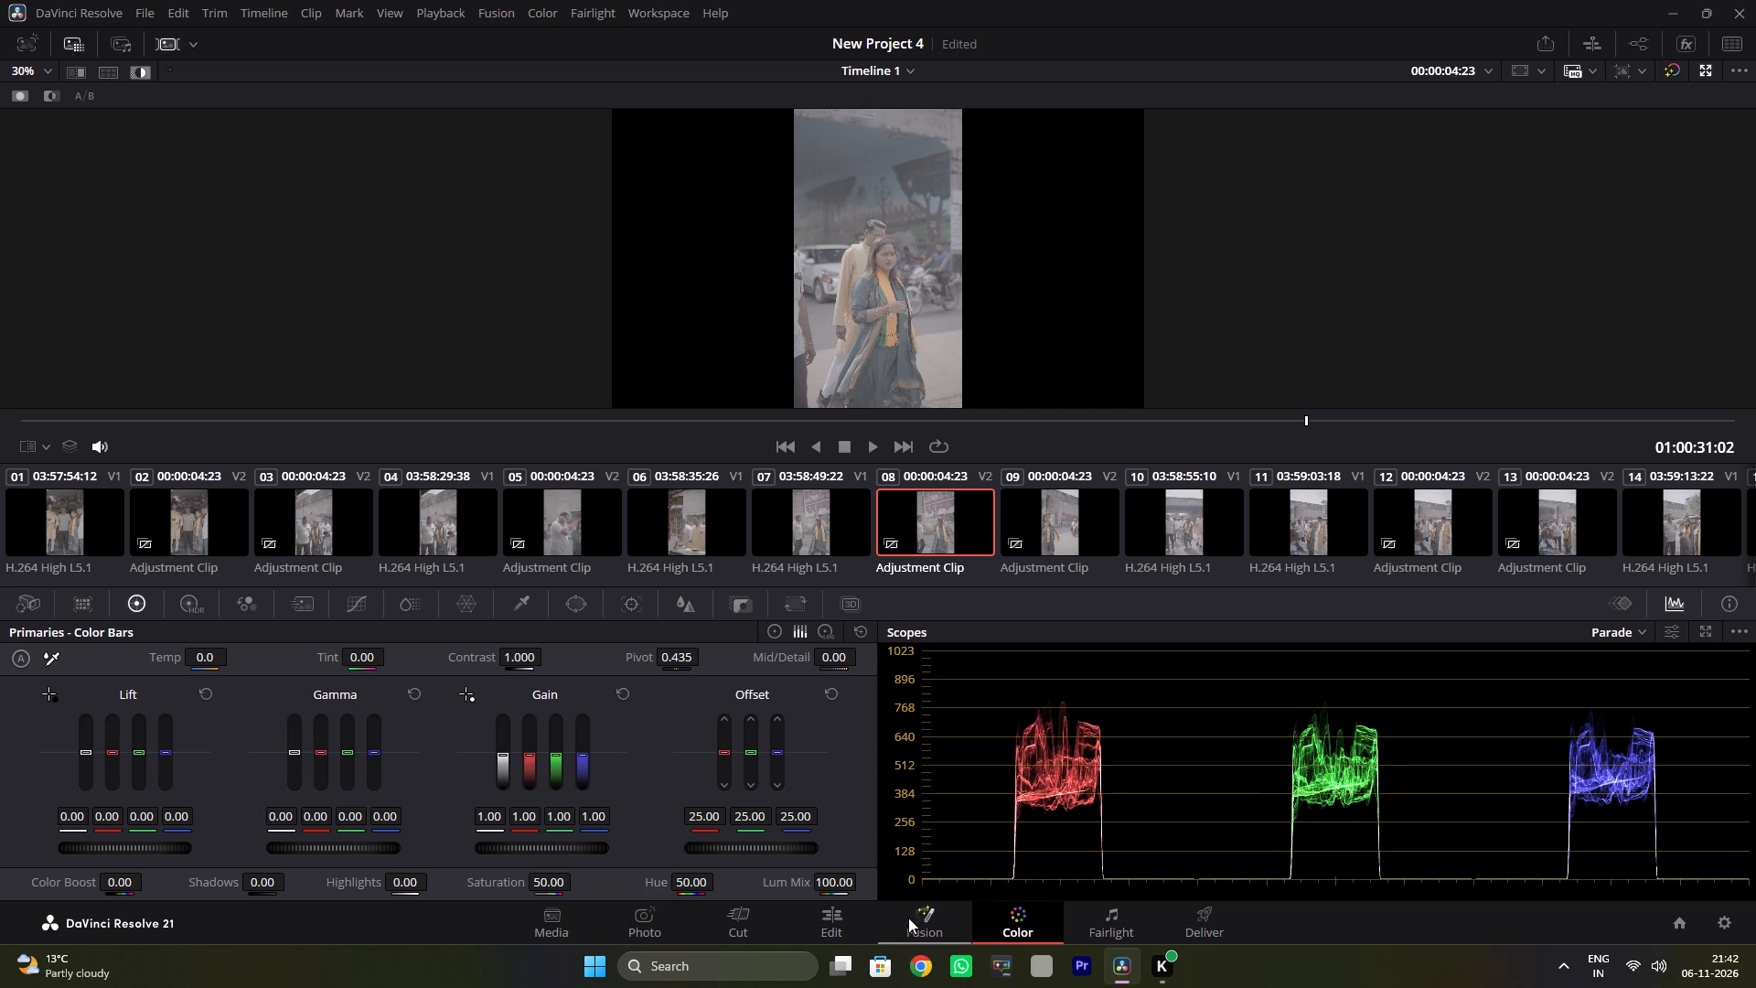
Switch to the Edit page.
left_click(920, 916)
left_click(1024, 914)
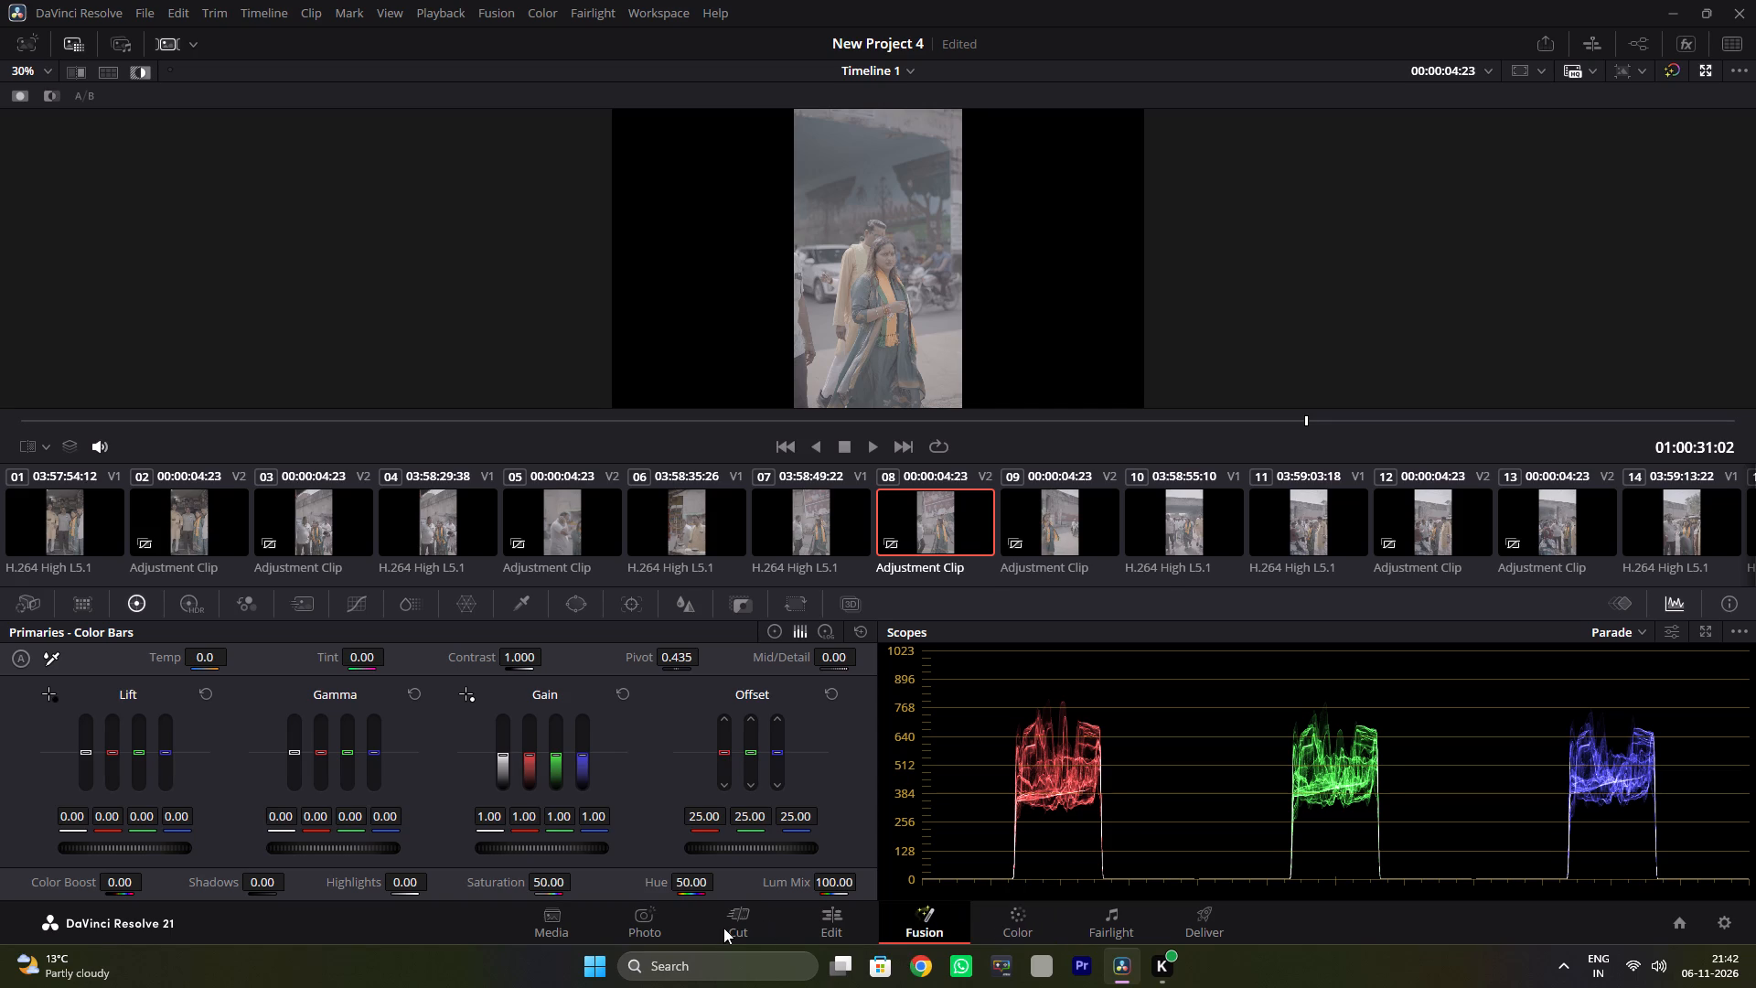
left_click(834, 926)
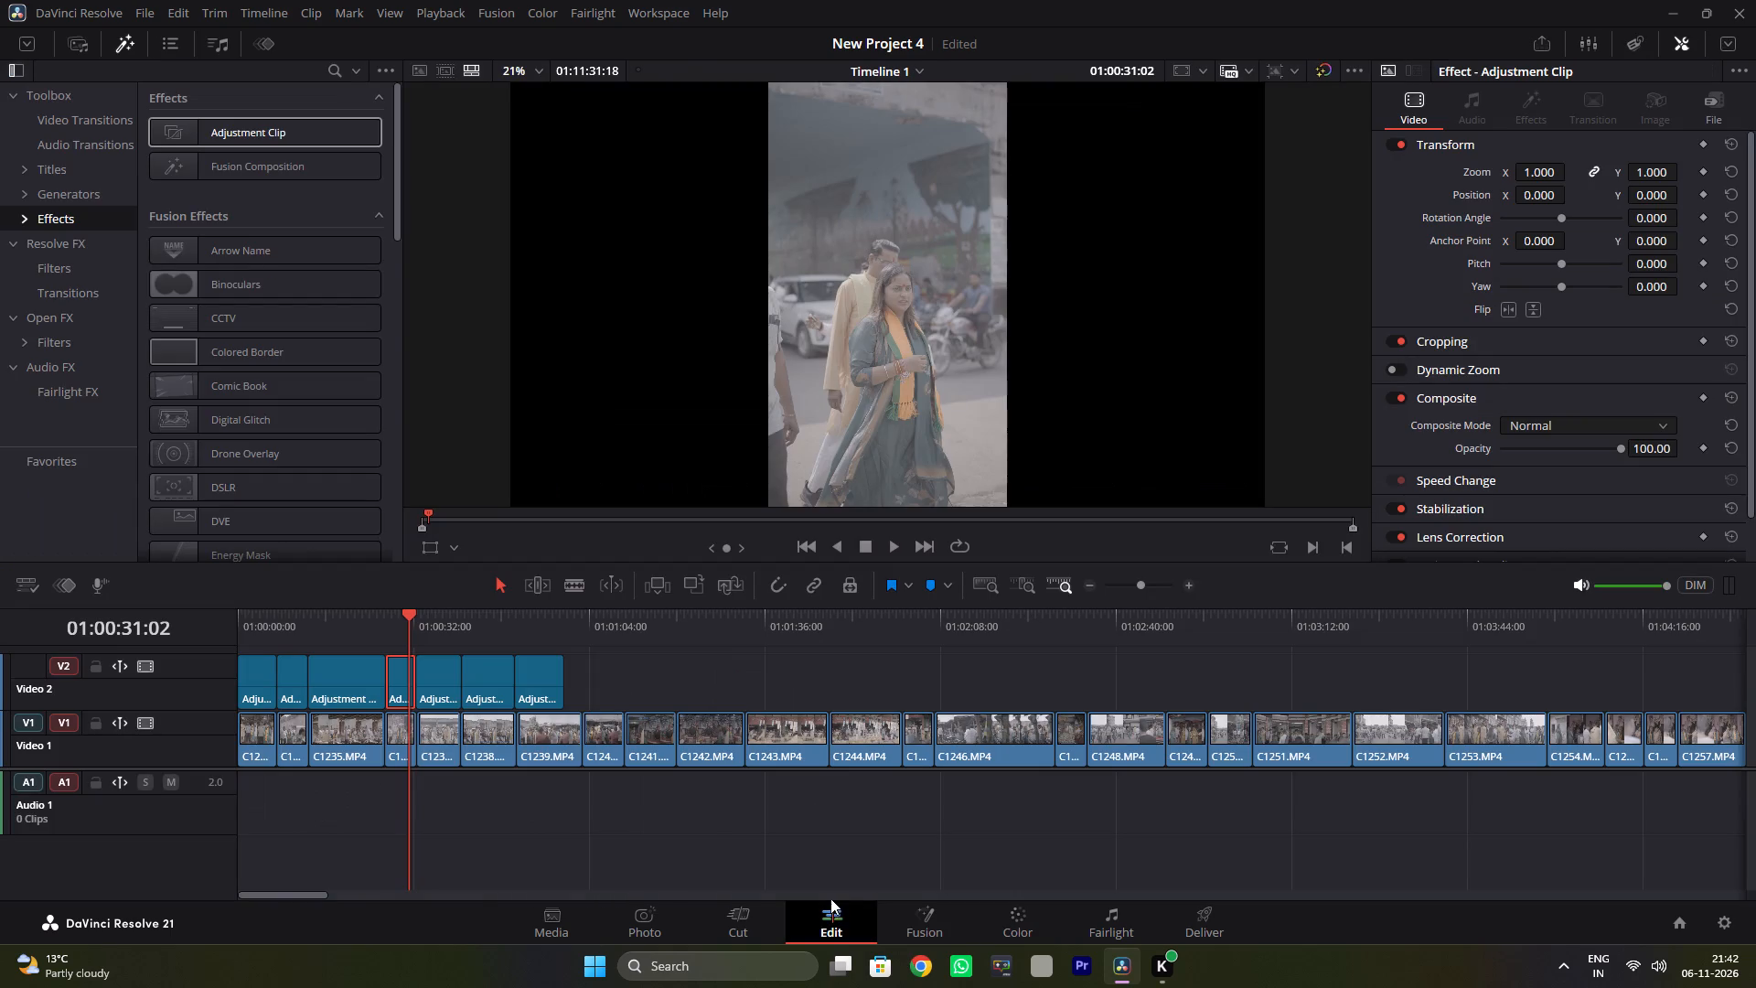
In the project settings, set the video monitoring format to 60p.
left_click(1717, 928)
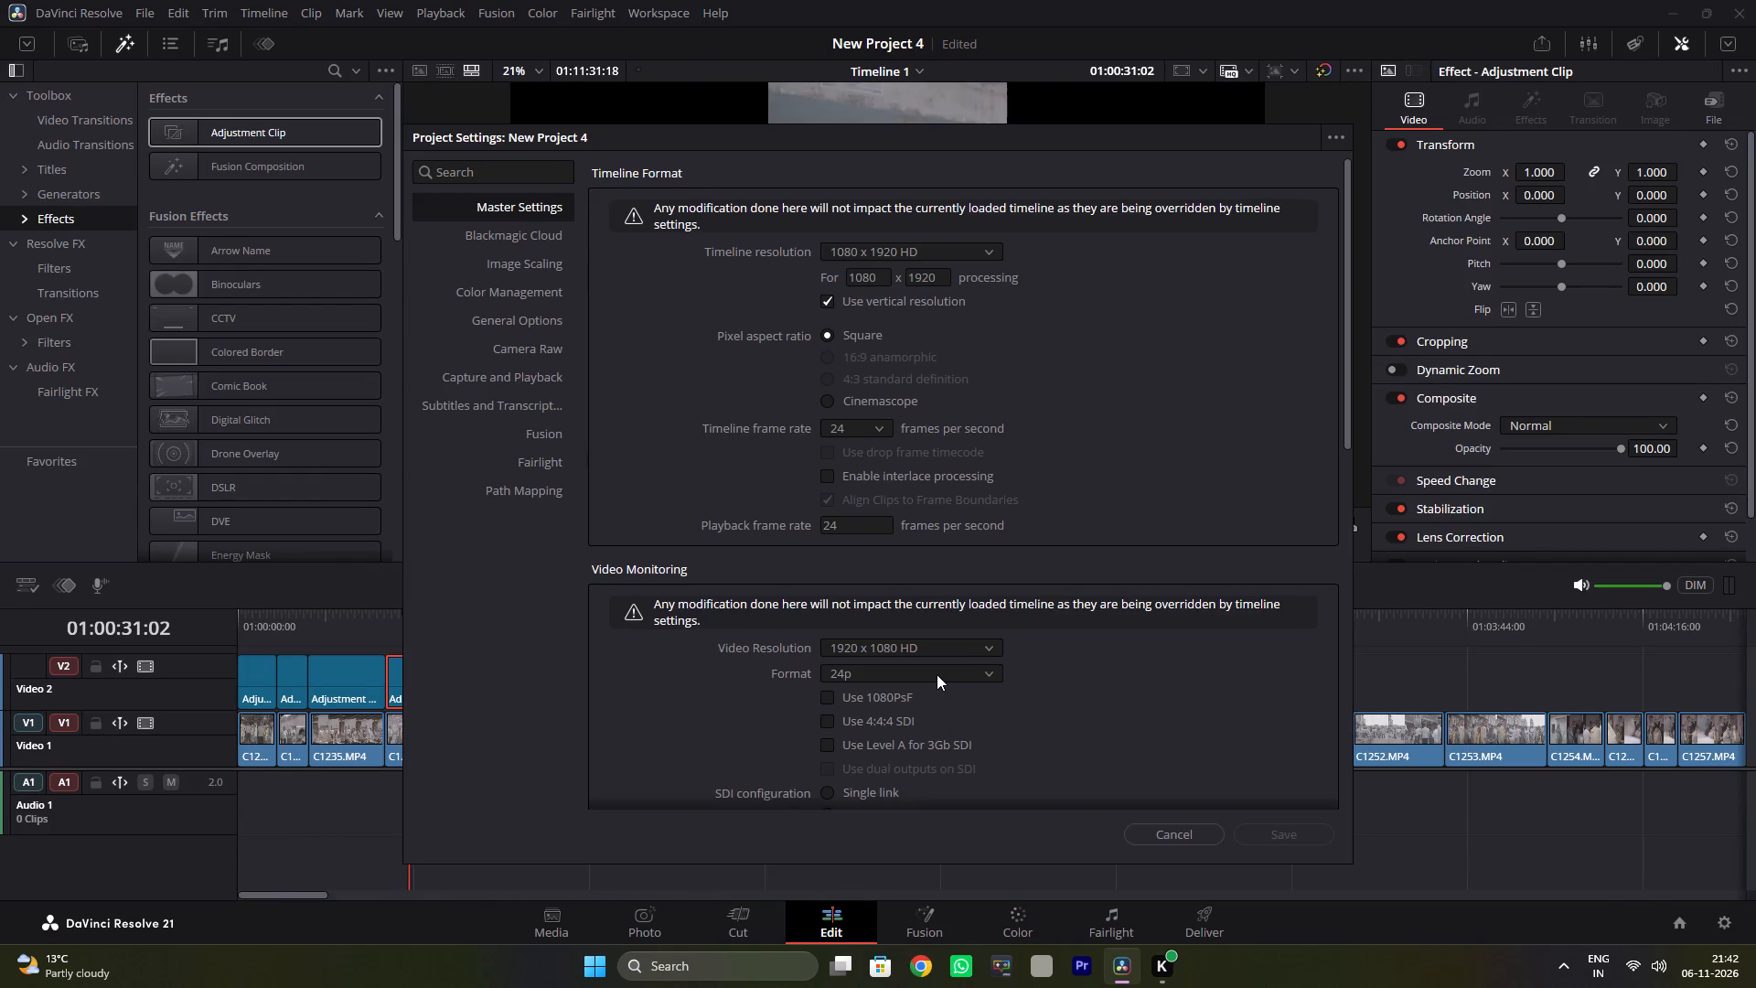
left_click(937, 674)
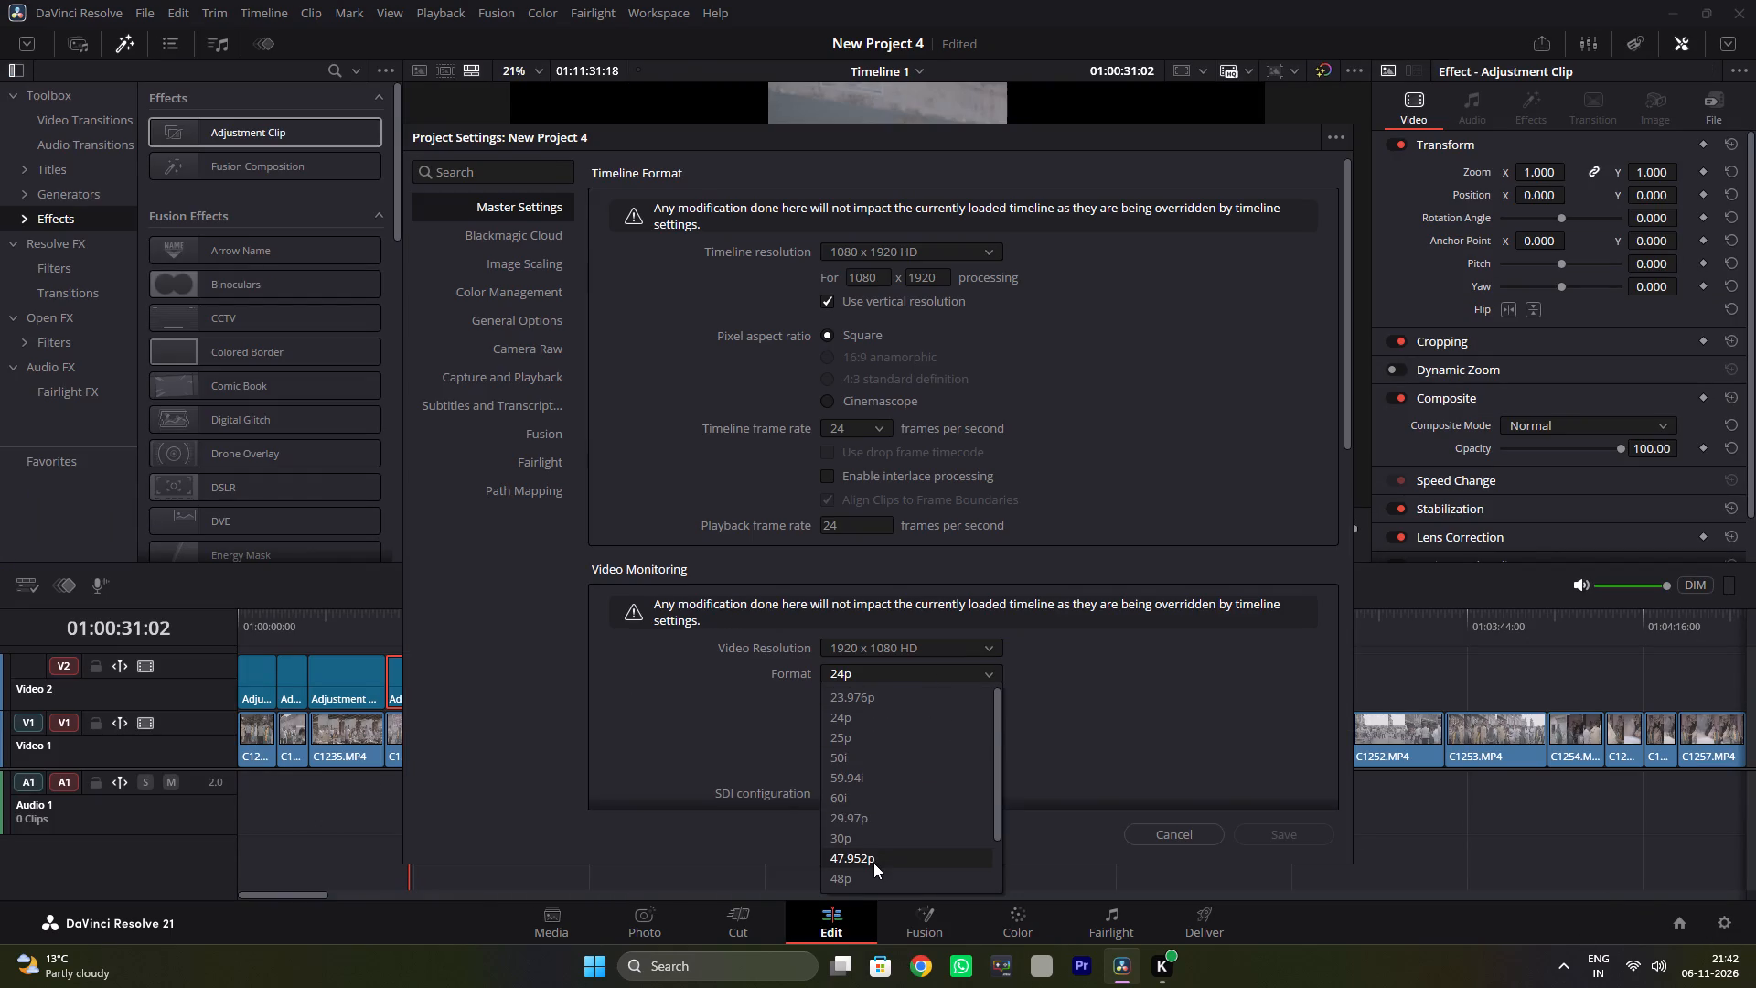
scroll(872, 860, "down", 3)
left_click(855, 876)
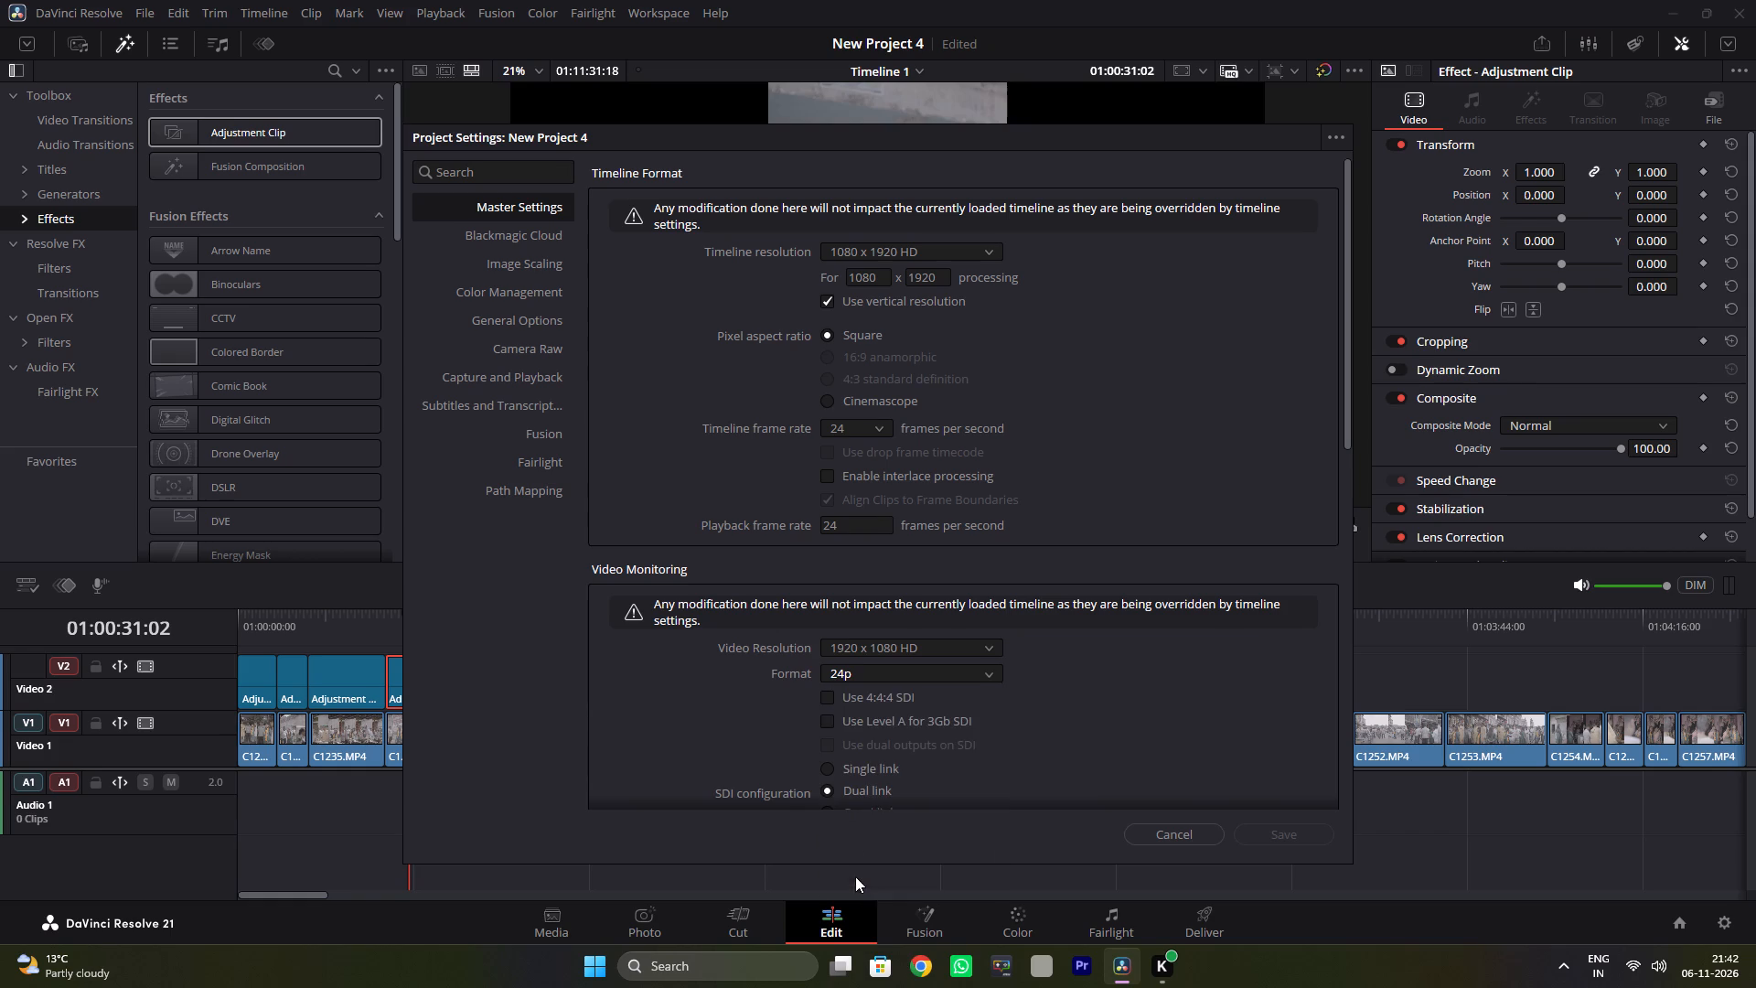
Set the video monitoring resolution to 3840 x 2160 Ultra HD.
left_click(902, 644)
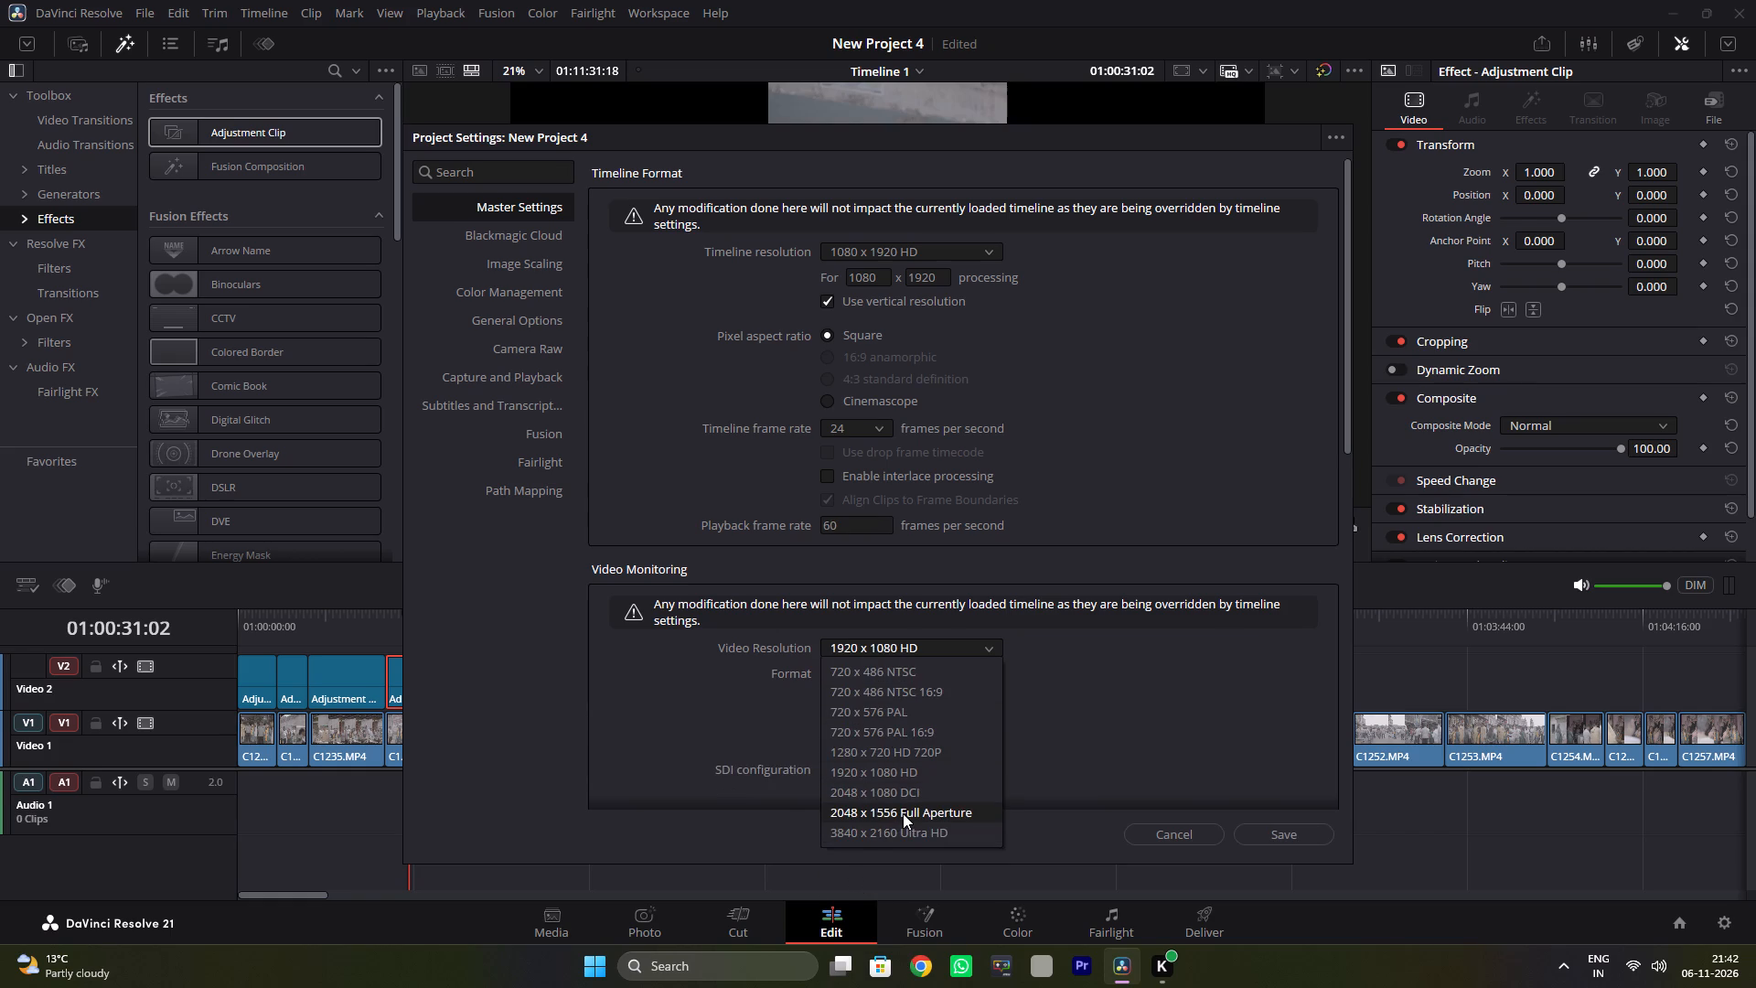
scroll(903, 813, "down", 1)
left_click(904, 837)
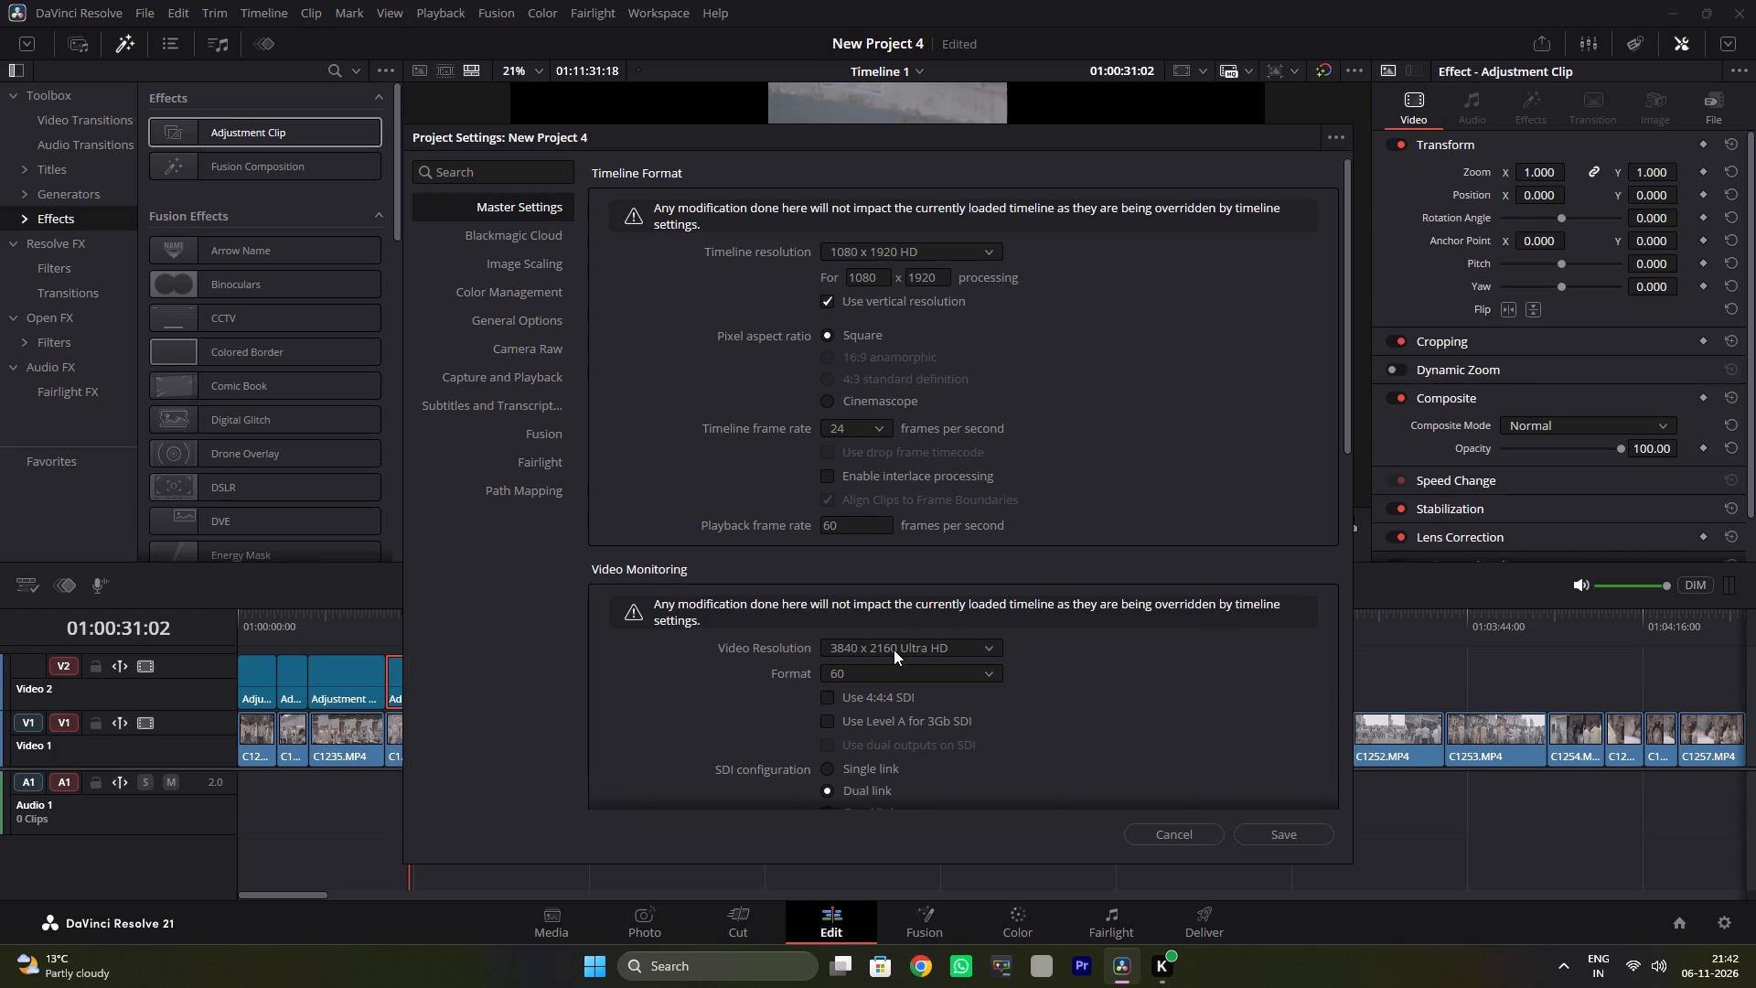
Set the timeline frame rate to 60 and the timeline resolution to 2160 x 3840 Ultra HD, and save with the project frame rate change.
left_click(862, 426)
scroll(847, 634, "down", 2)
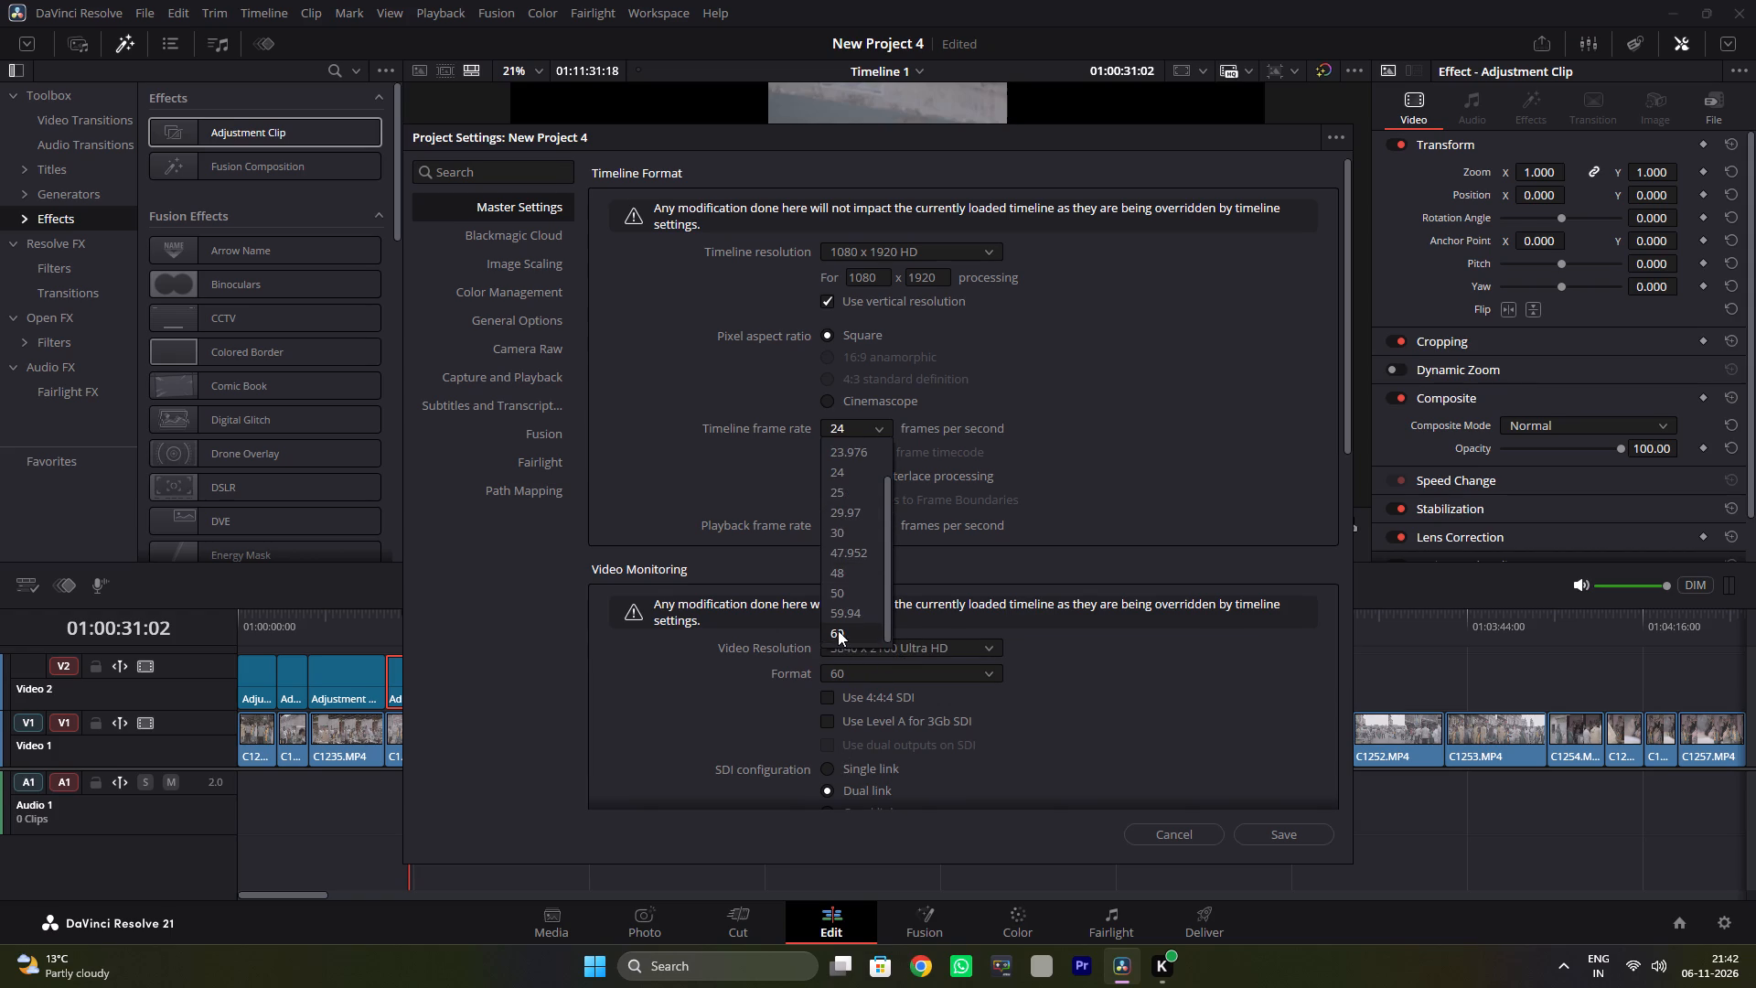
left_click(837, 638)
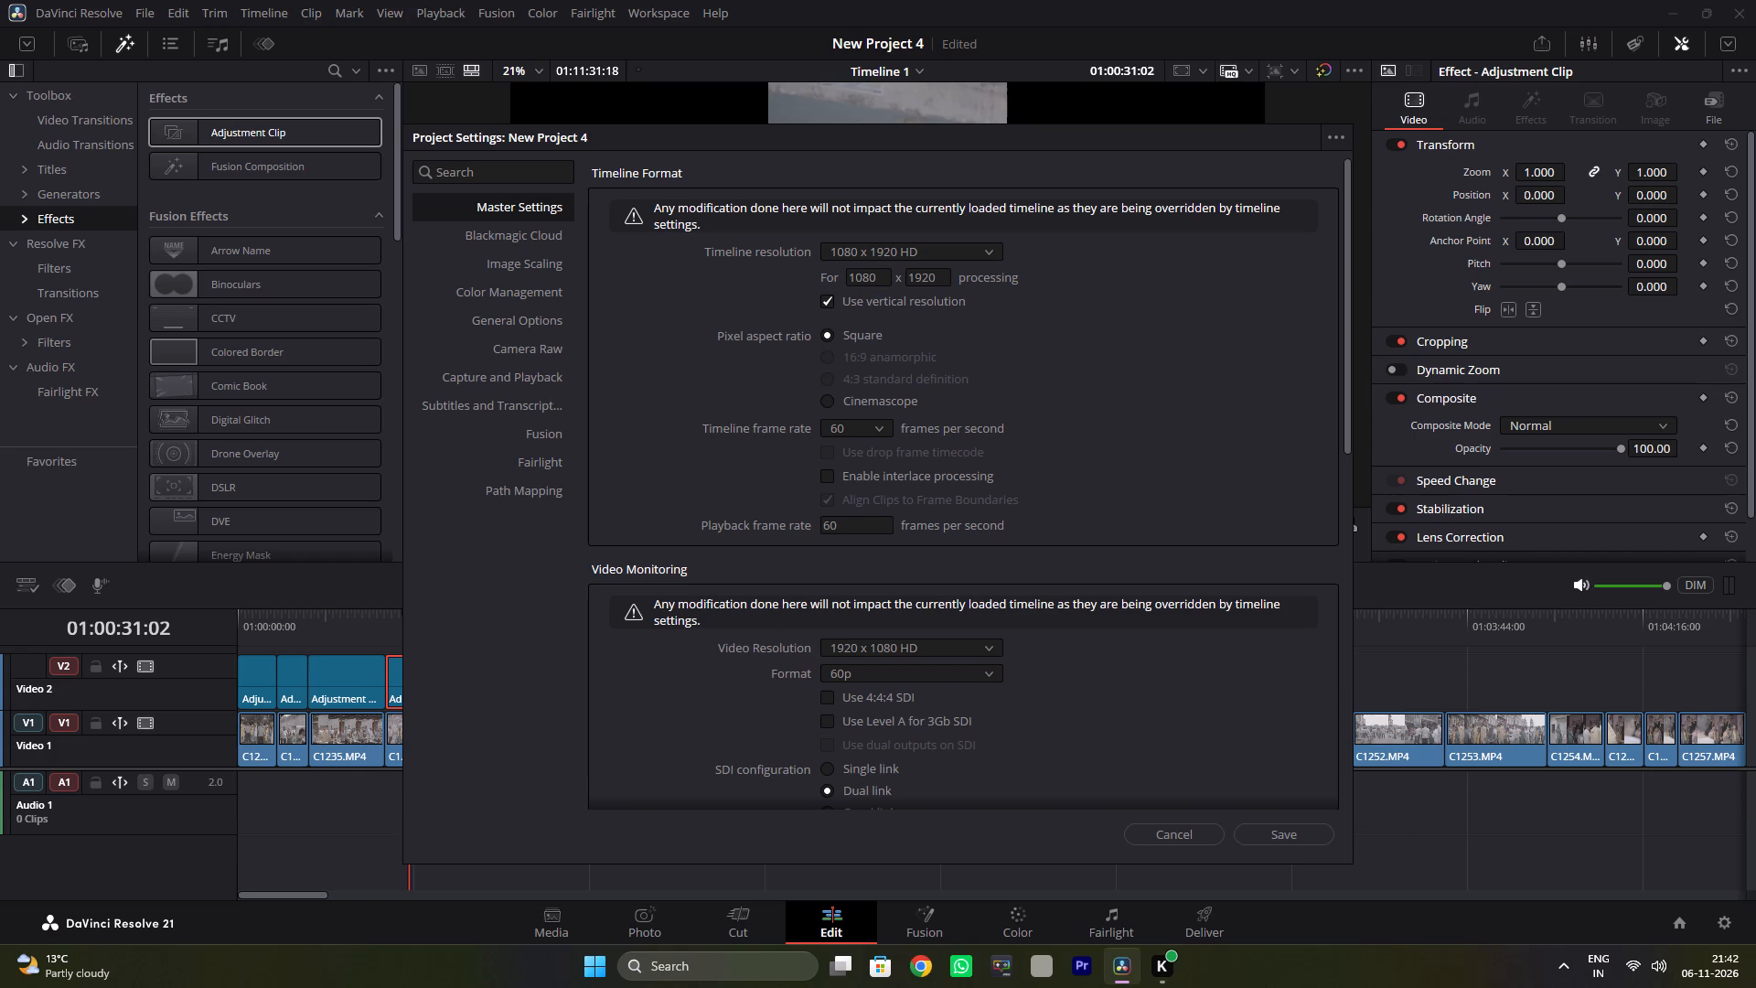
left_click(907, 251)
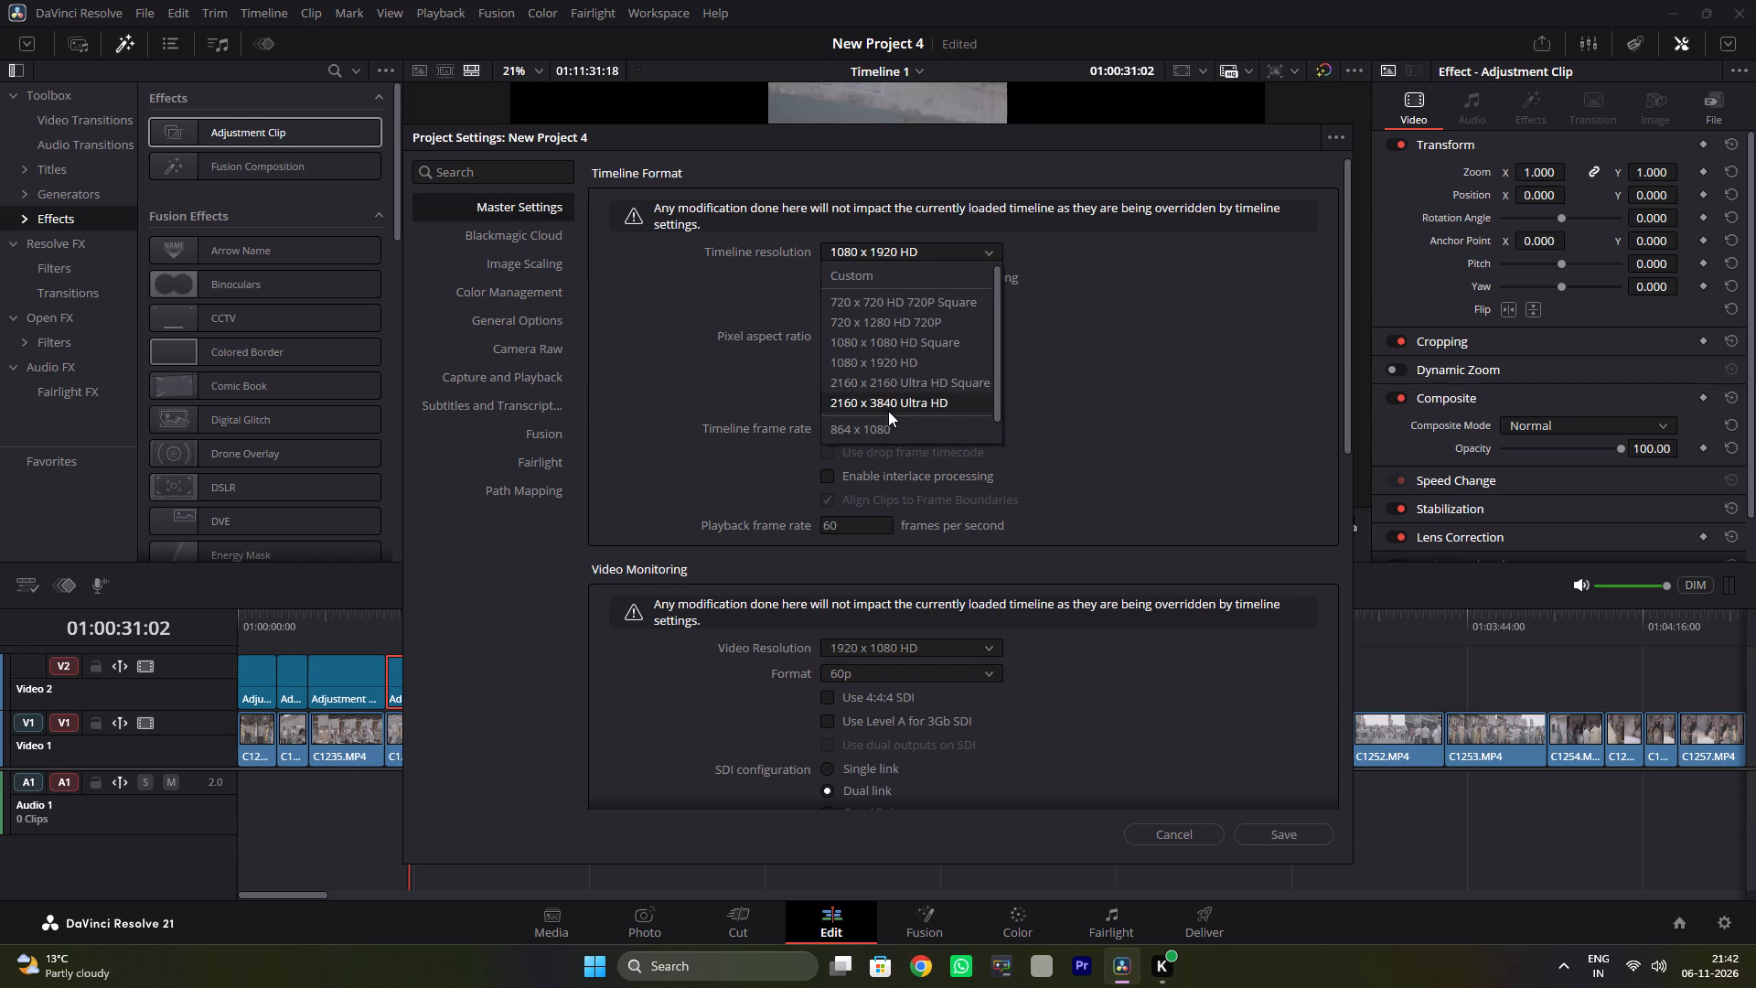
left_click(888, 411)
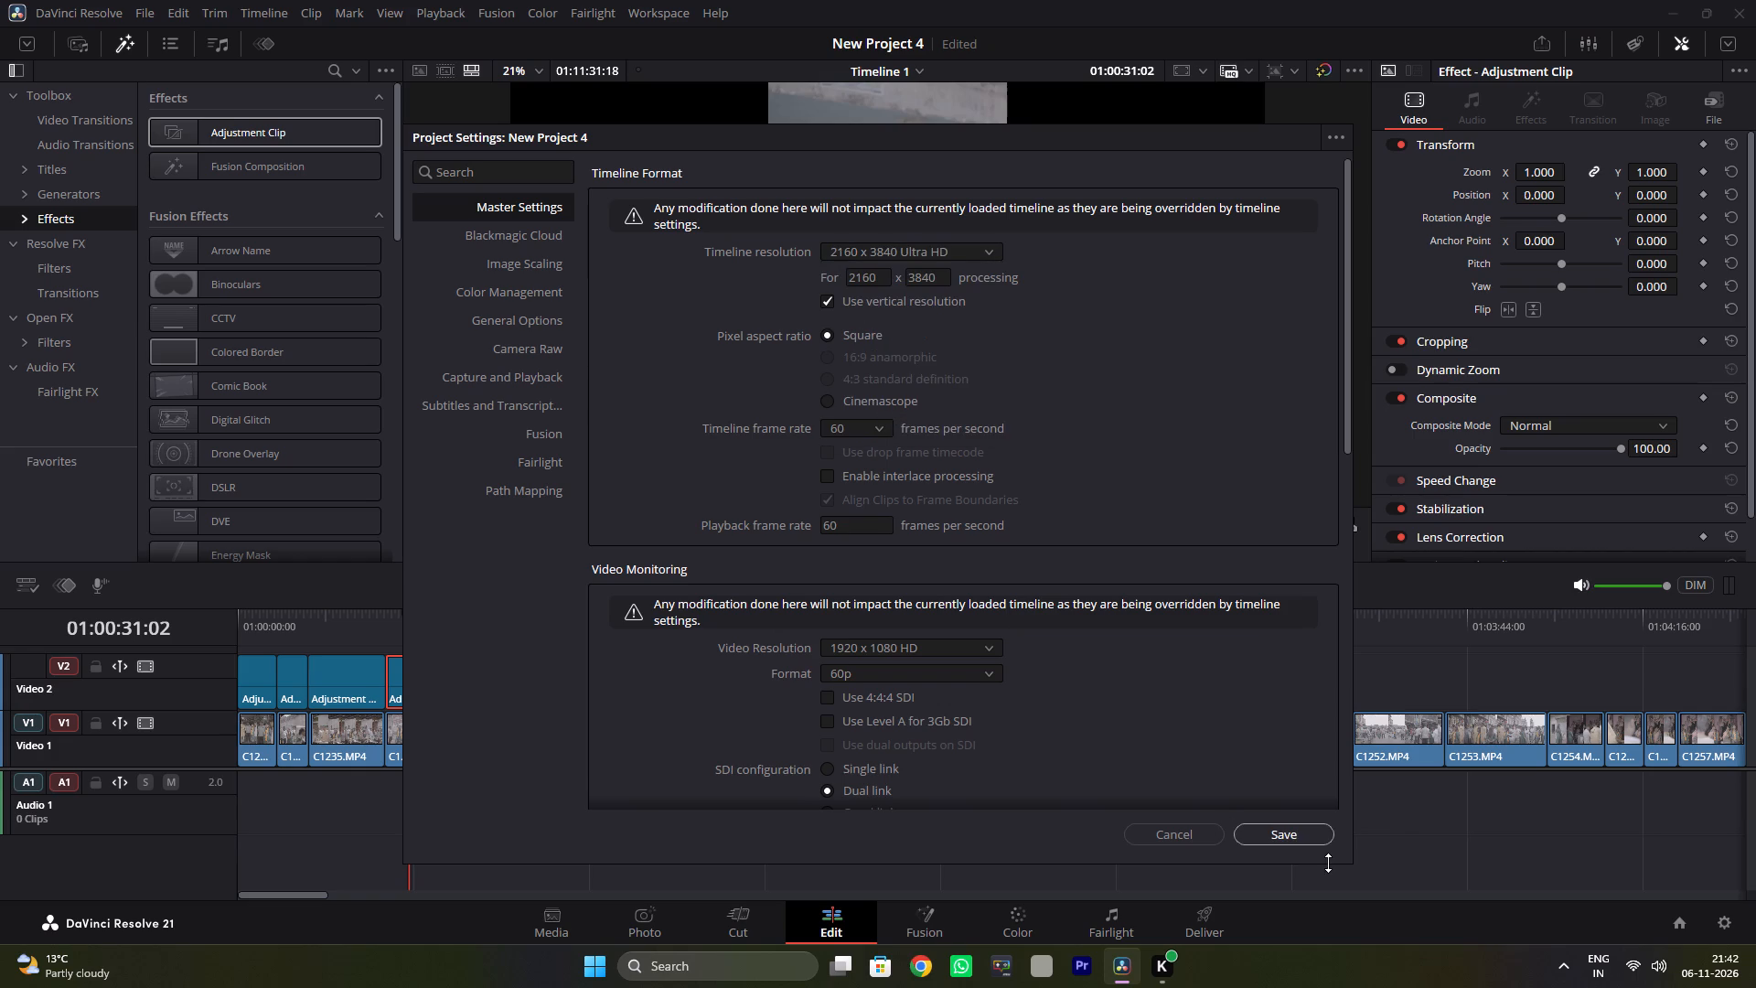
left_click(1281, 831)
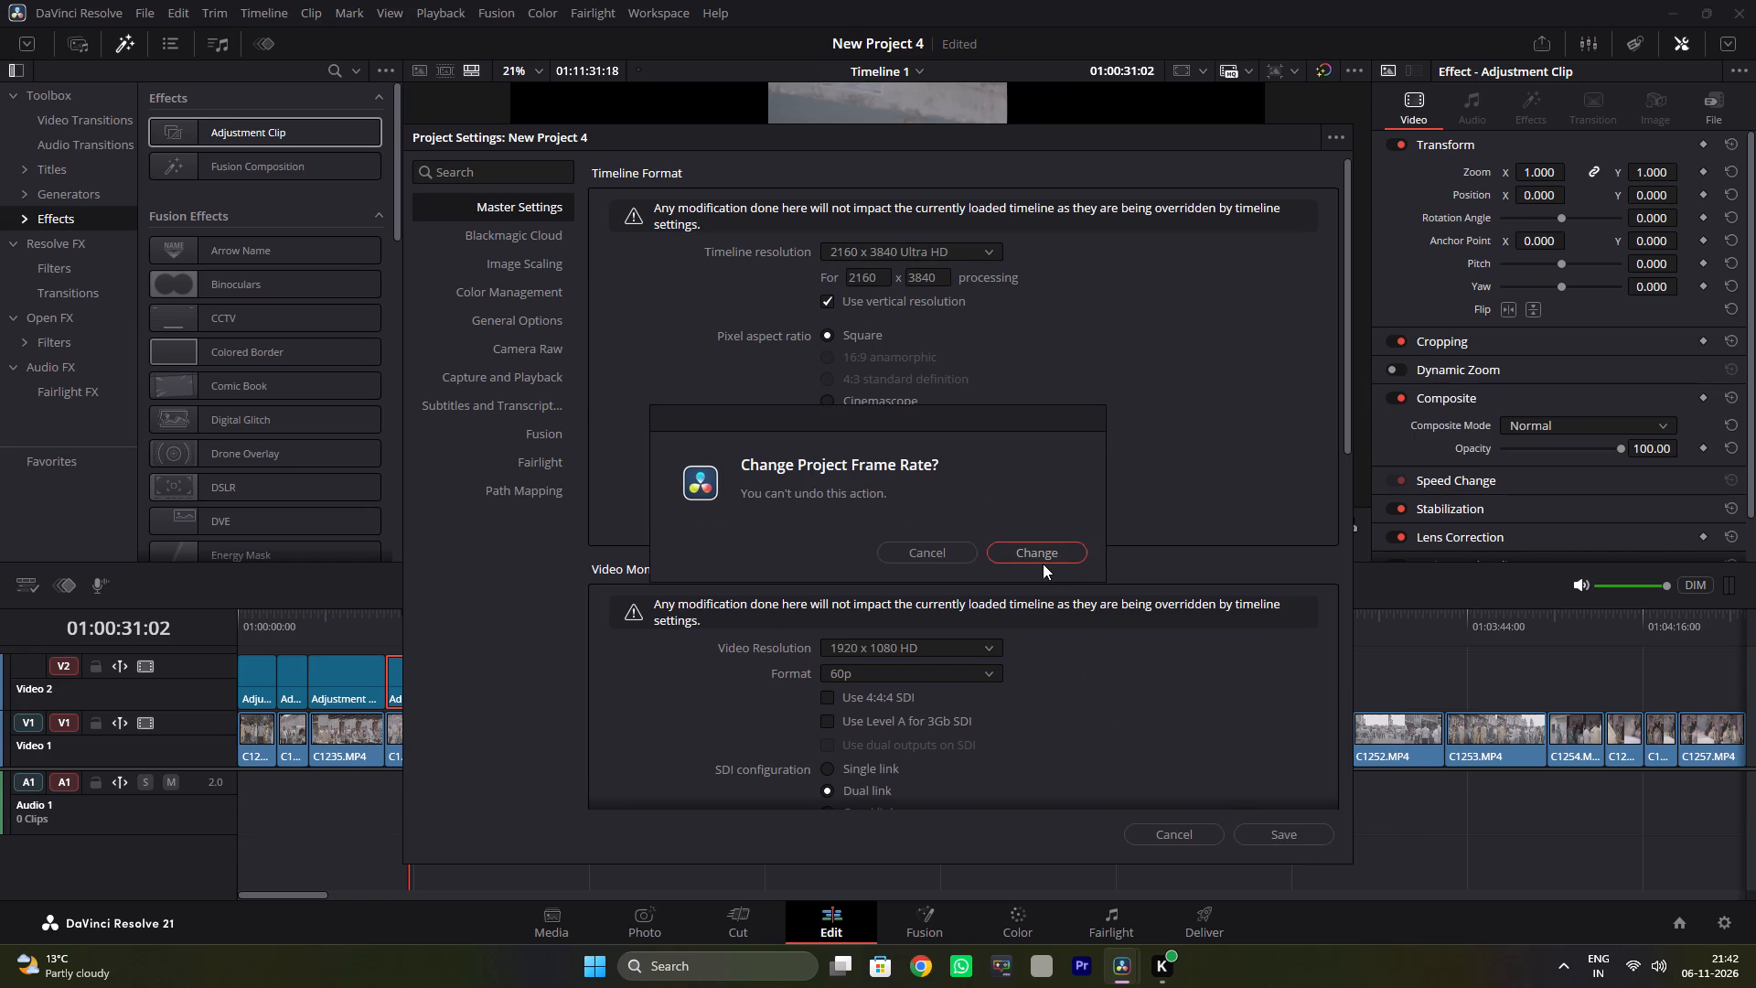
left_click(1039, 556)
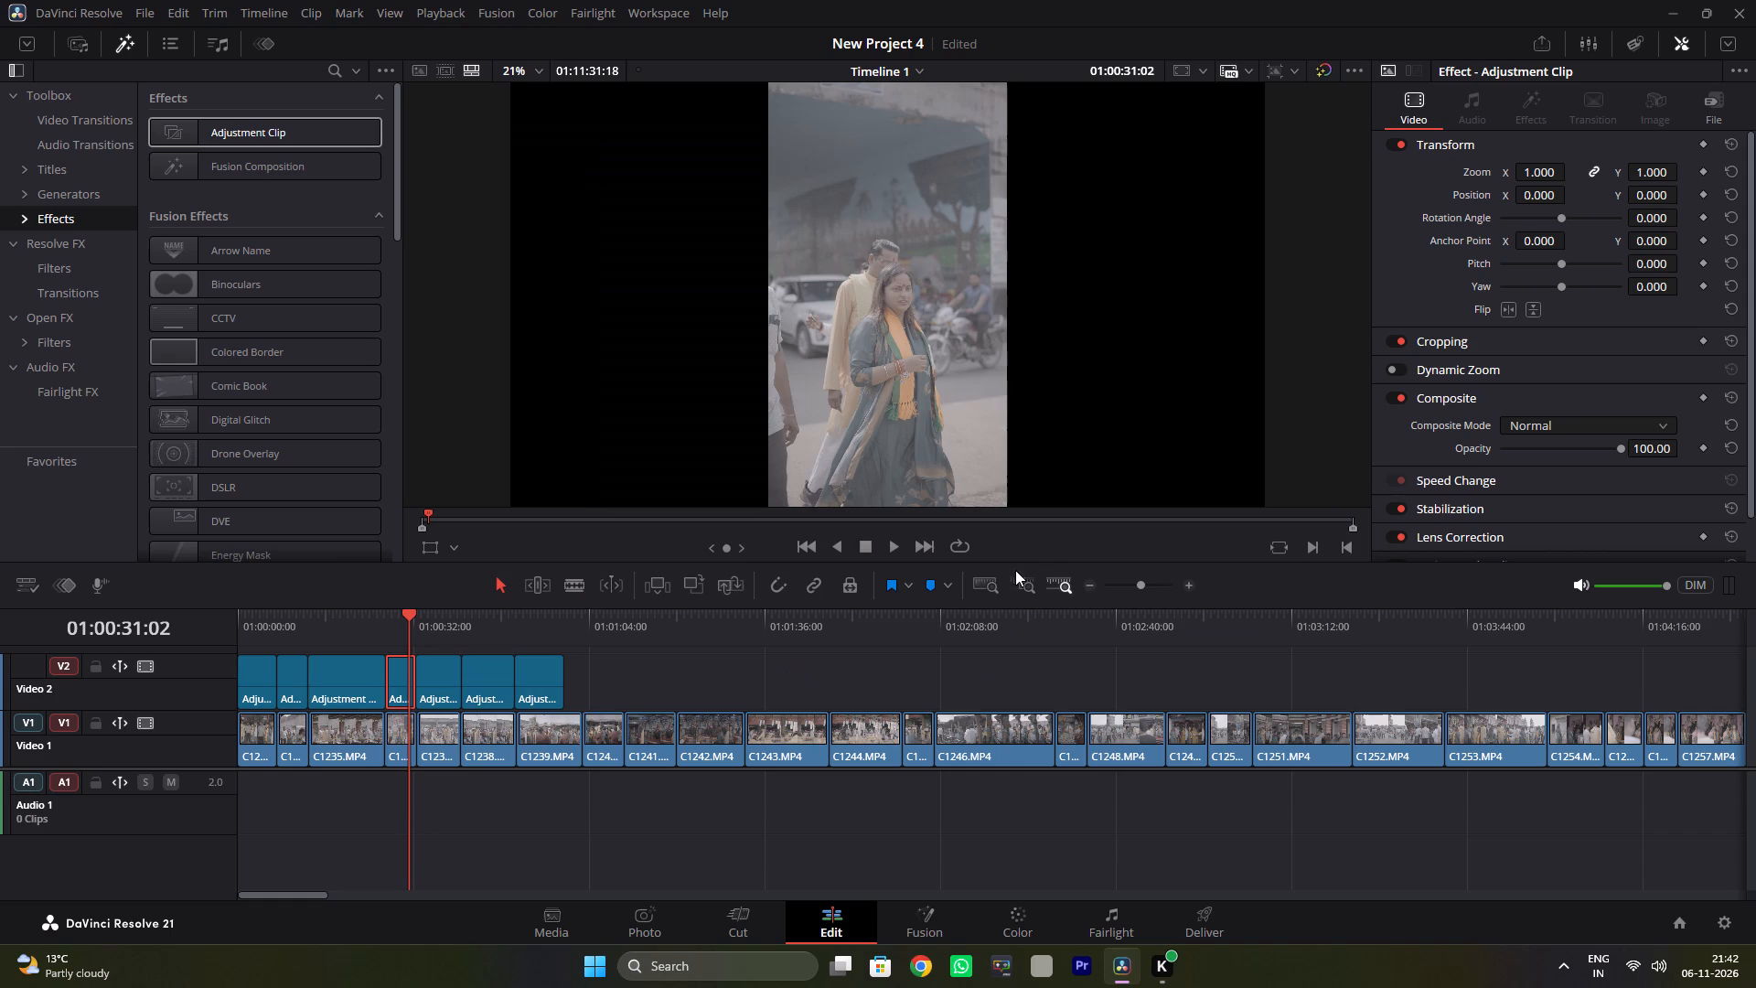
Play the timeline briefly on to 01:00:31:17 to check the picture in the viewer.
key("space")
key("space")
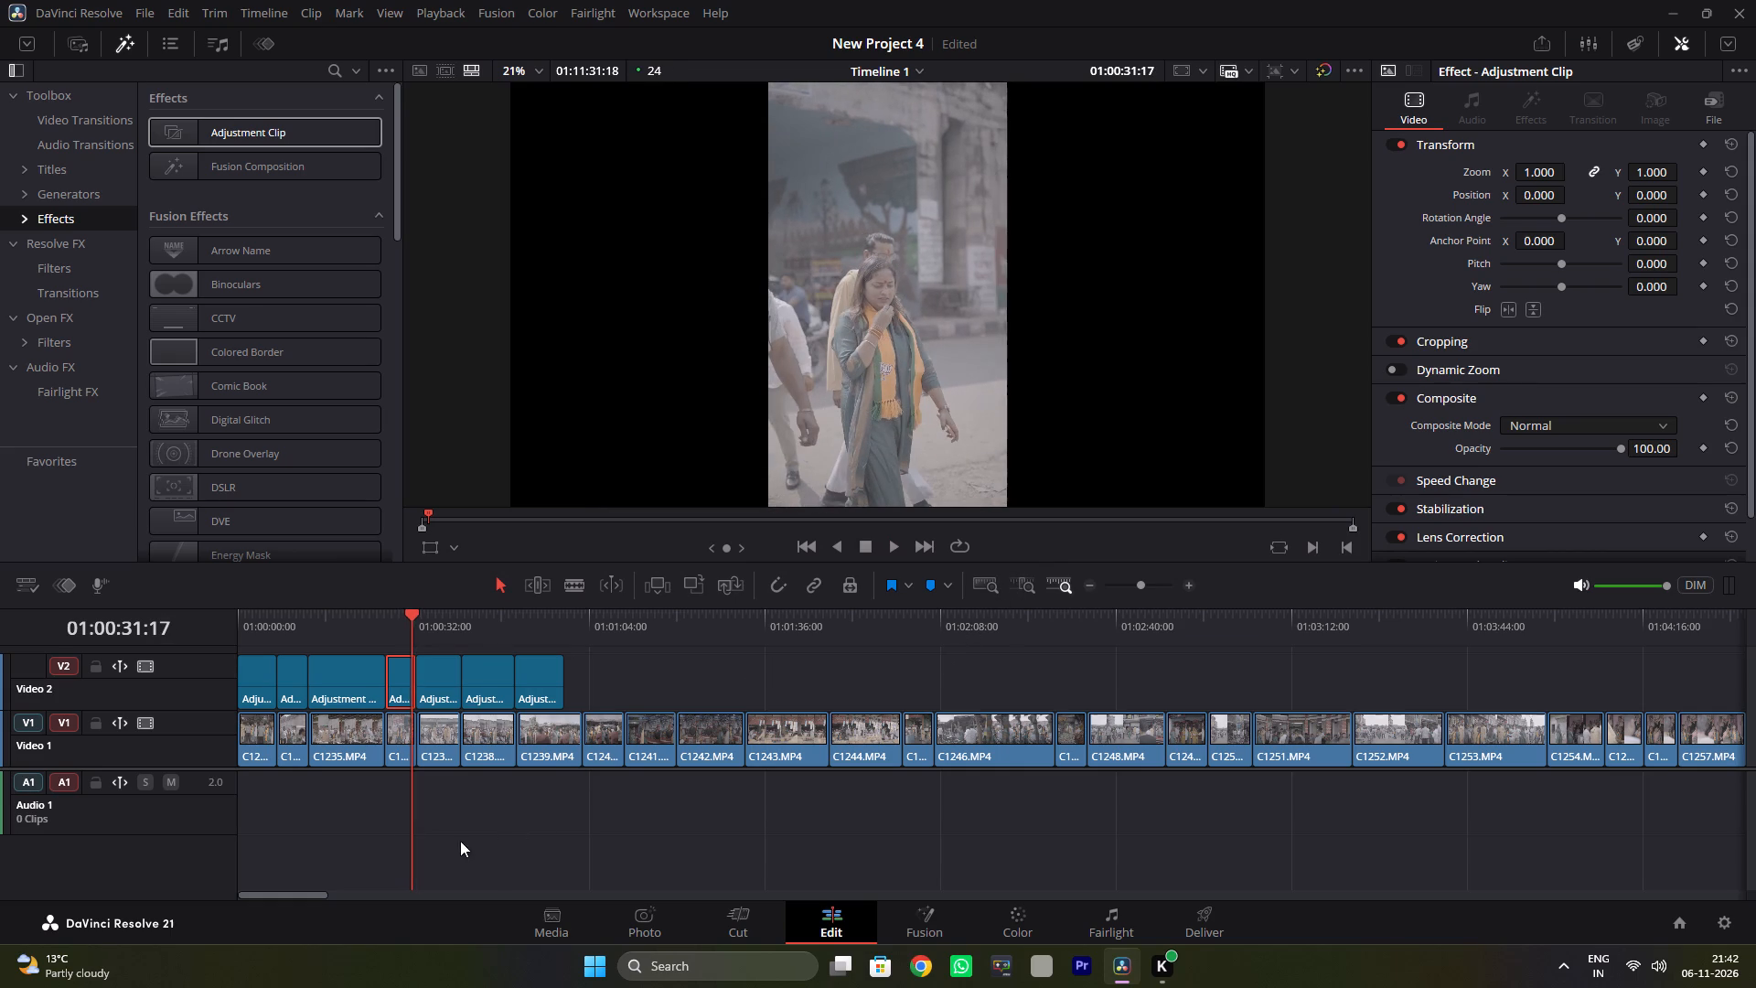
left_click(450, 841)
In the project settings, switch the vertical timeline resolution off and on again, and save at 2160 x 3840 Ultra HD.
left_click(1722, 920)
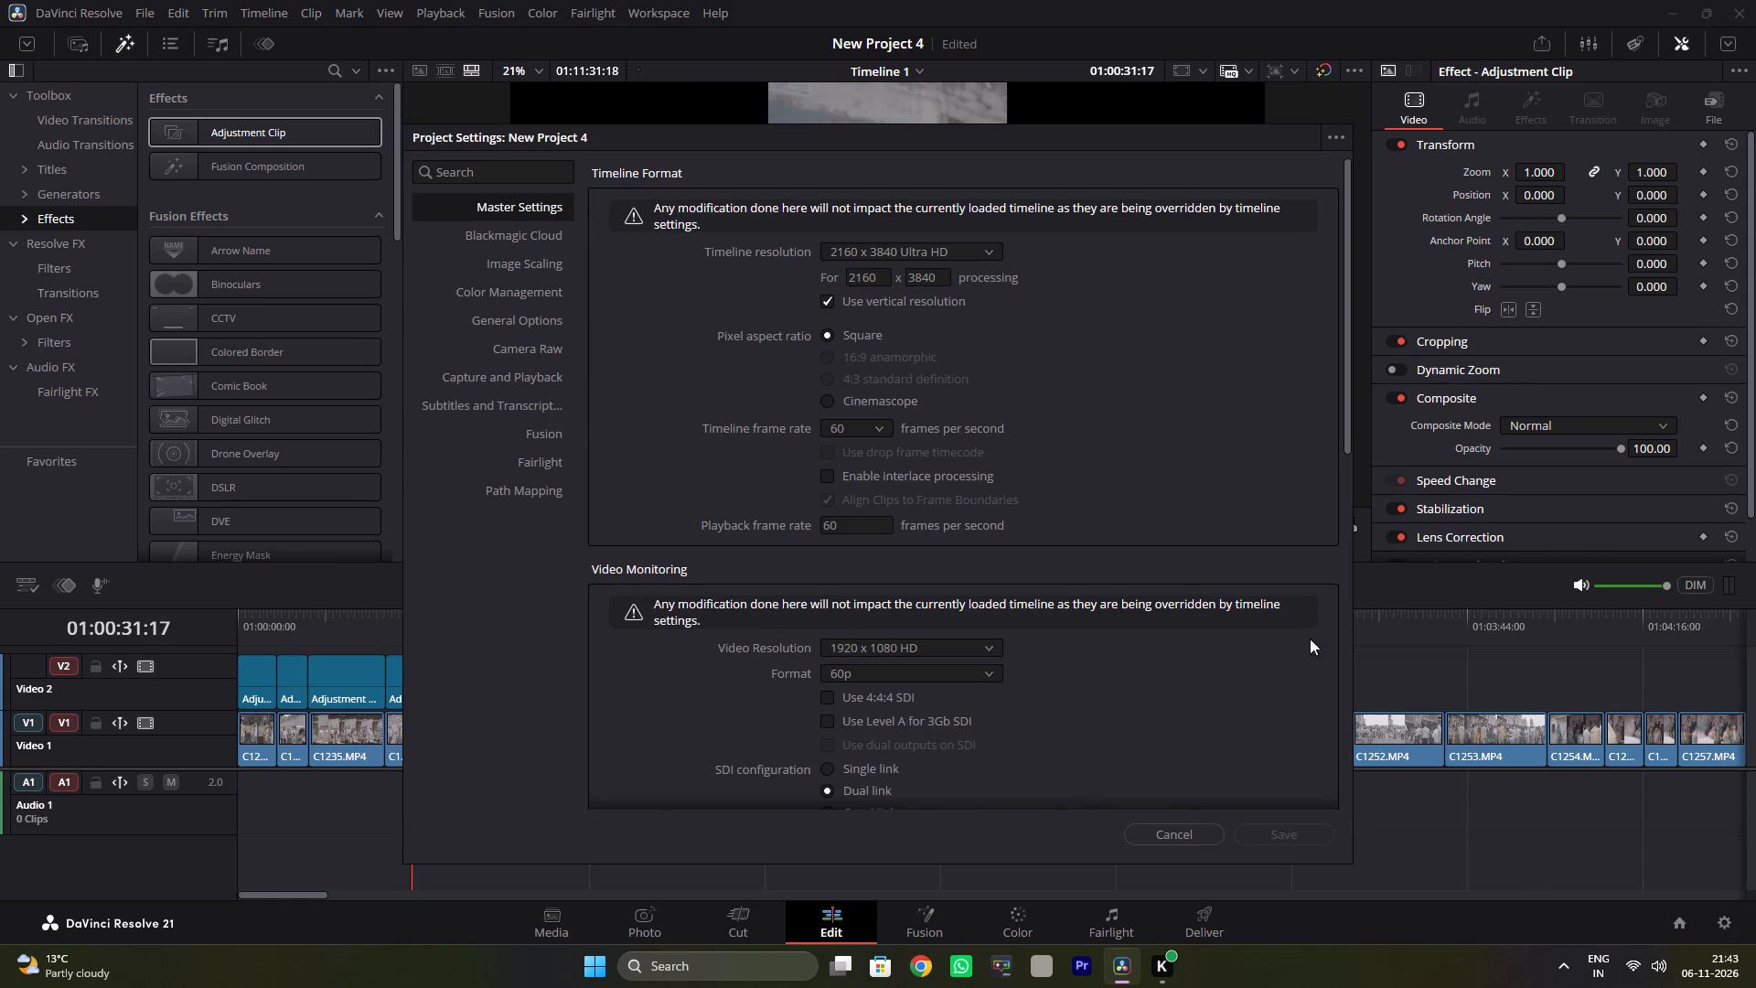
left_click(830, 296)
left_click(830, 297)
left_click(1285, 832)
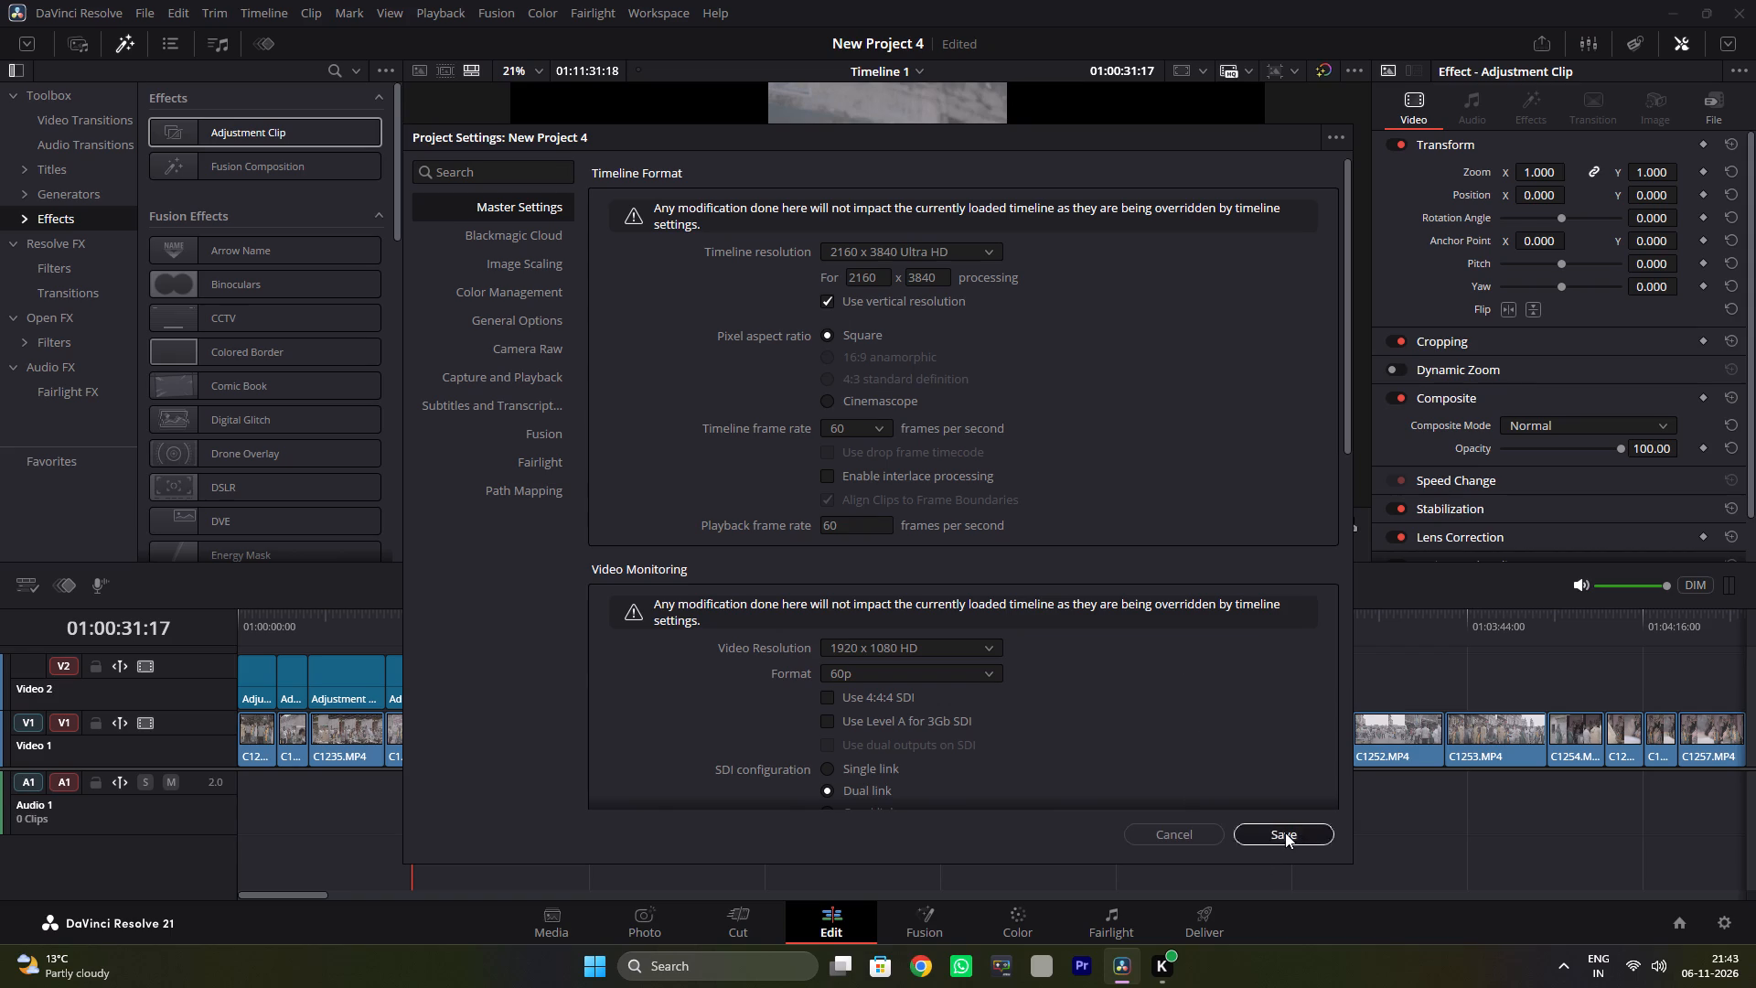
Play the timeline in short bursts on to 01:00:32:22 to check the picture in the viewer.
key("space")
key("space")
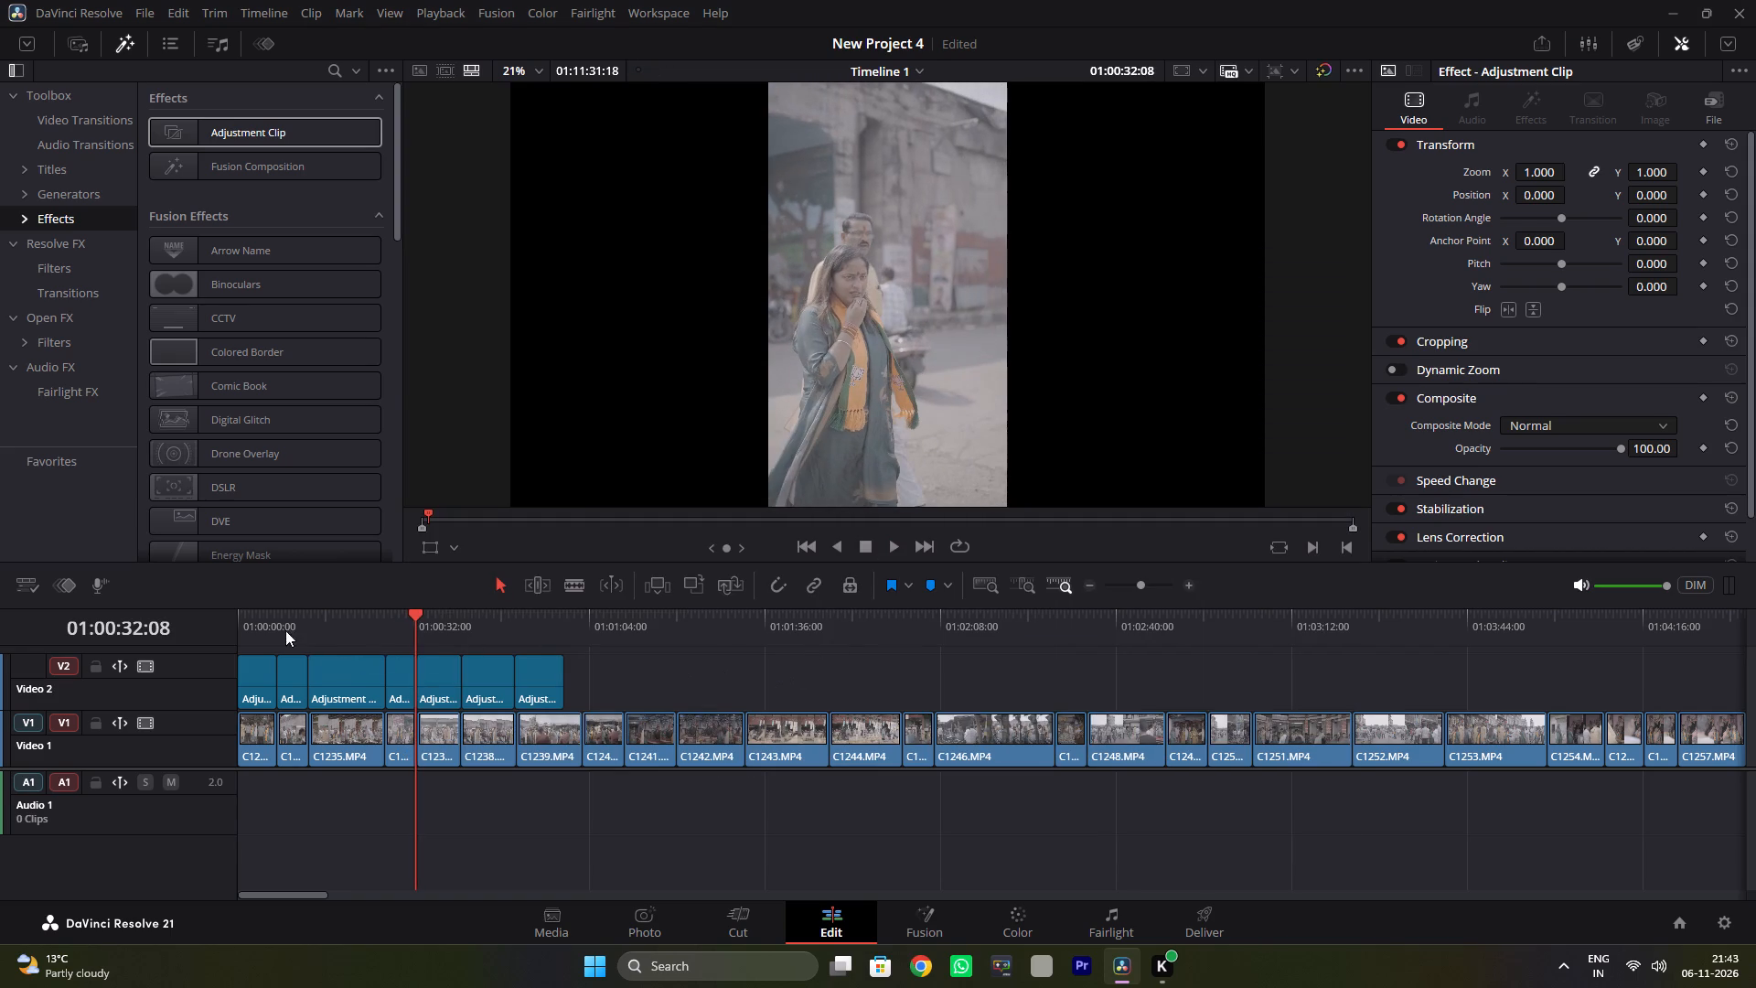
left_click(249, 608)
key("space")
key("space")
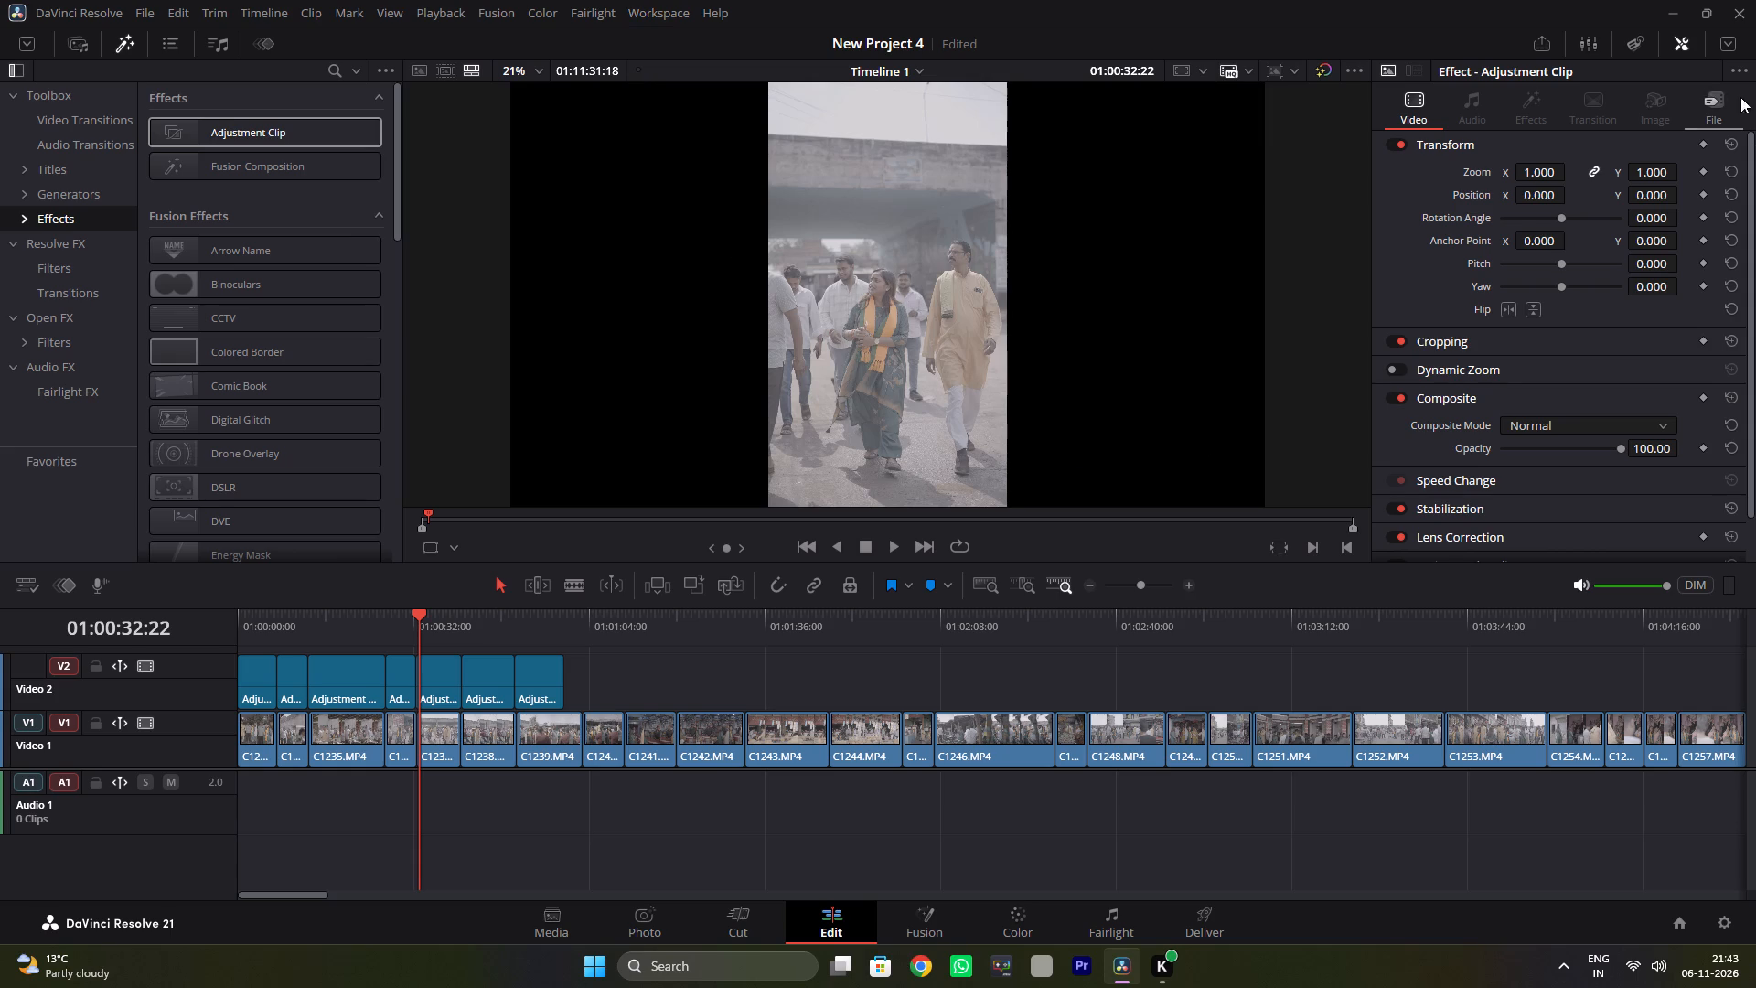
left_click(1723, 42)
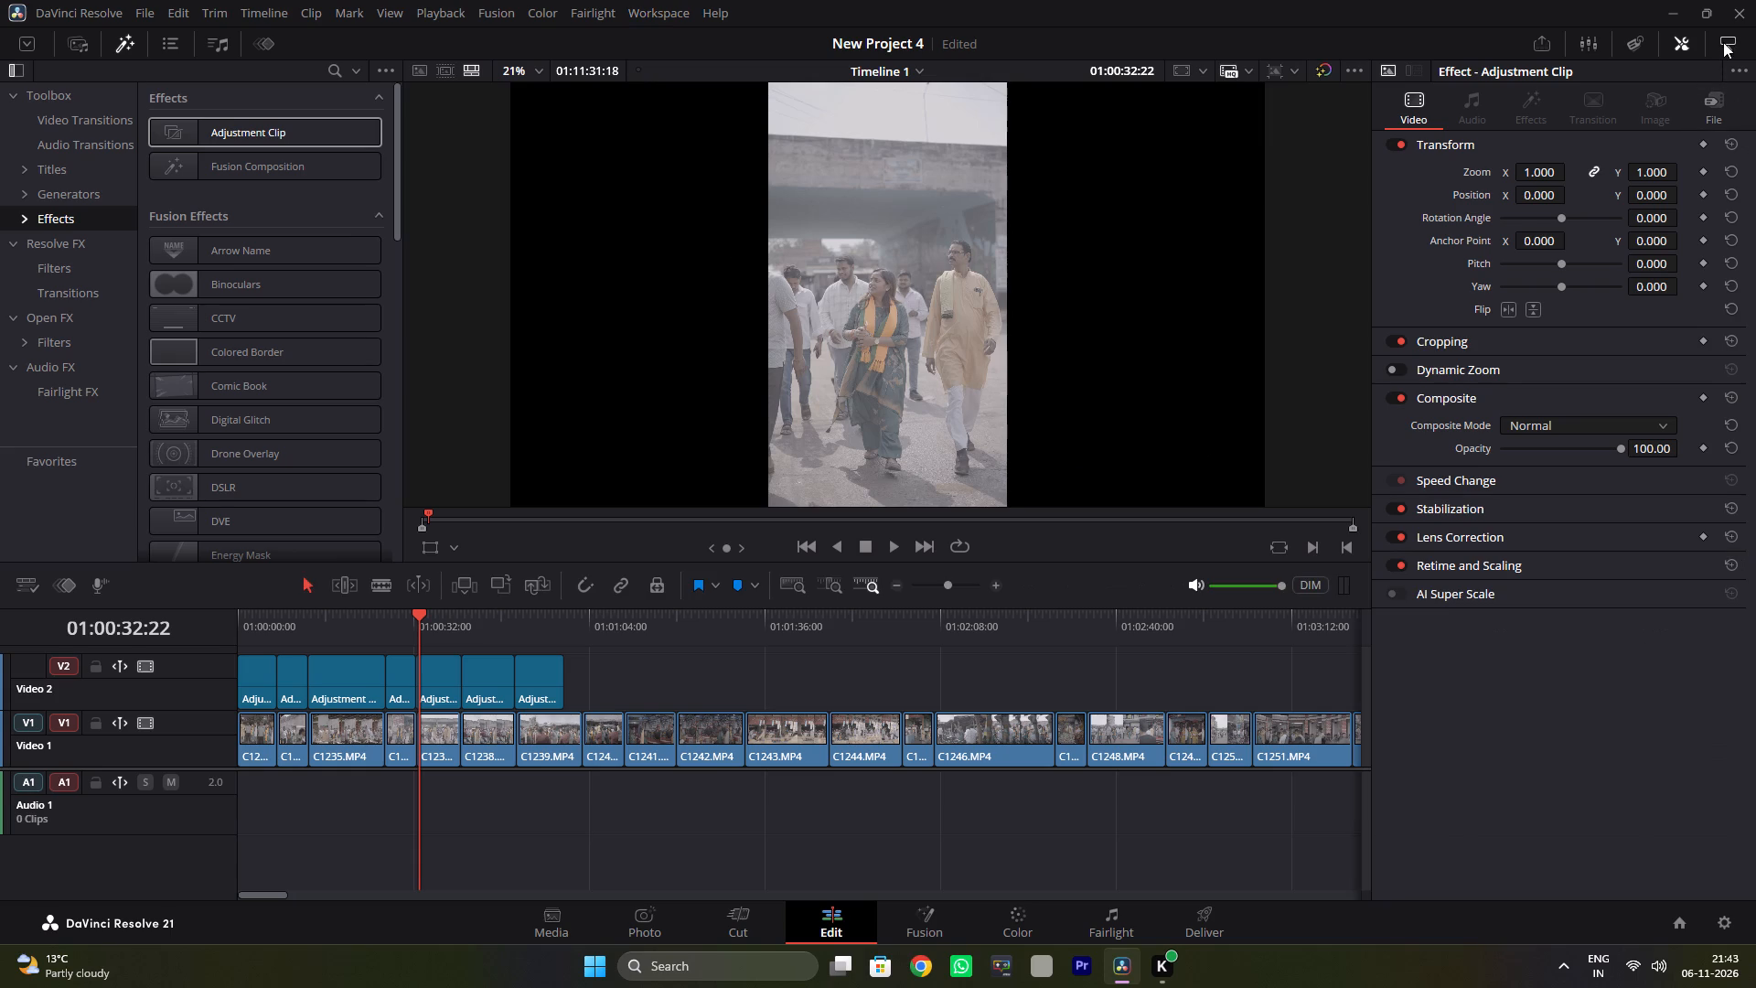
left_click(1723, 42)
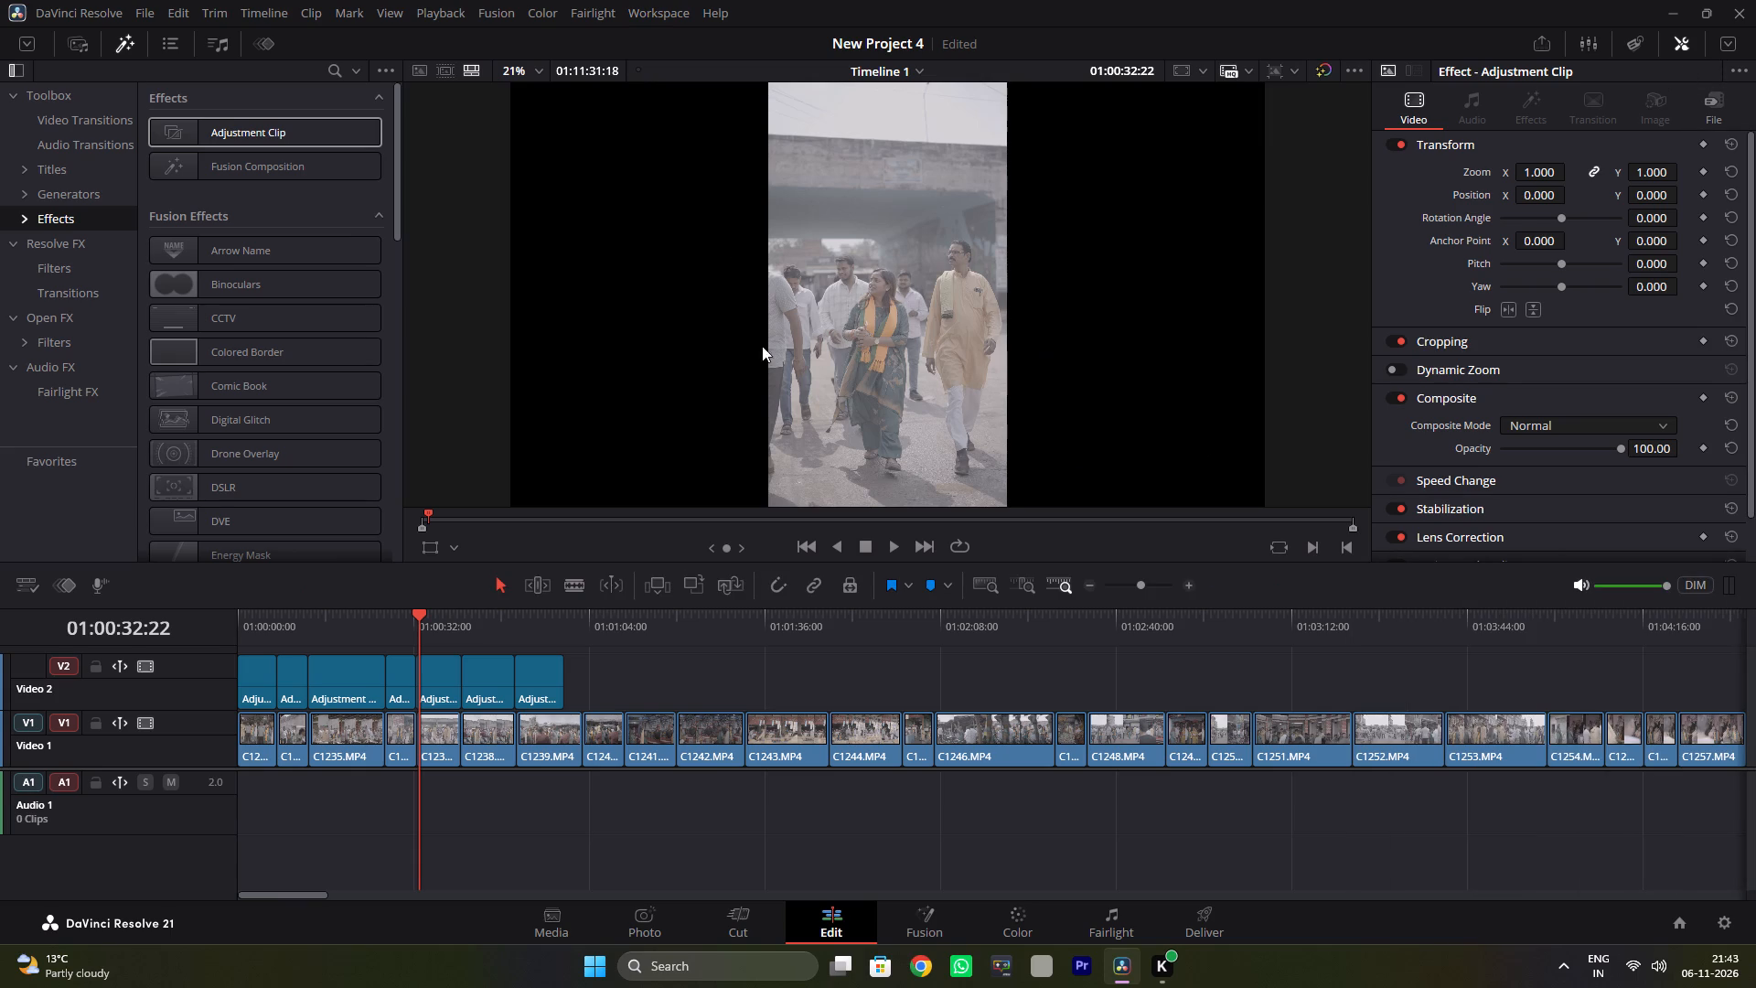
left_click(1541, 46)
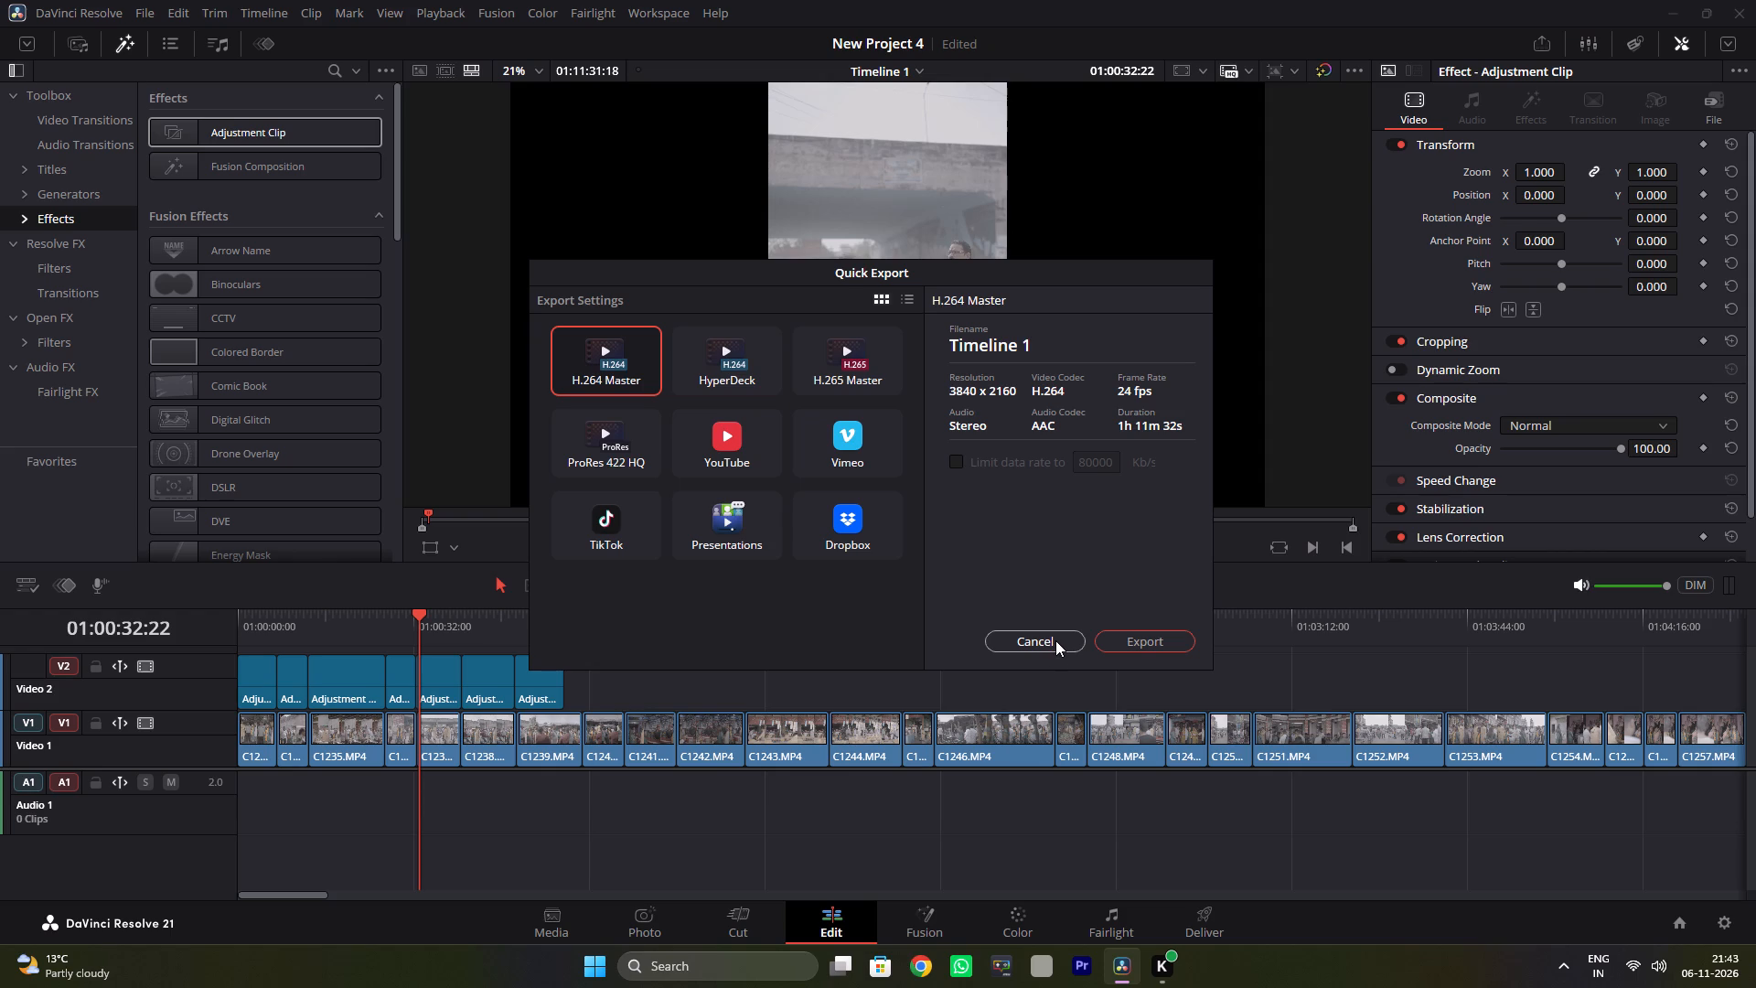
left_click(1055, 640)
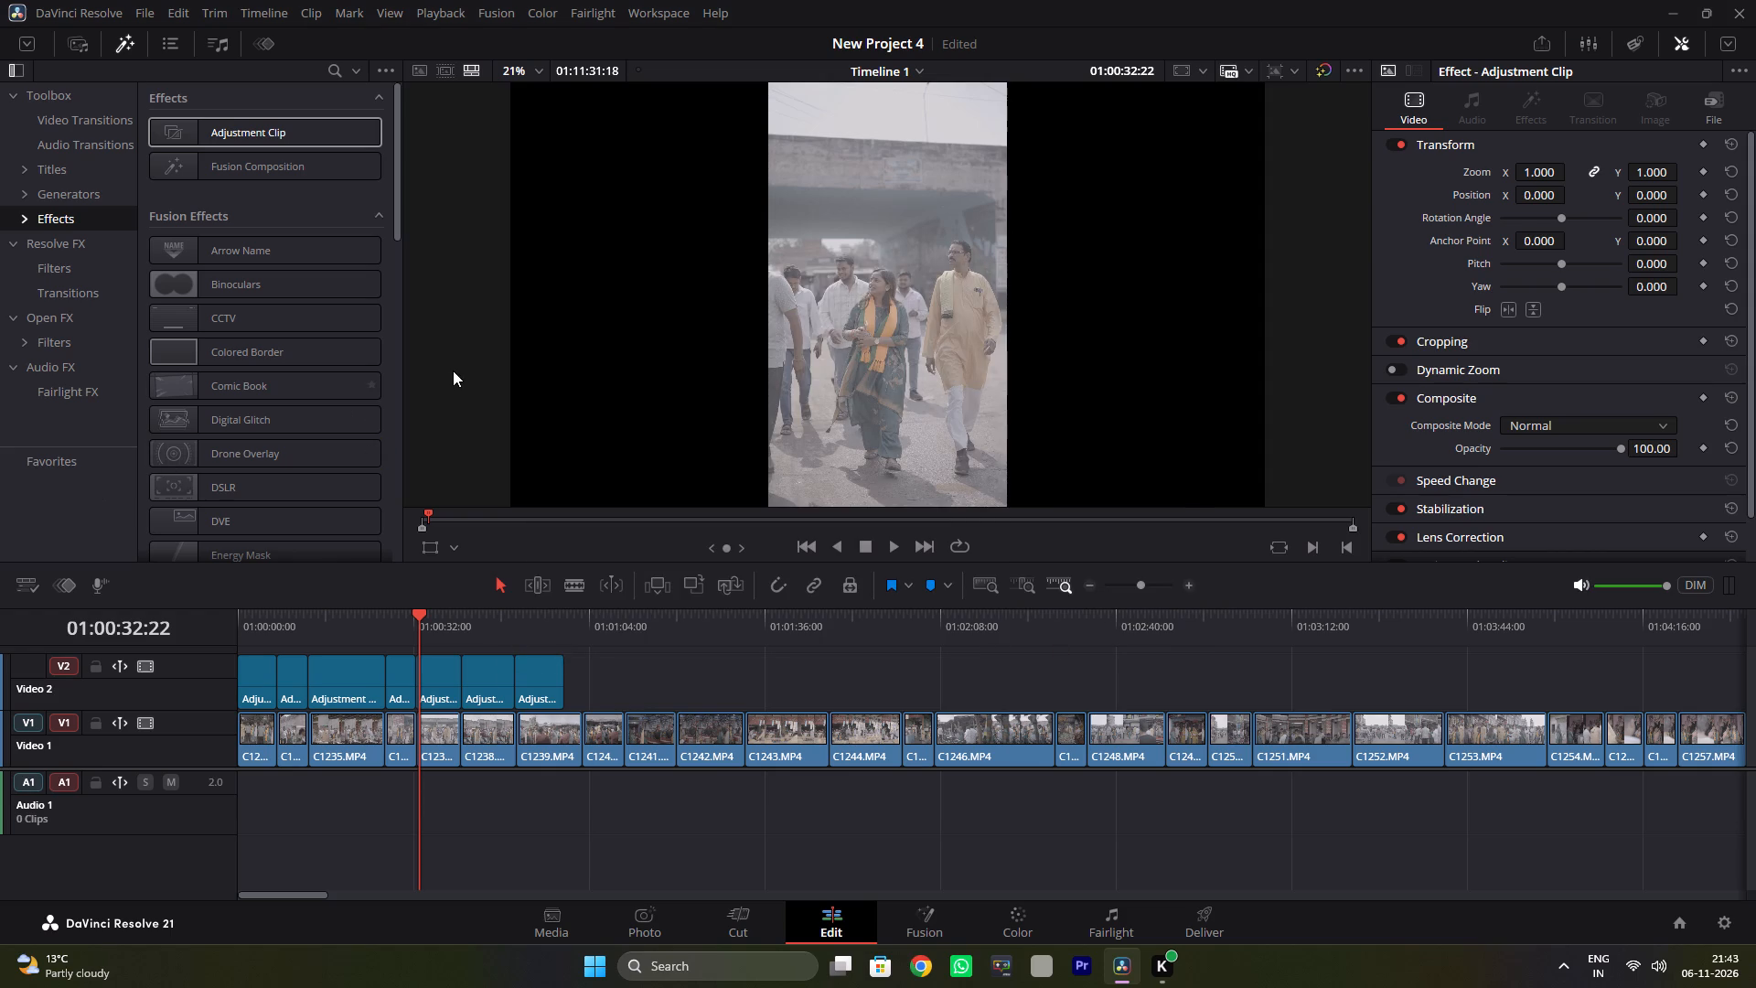
Switch to the Color page to grade the adjustment clip at 01:00:32:22.
left_click(451, 64)
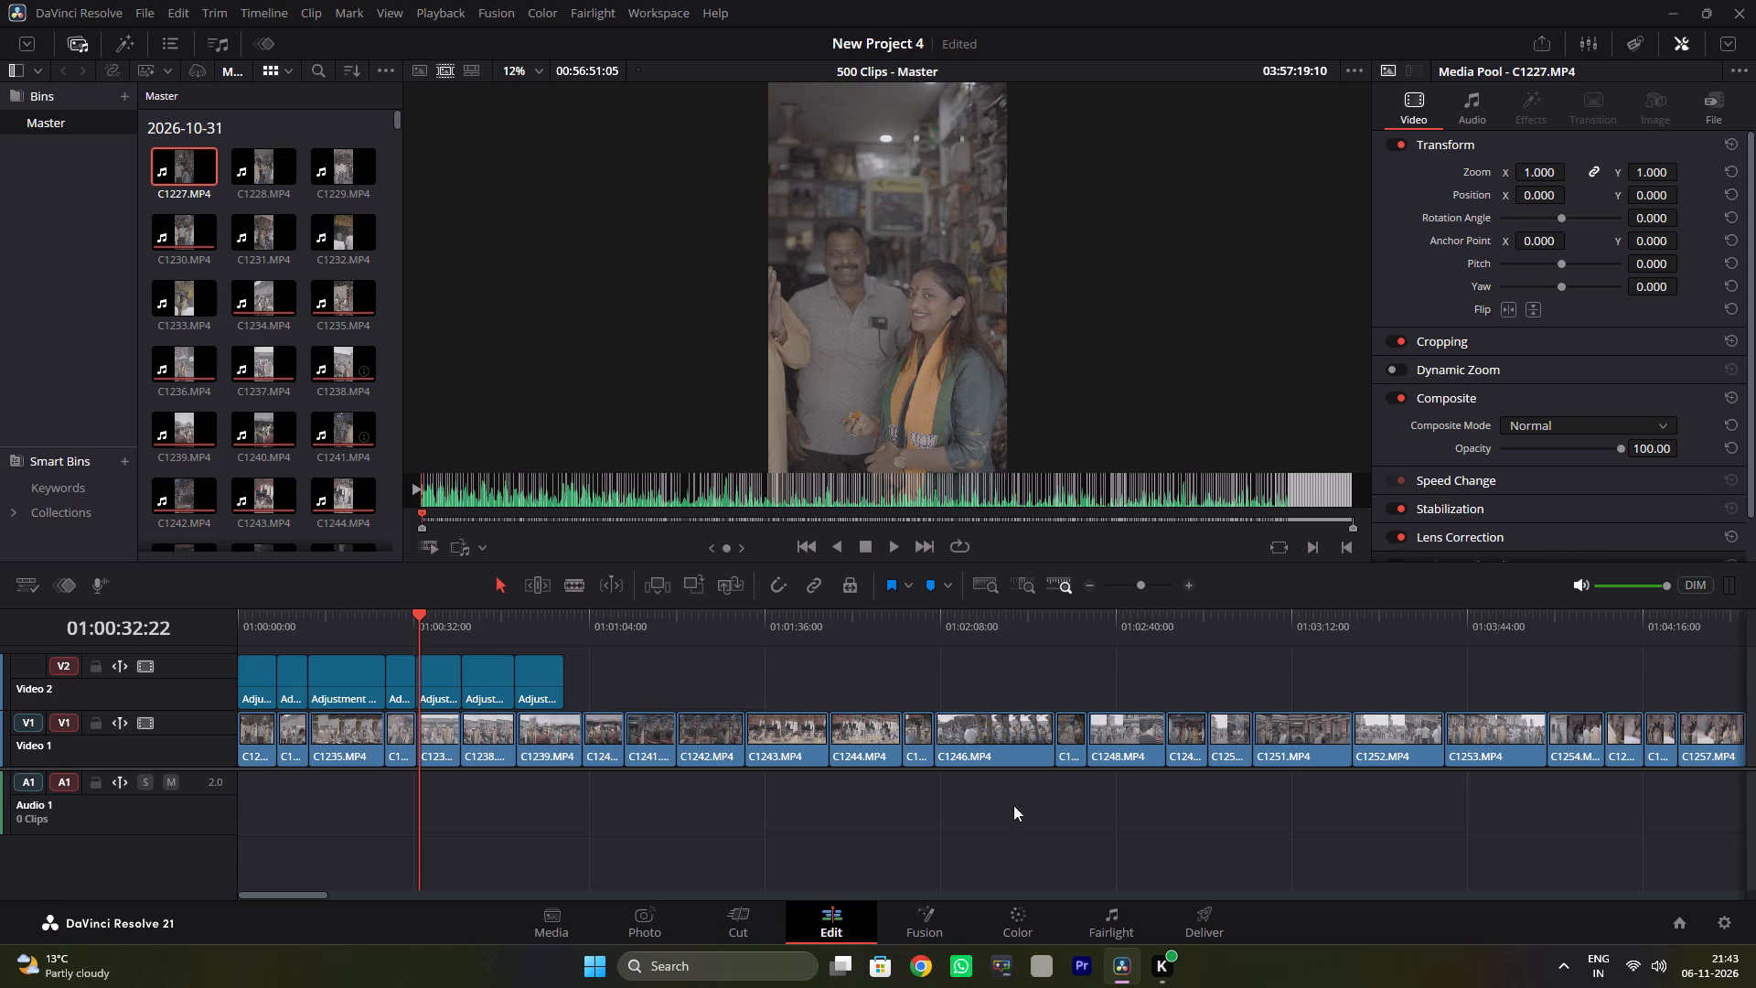
left_click(1019, 914)
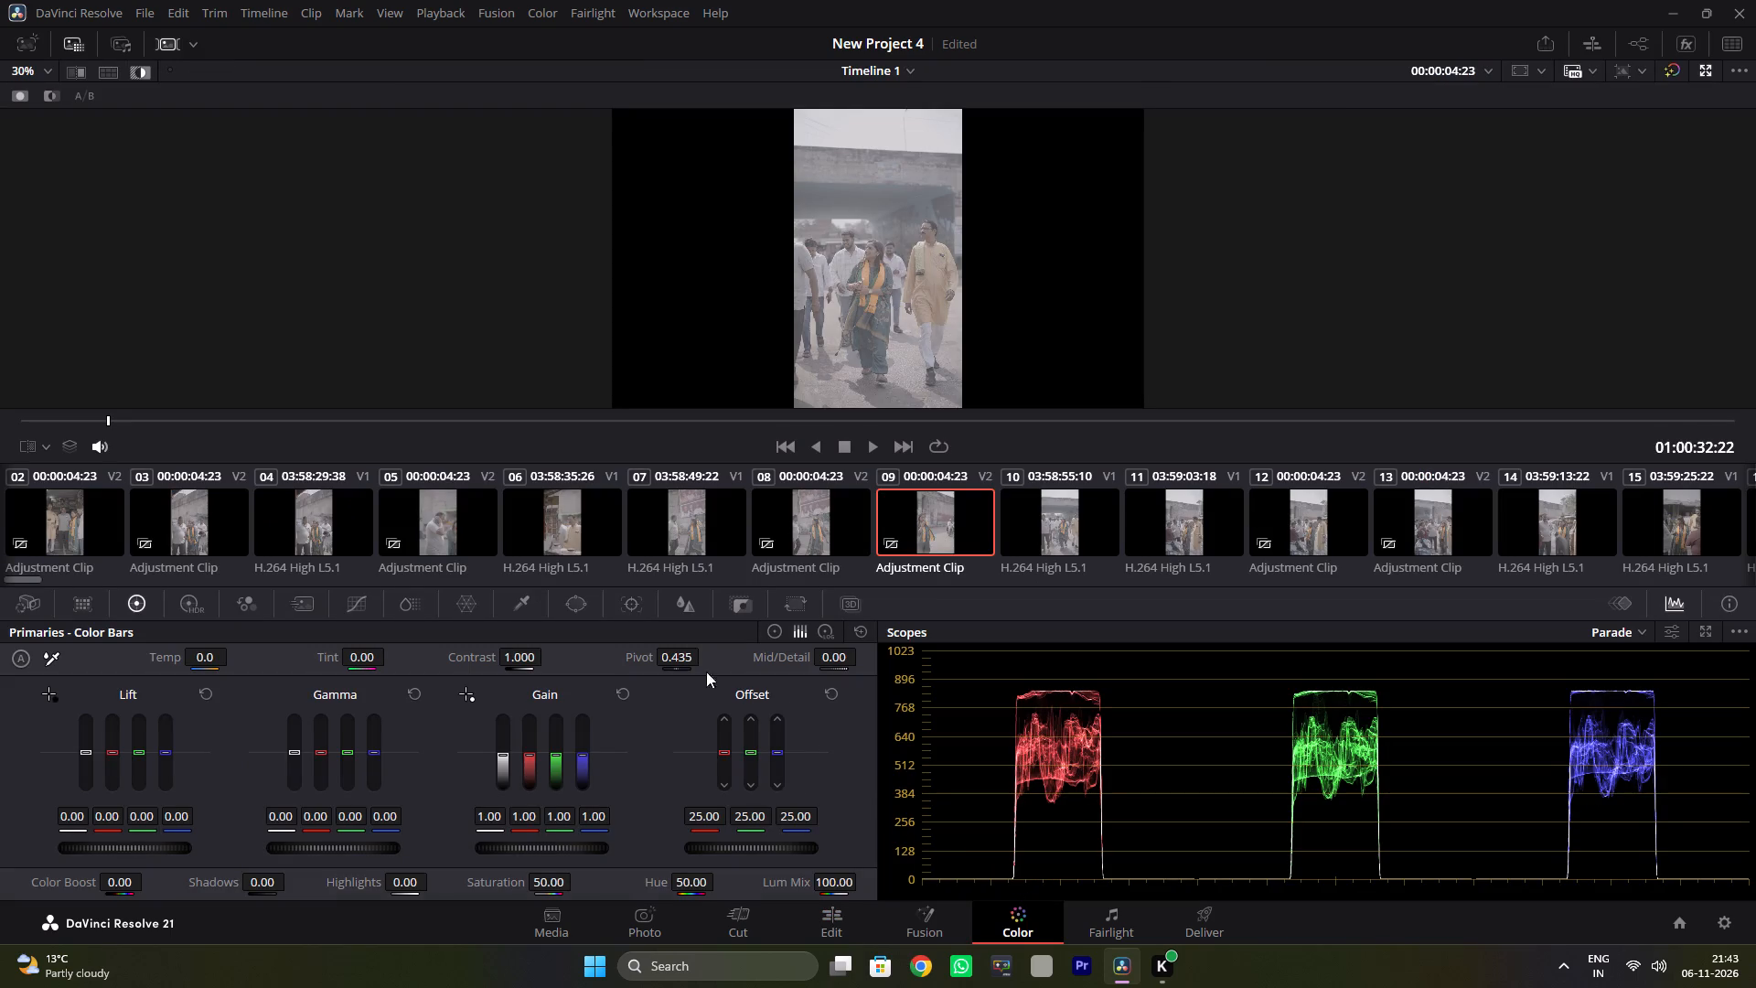
Reset all grading layers for the current adjustment clip.
left_click(545, 1)
left_click(538, 10)
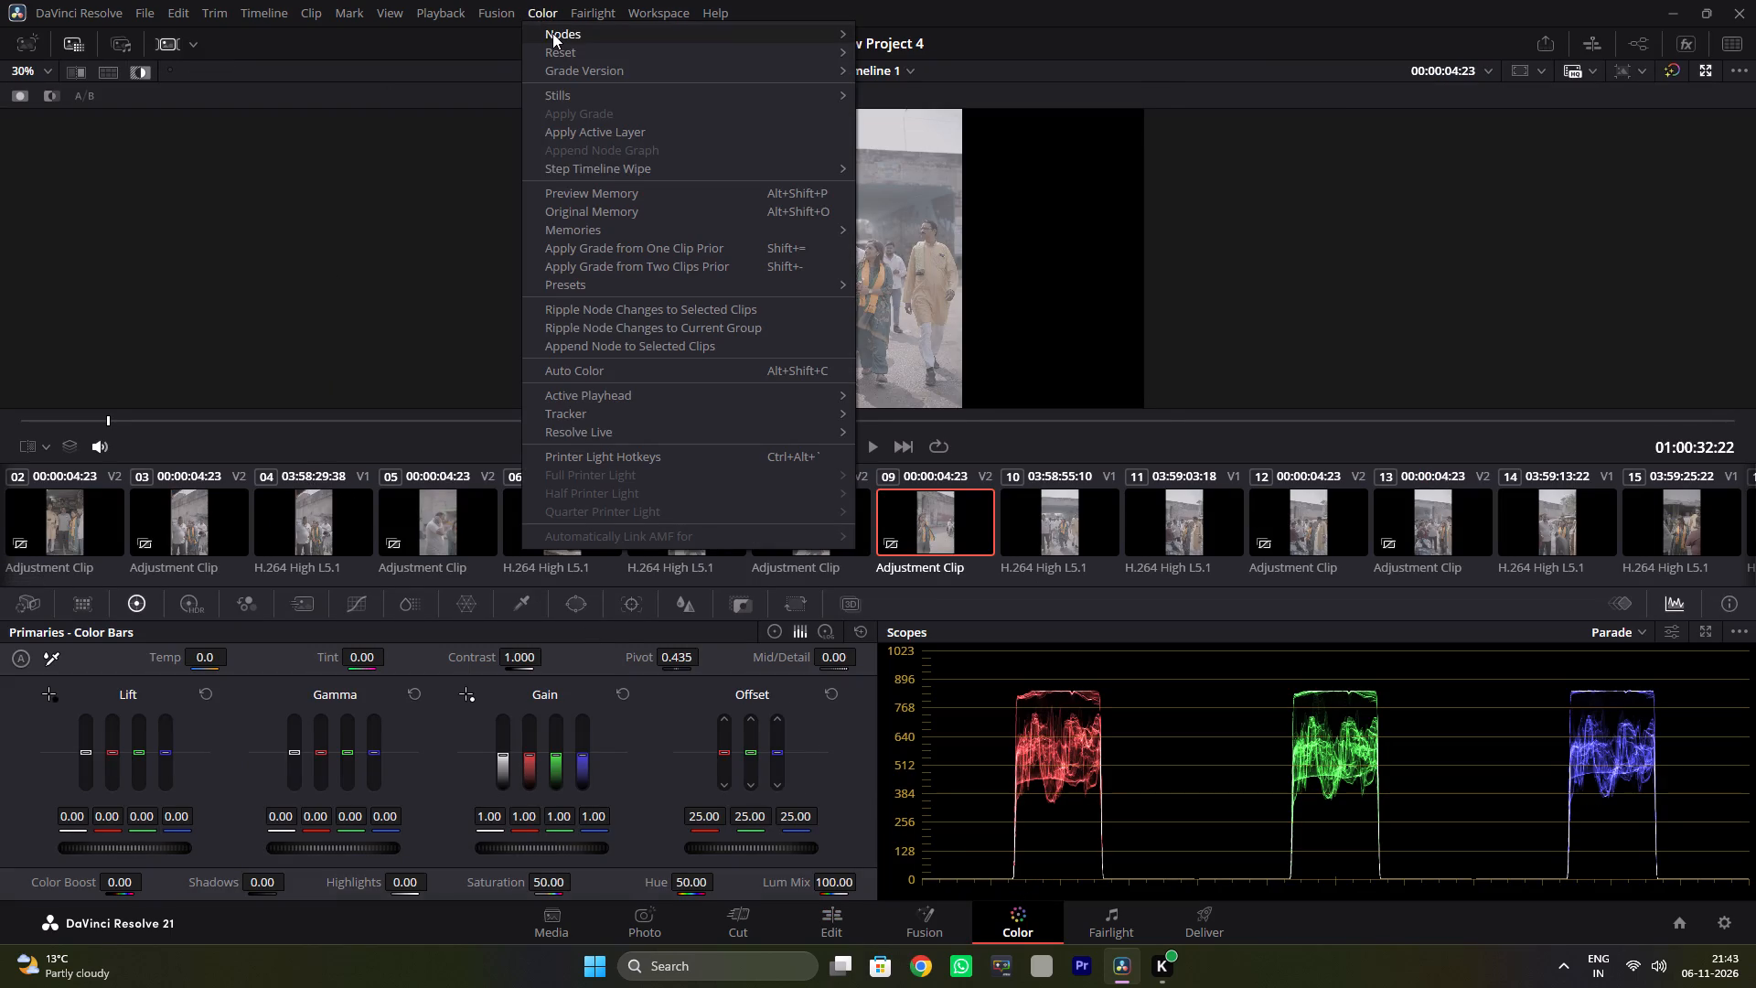
left_click(562, 51)
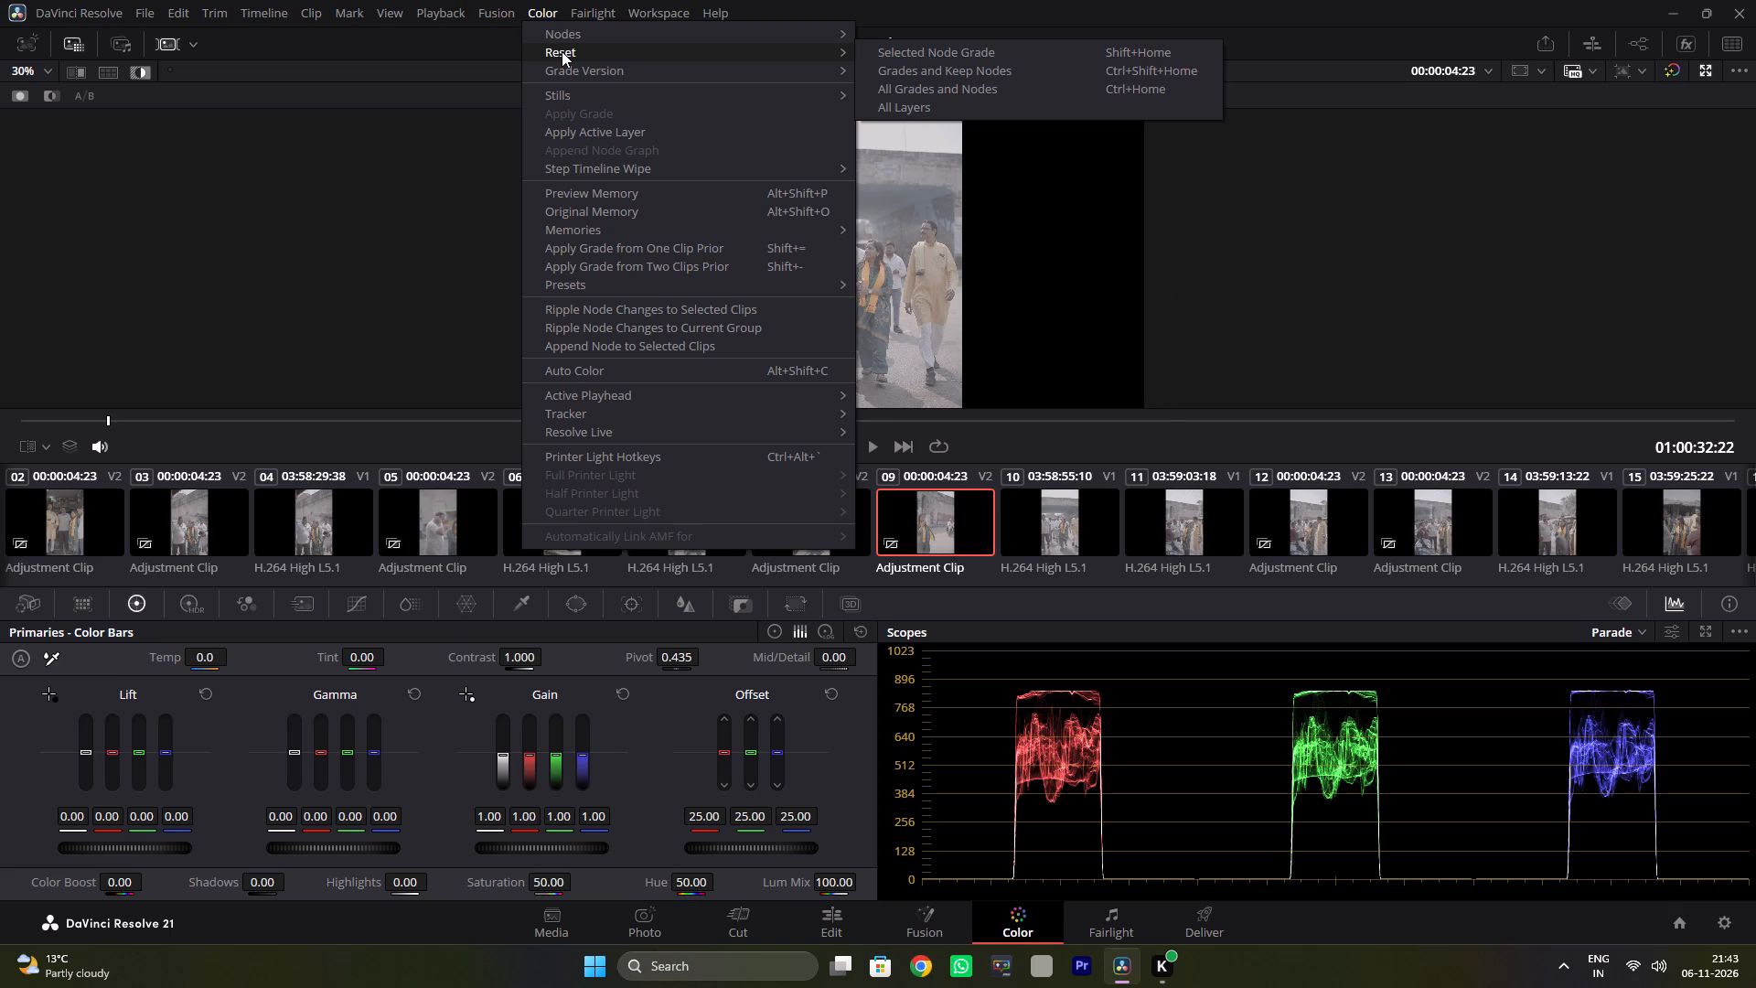
left_click(931, 113)
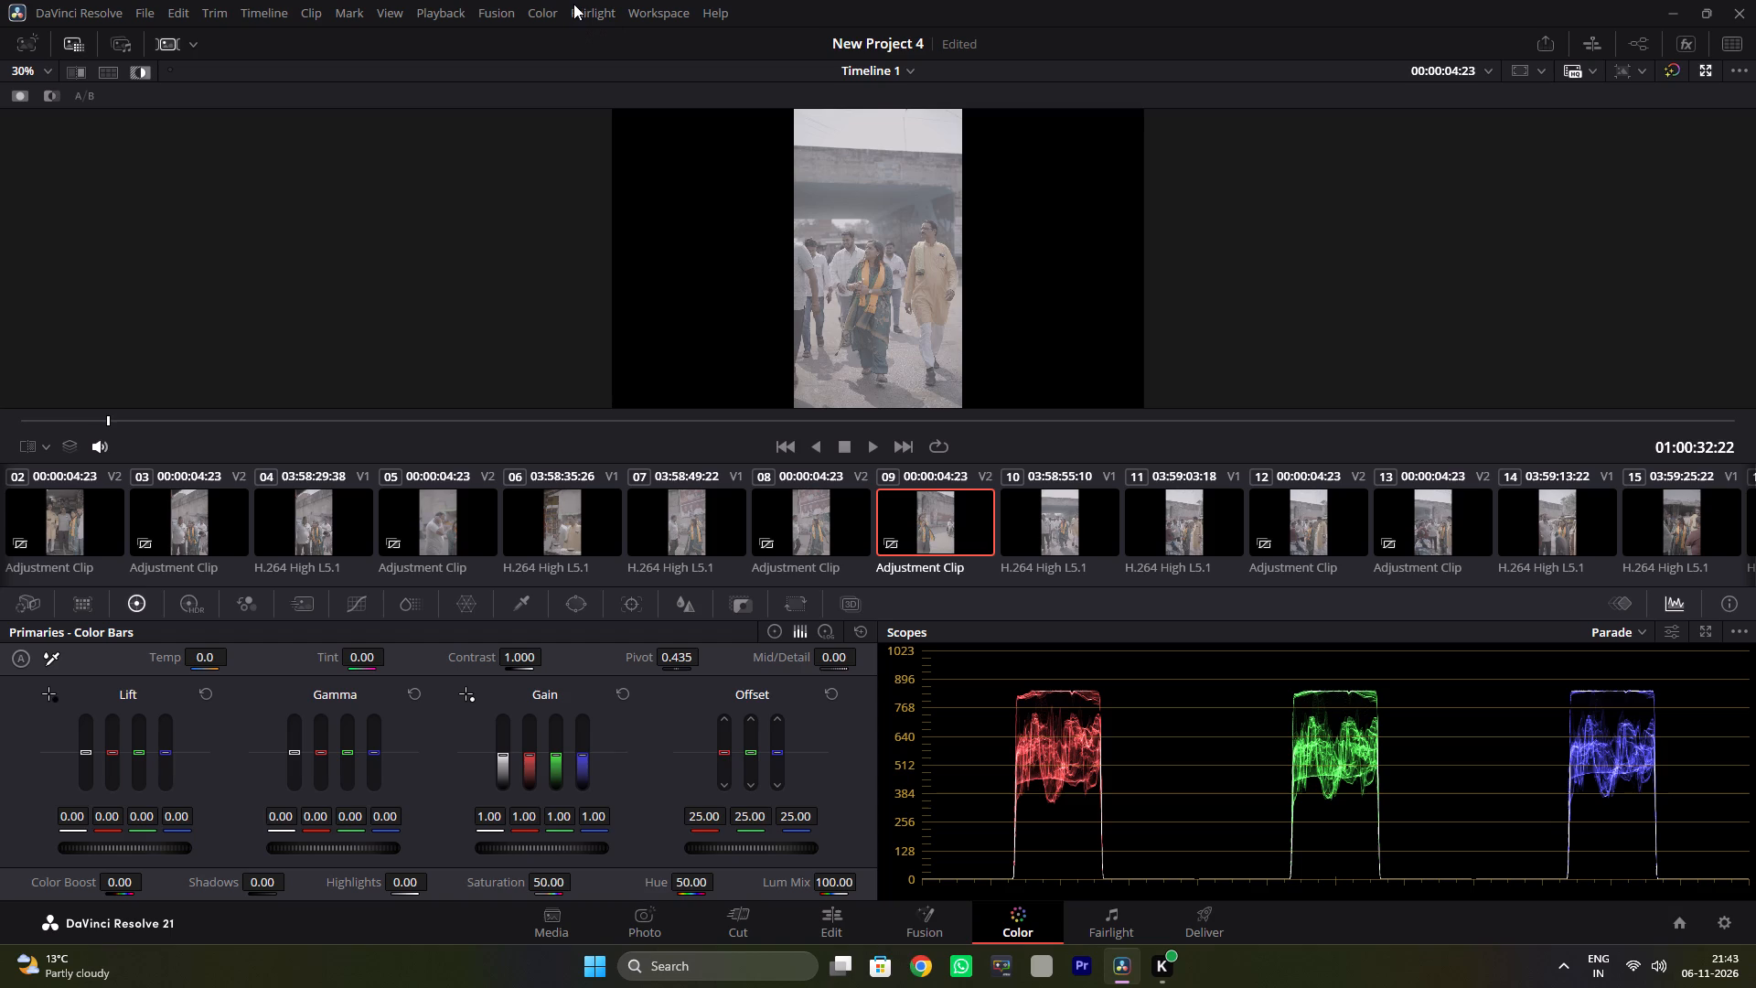
Show the Resolve FX effects library beside the Color page viewer.
left_click(602, 7)
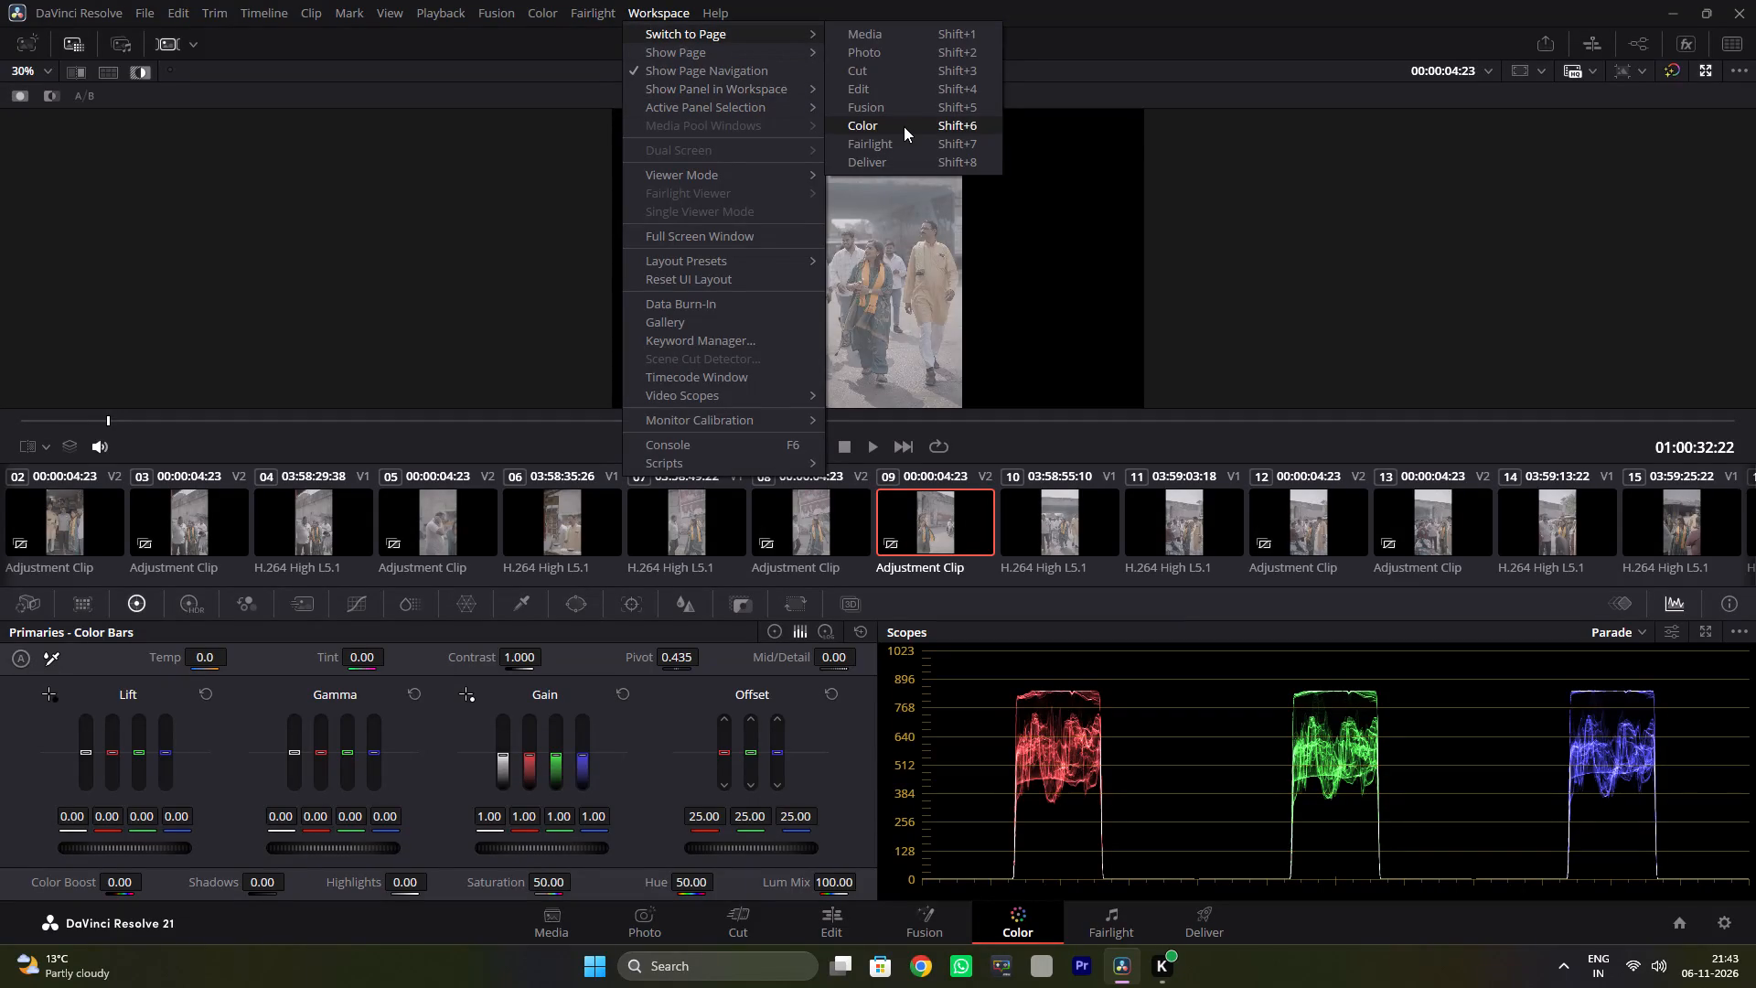
left_click(904, 126)
left_click(655, 9)
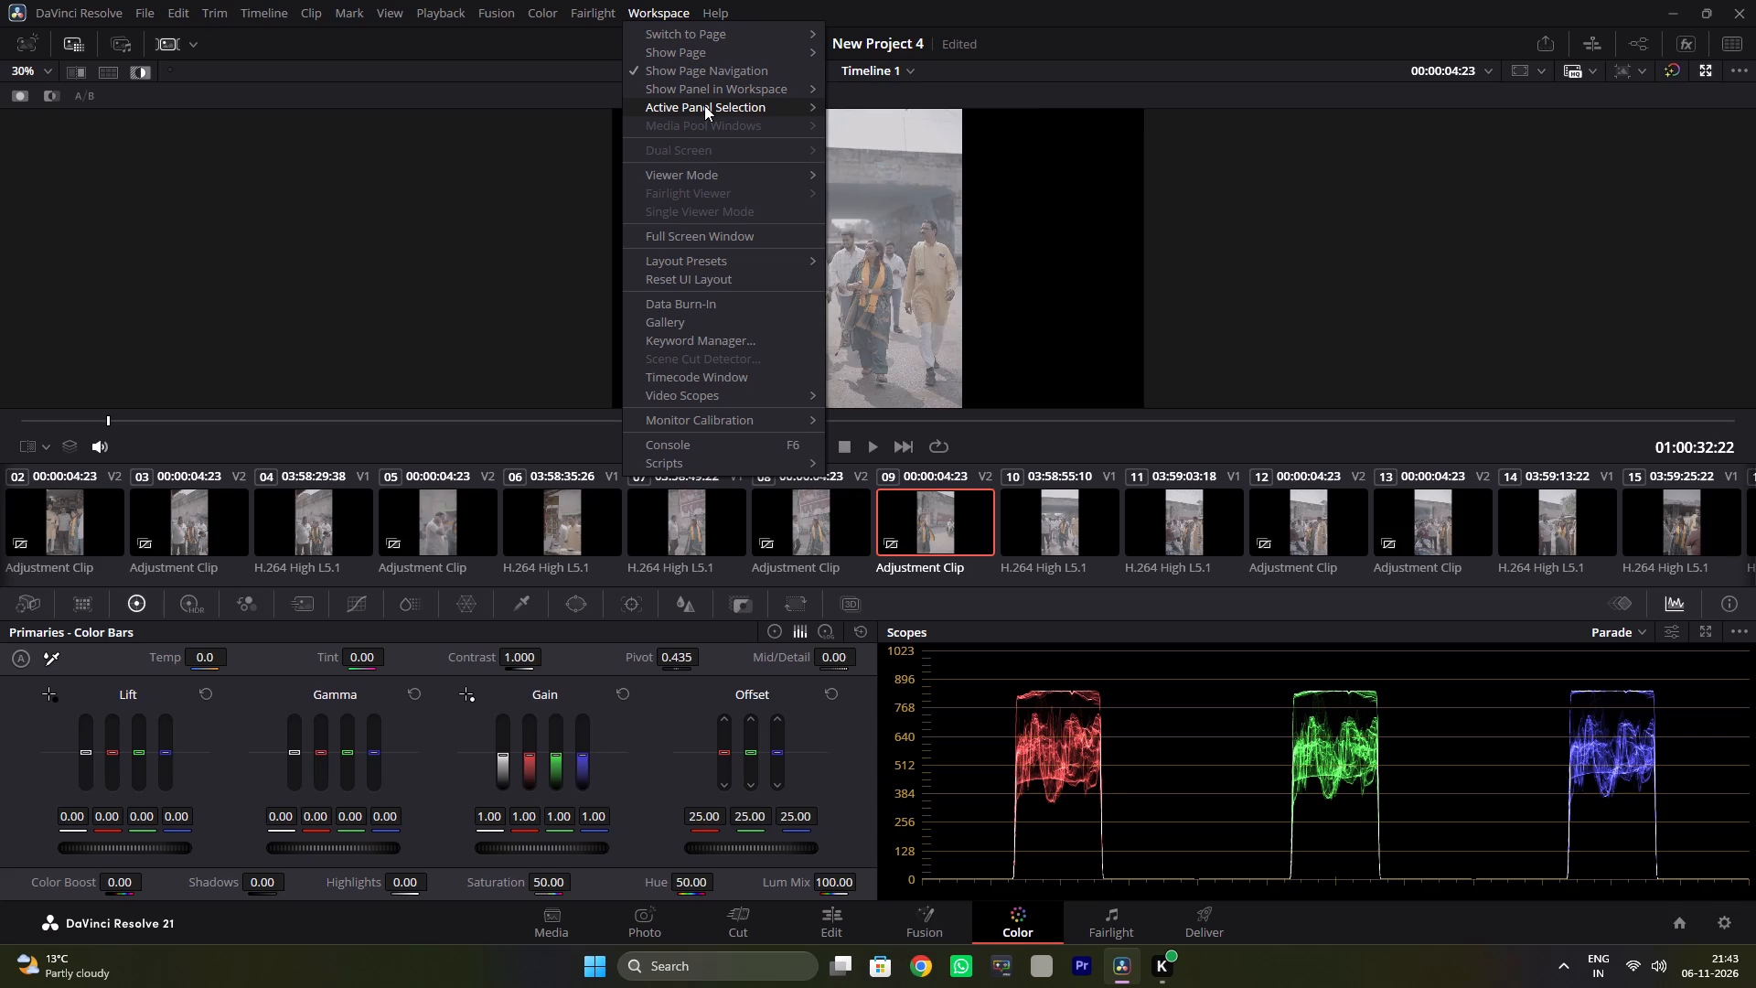
left_click(704, 105)
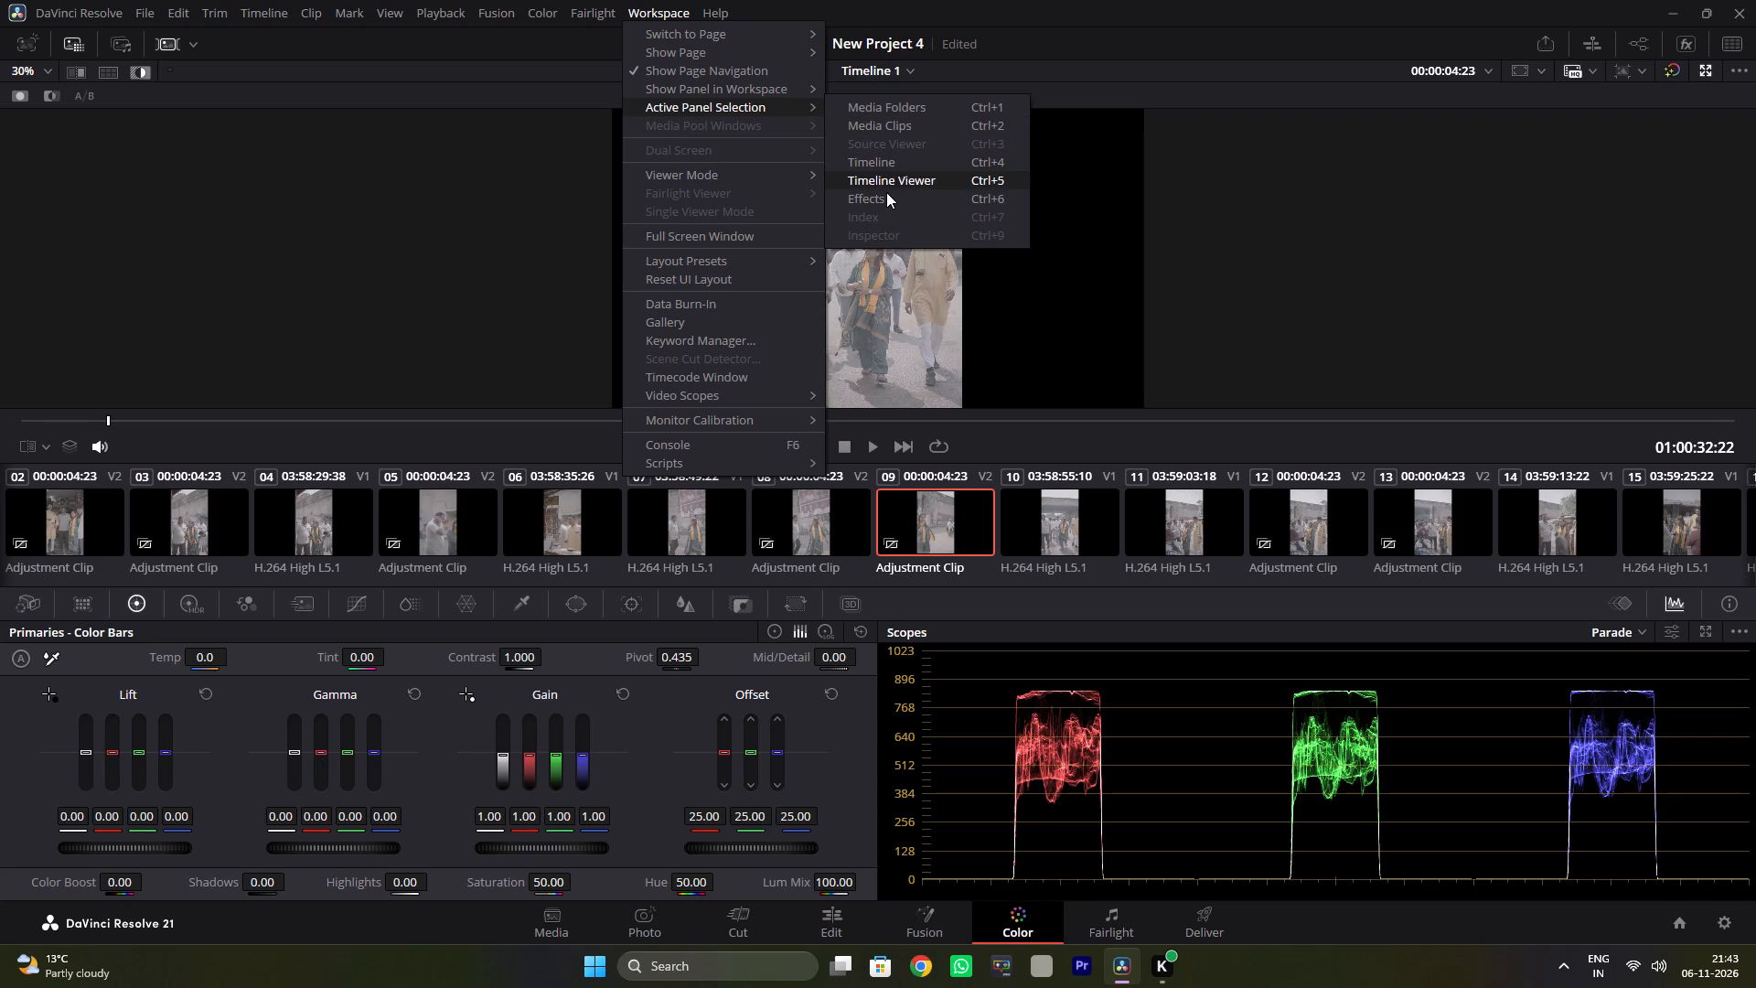
left_click(905, 195)
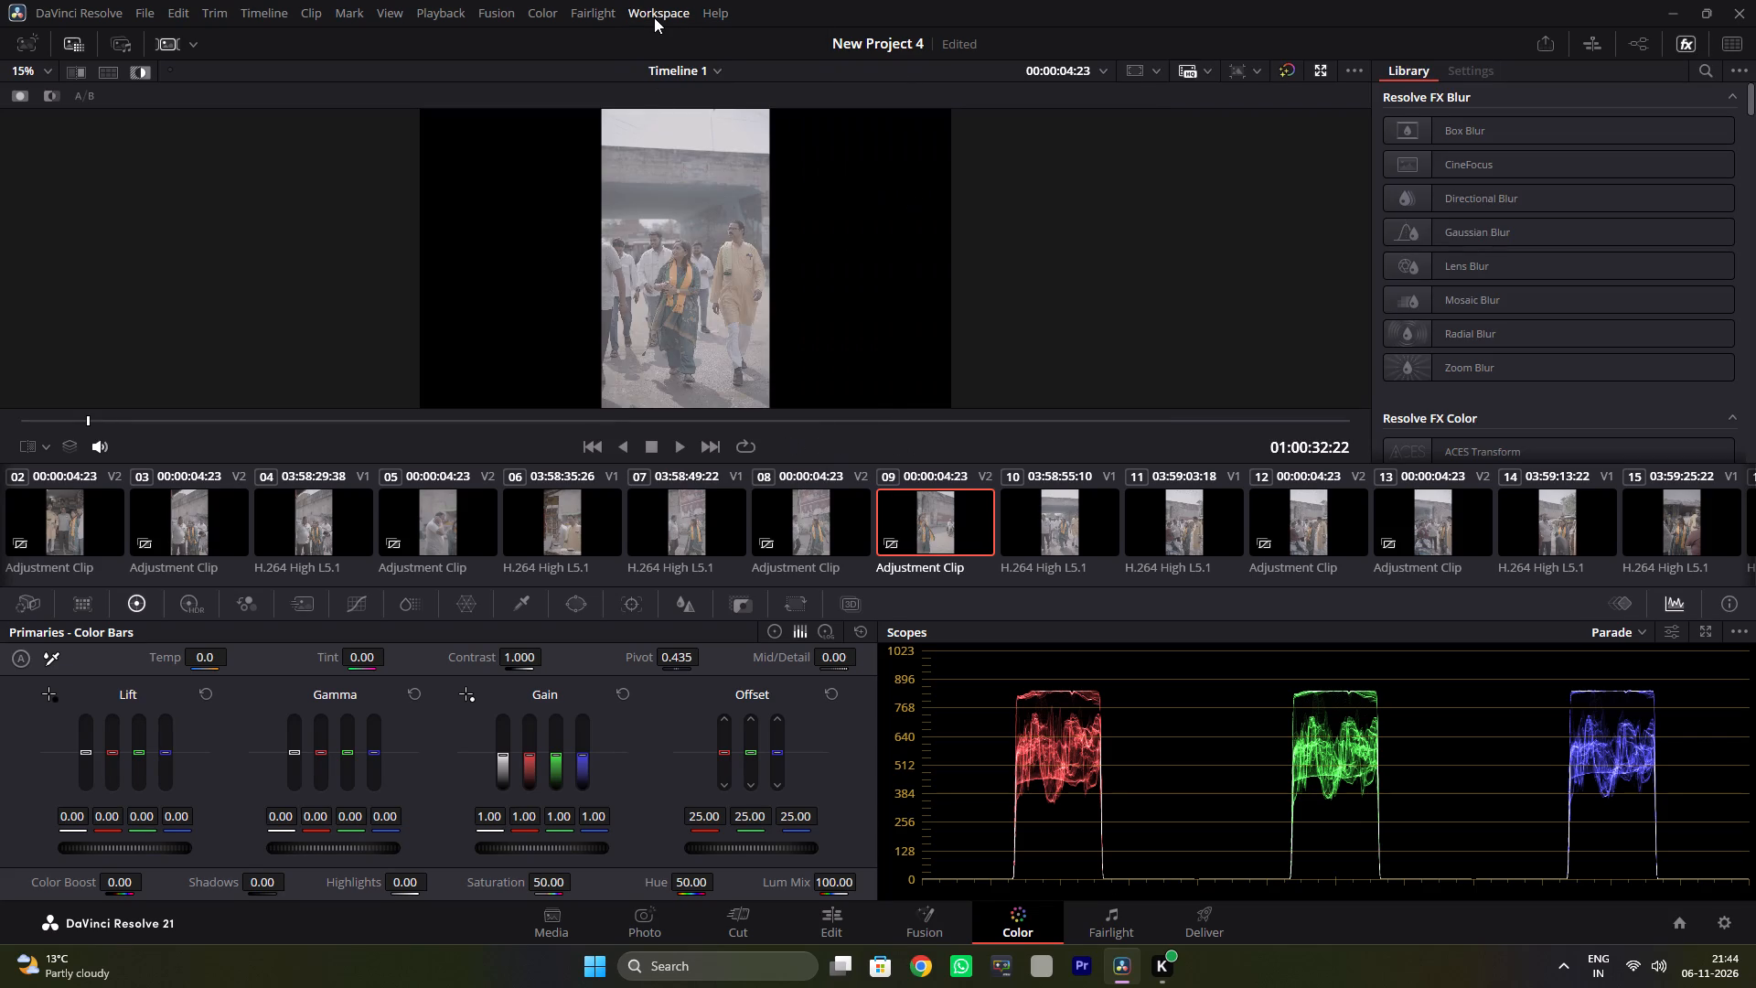
Set the workspace to a full screen window.
left_click(654, 17)
left_click(707, 241)
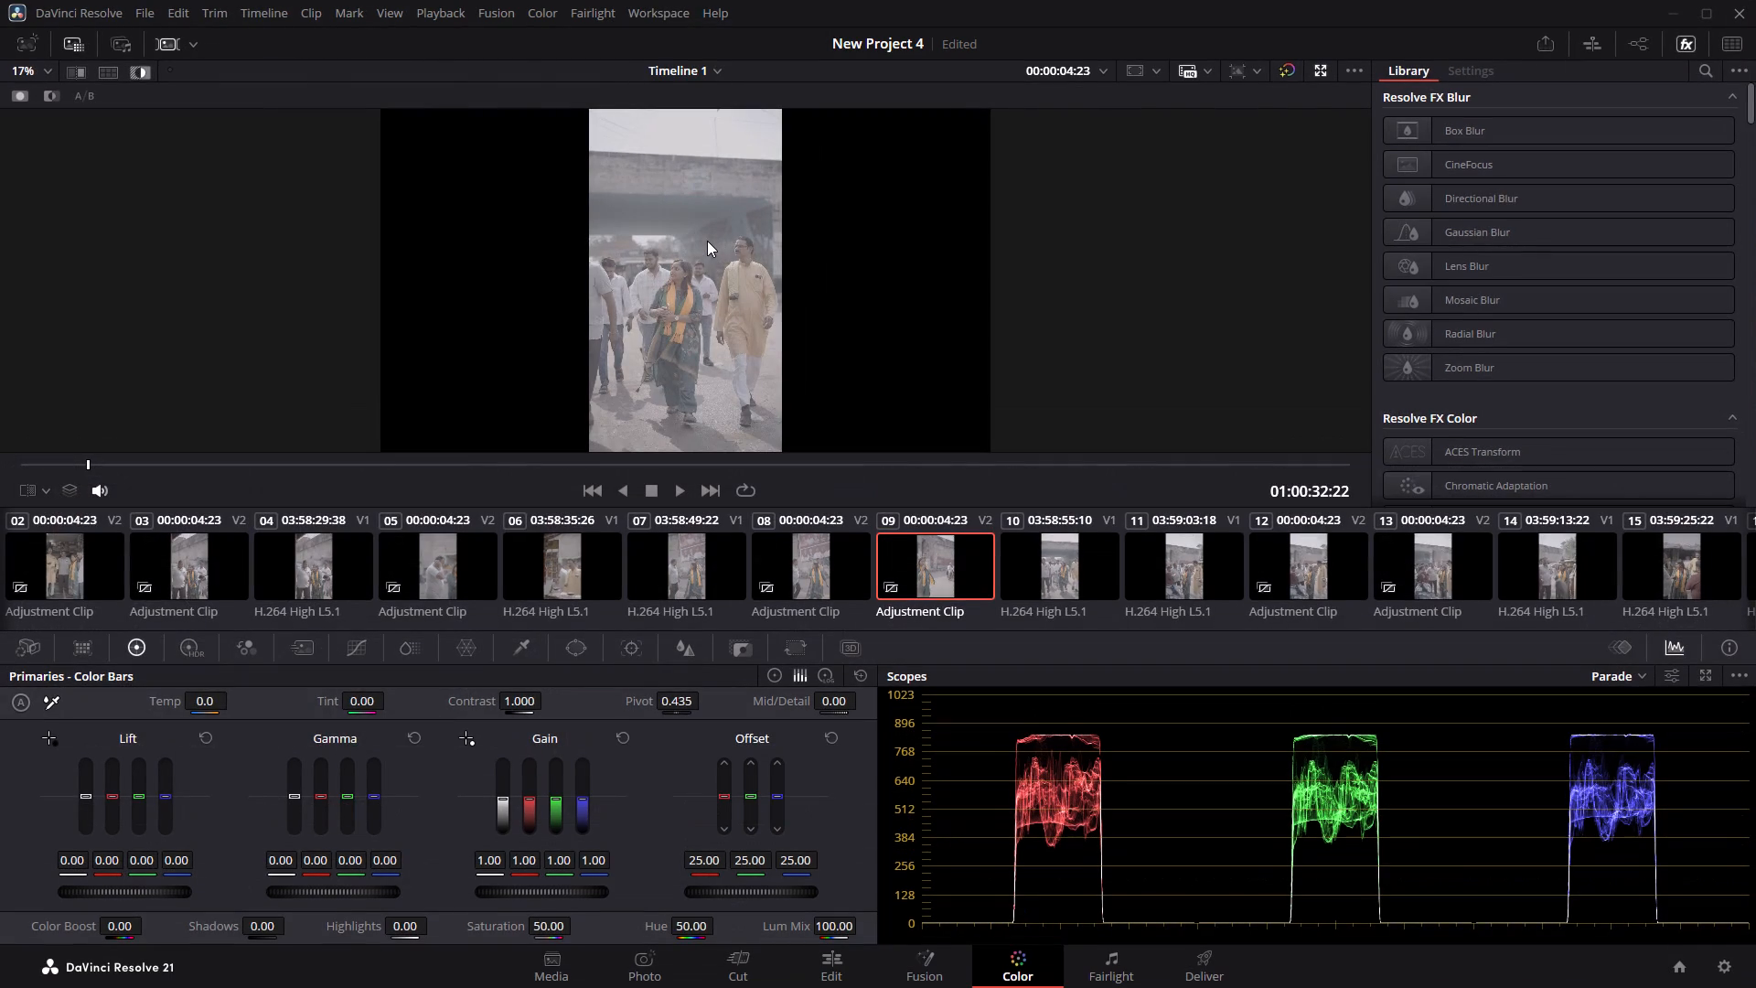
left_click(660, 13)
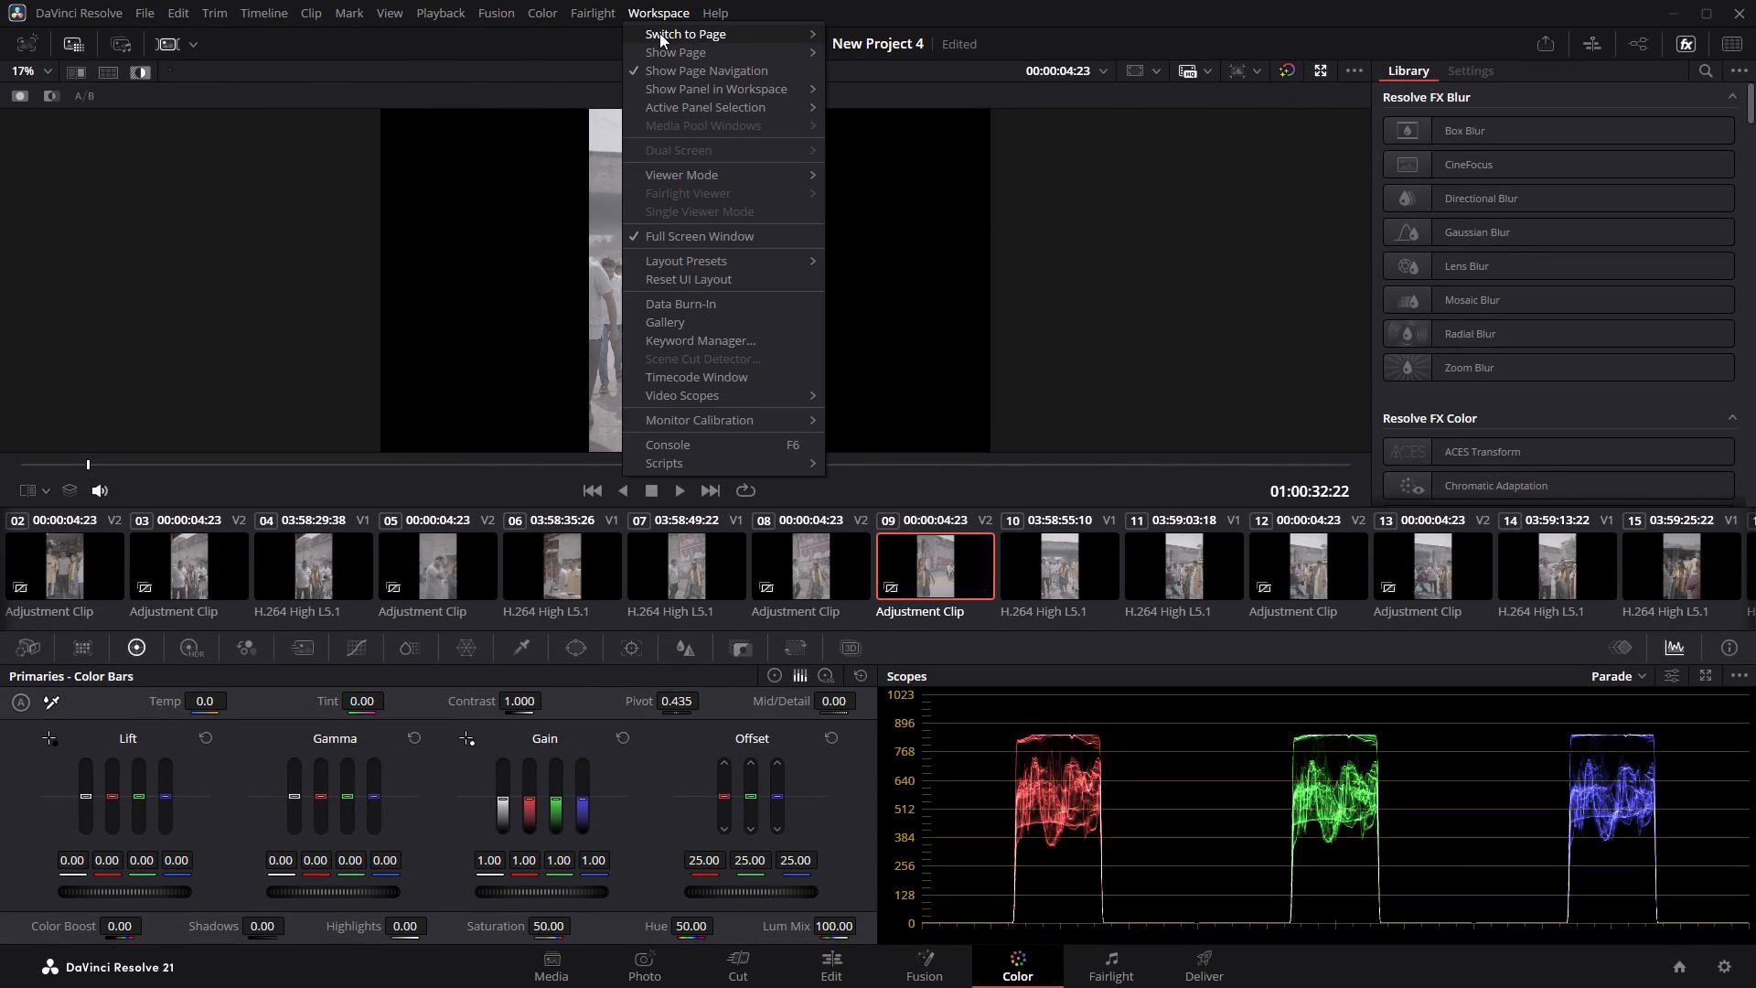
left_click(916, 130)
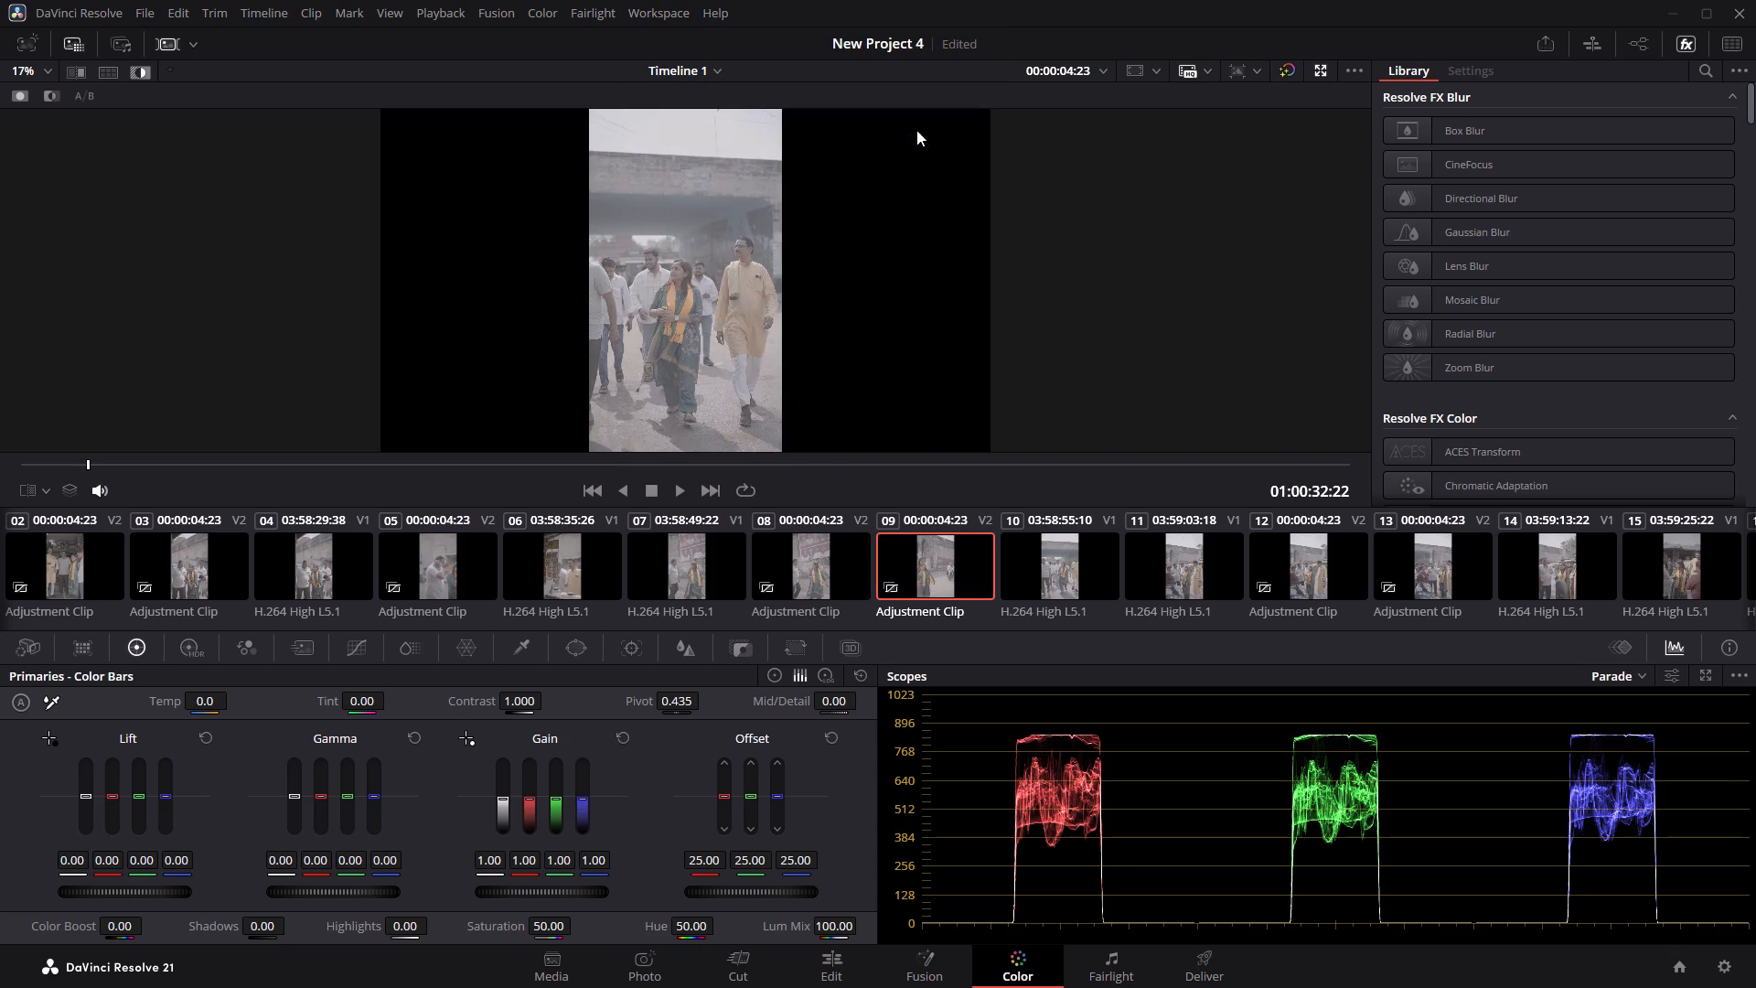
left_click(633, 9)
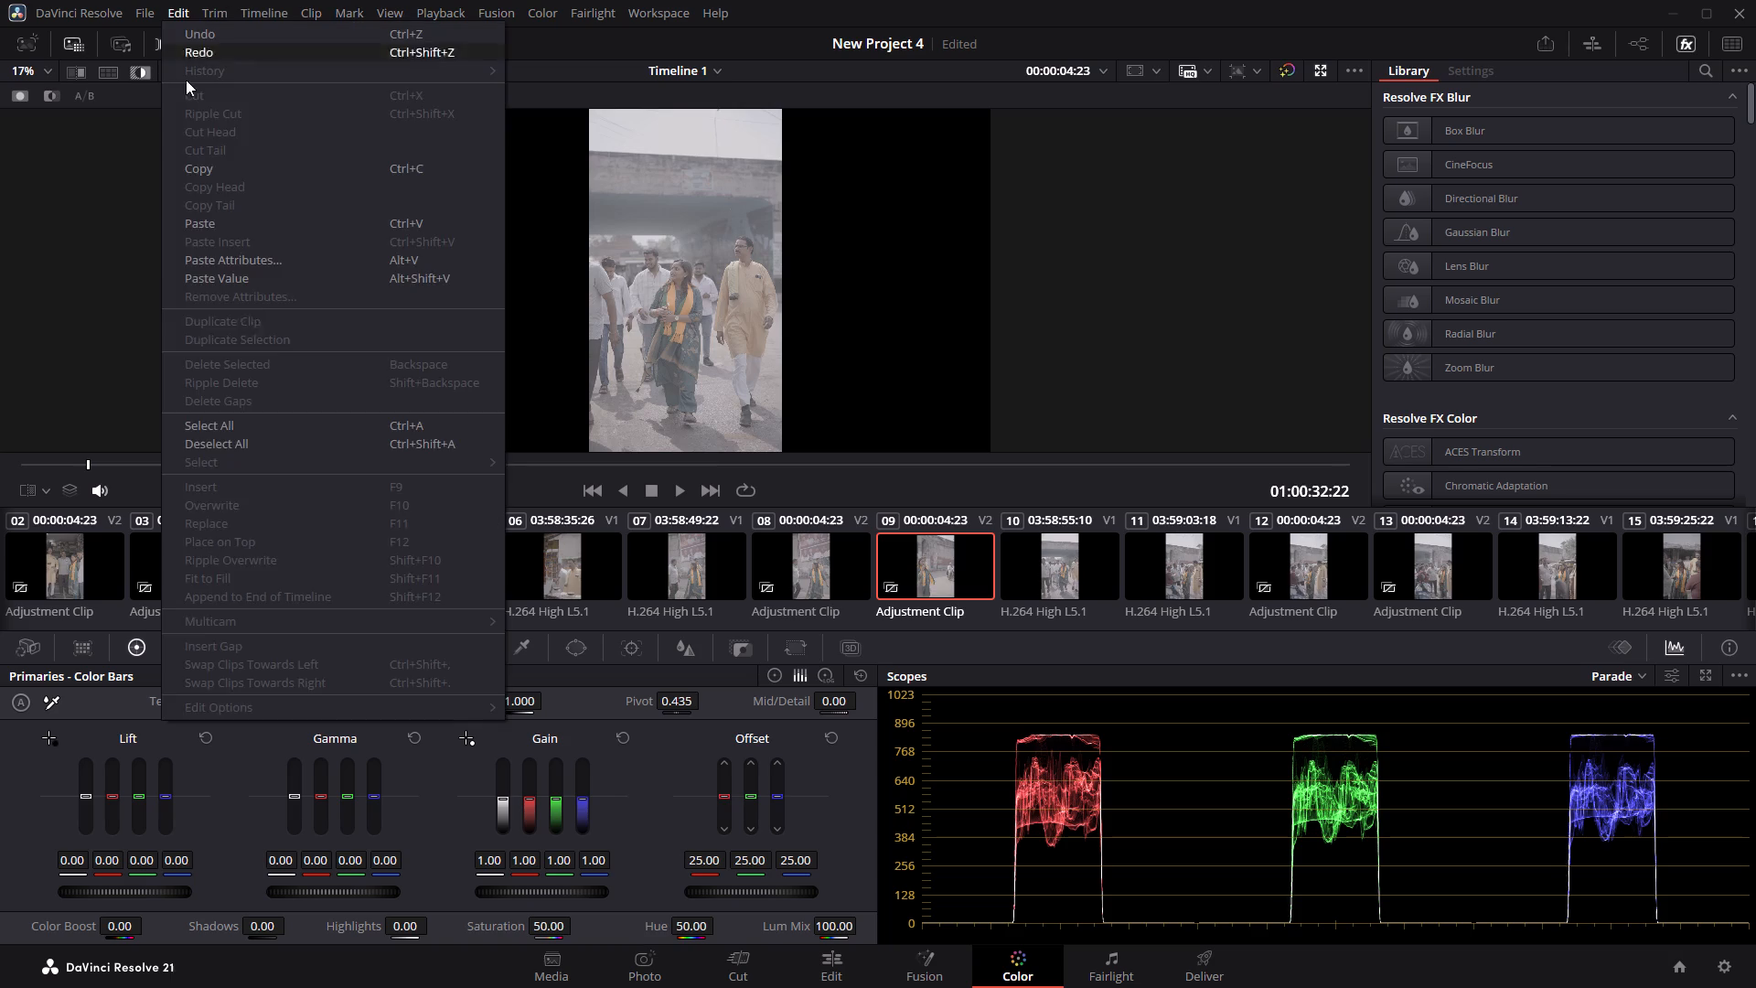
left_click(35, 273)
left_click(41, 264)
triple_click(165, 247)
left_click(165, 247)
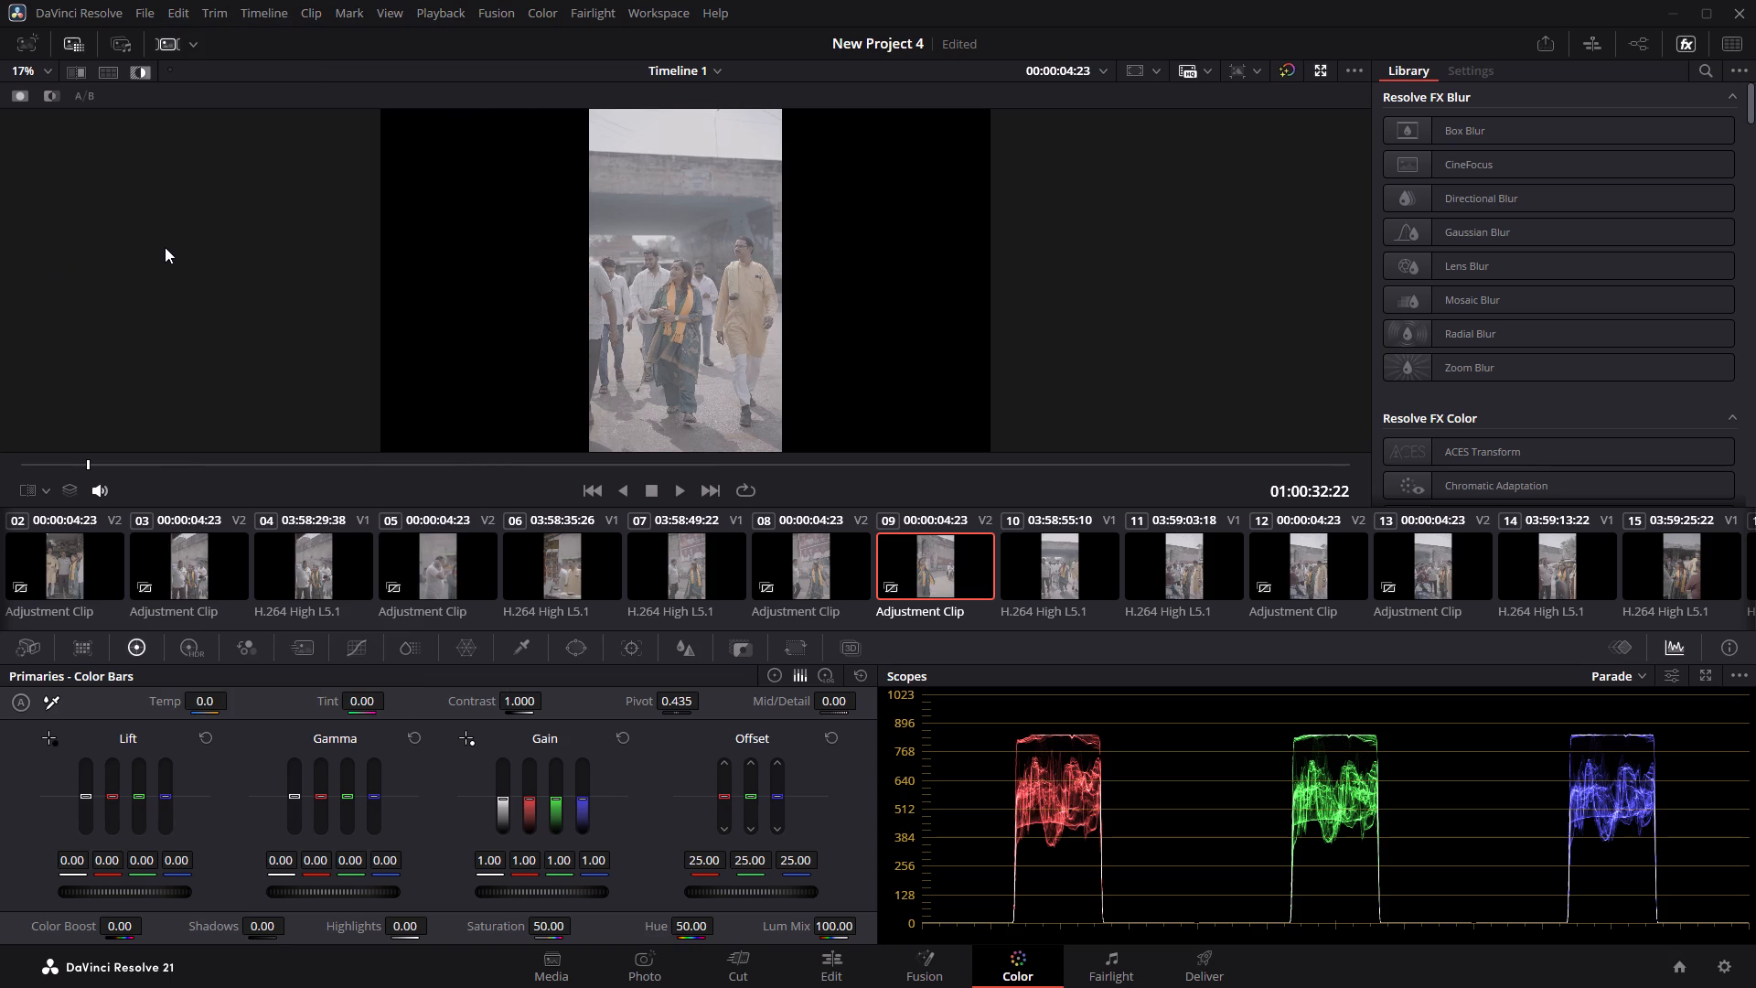
Try the black-and-white highlight display in the viewer, and turn highlight mode off.
left_click(50, 93)
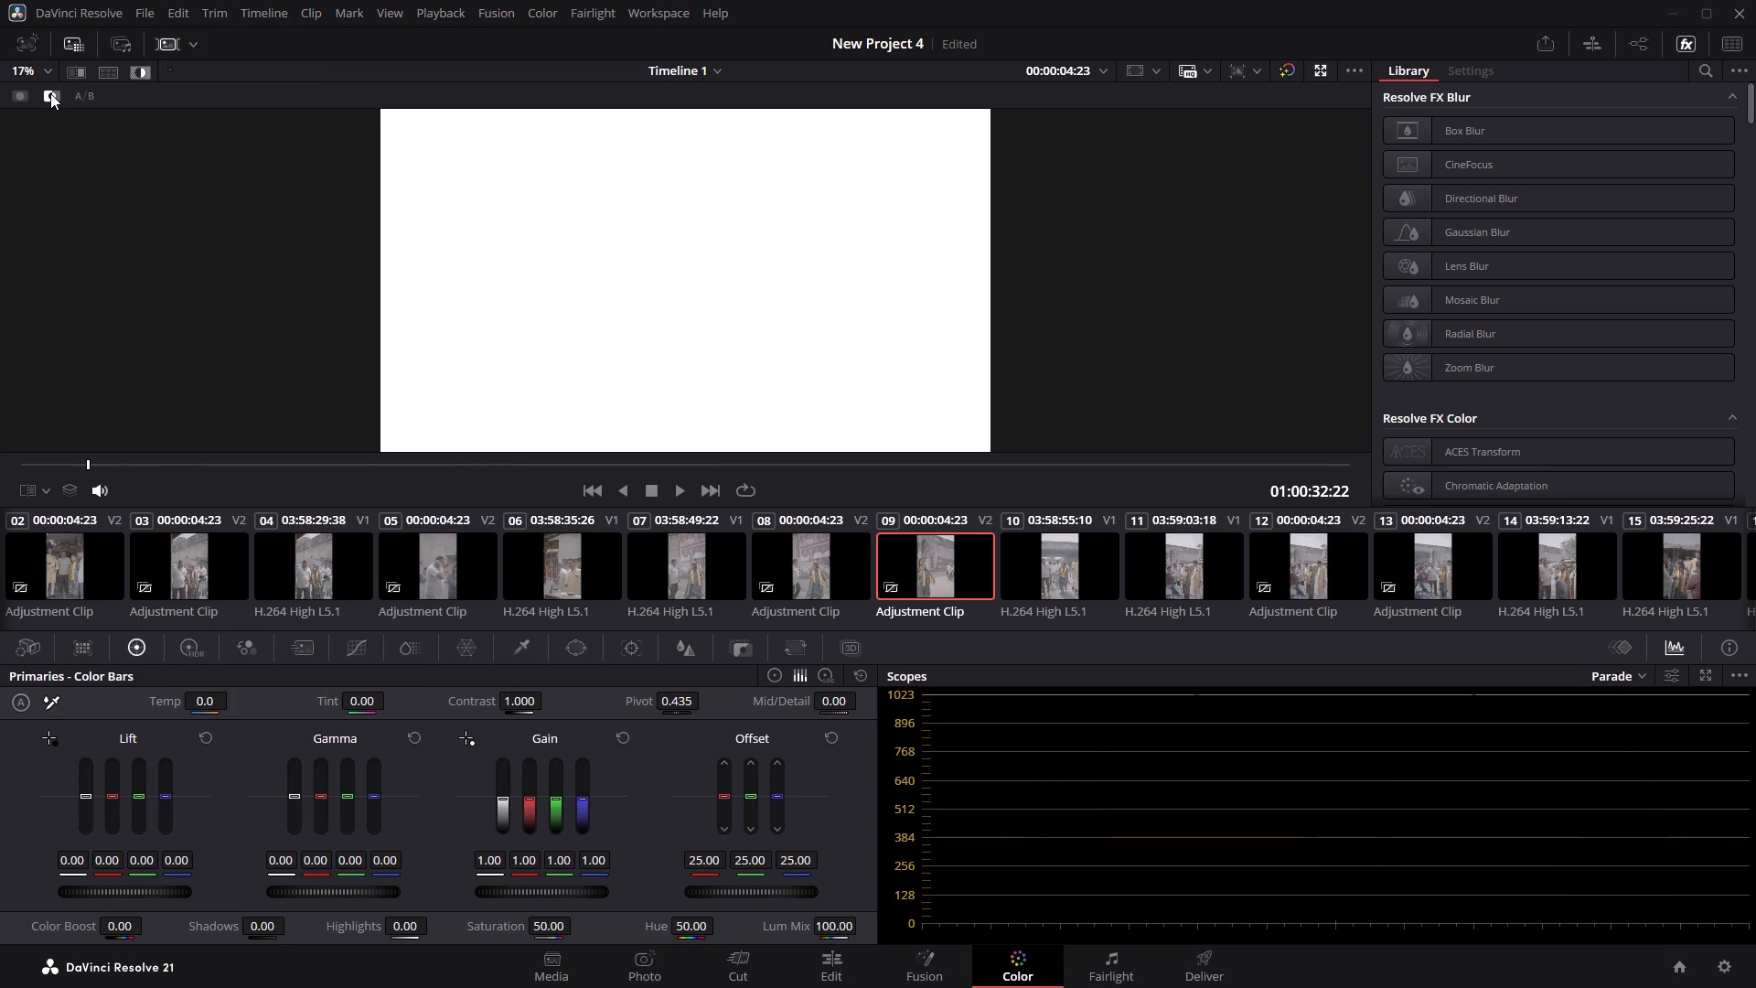
left_click(50, 93)
left_click(50, 93)
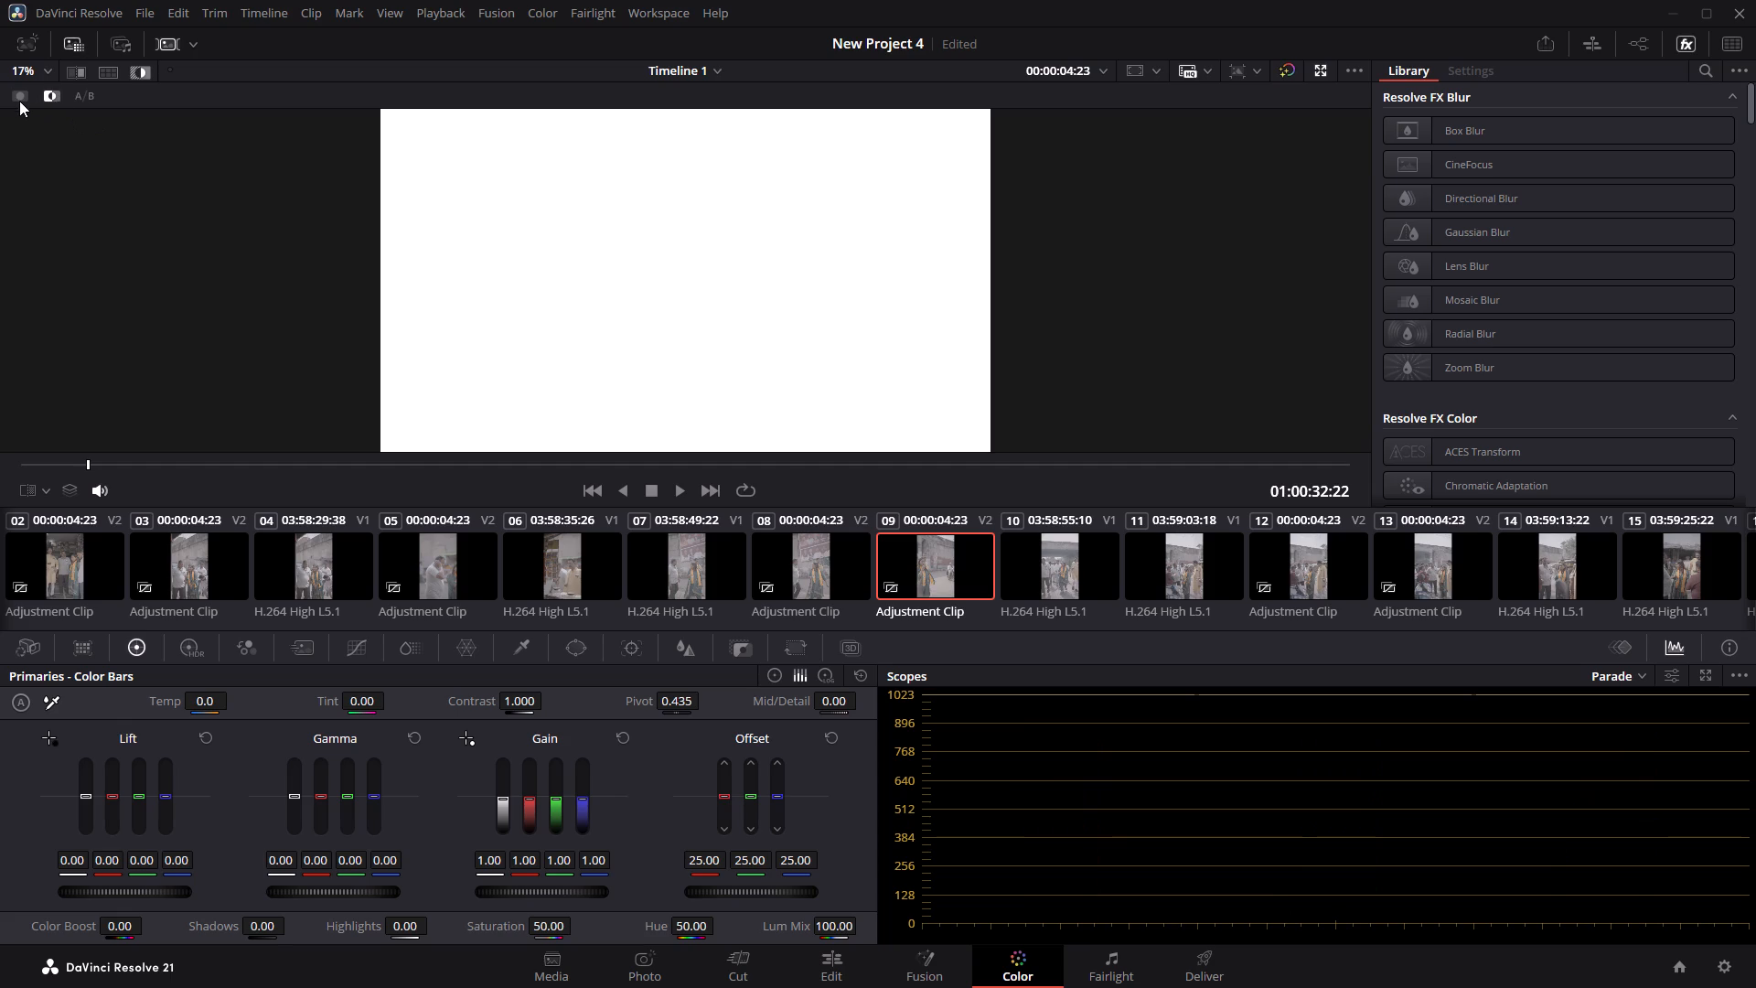
left_click(19, 101)
left_click(142, 70)
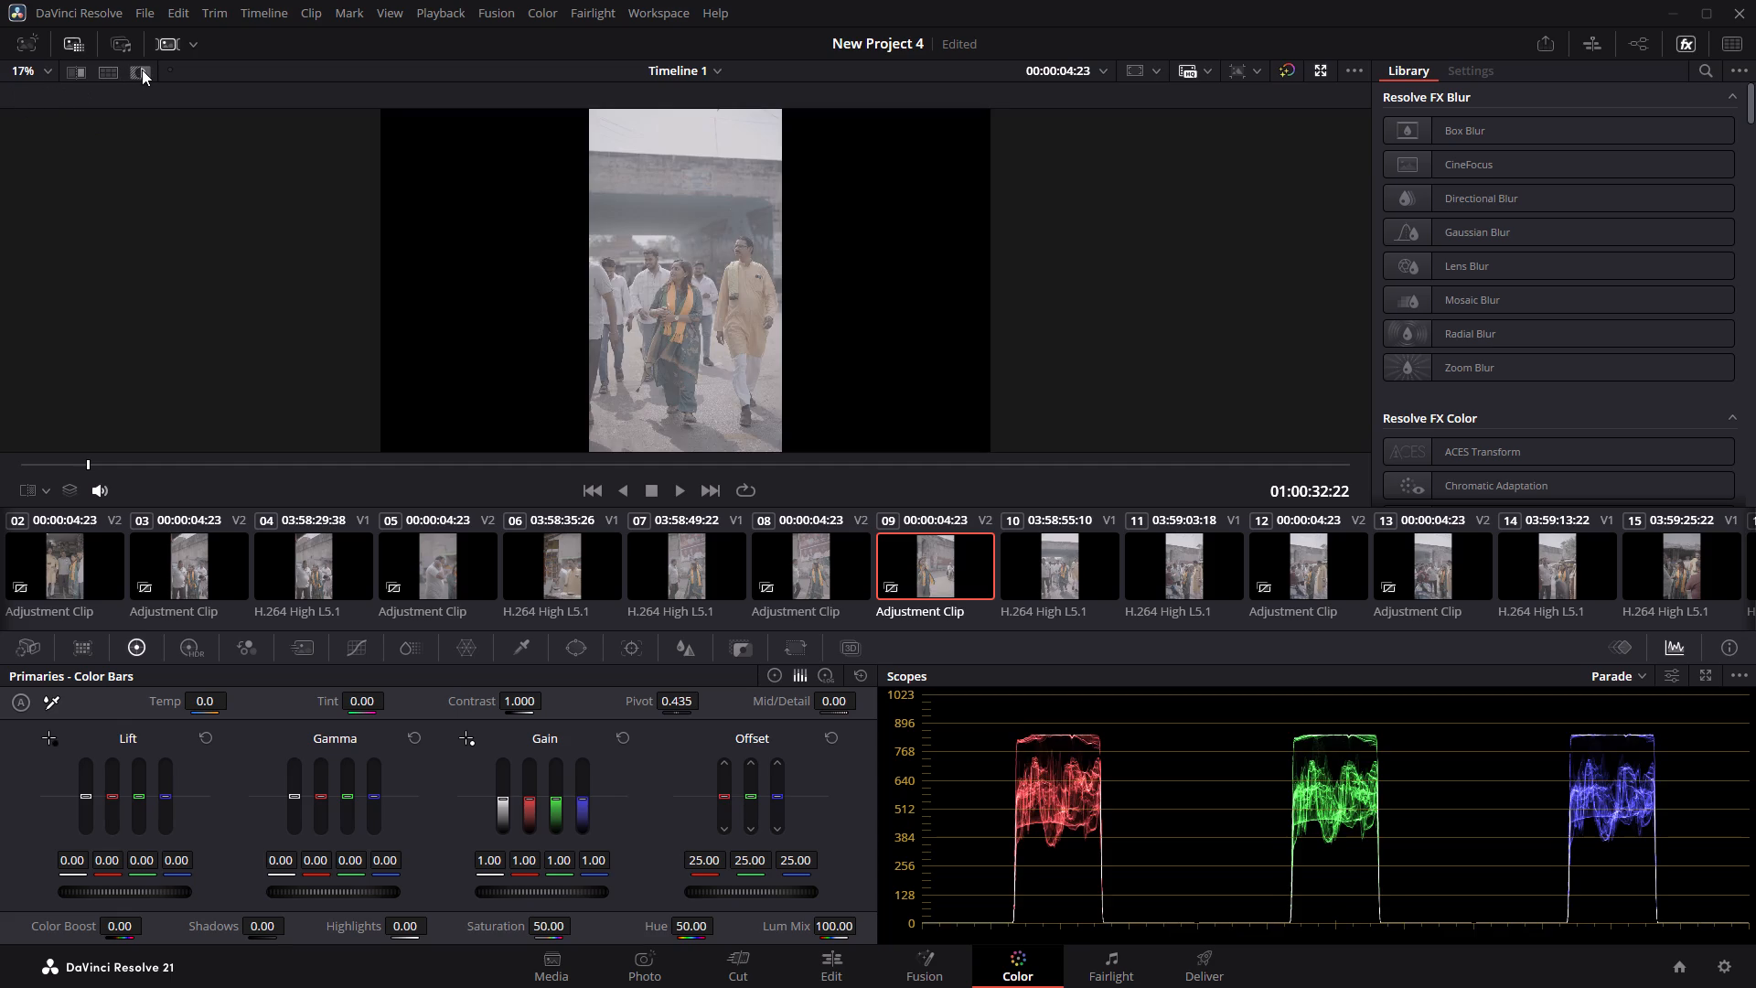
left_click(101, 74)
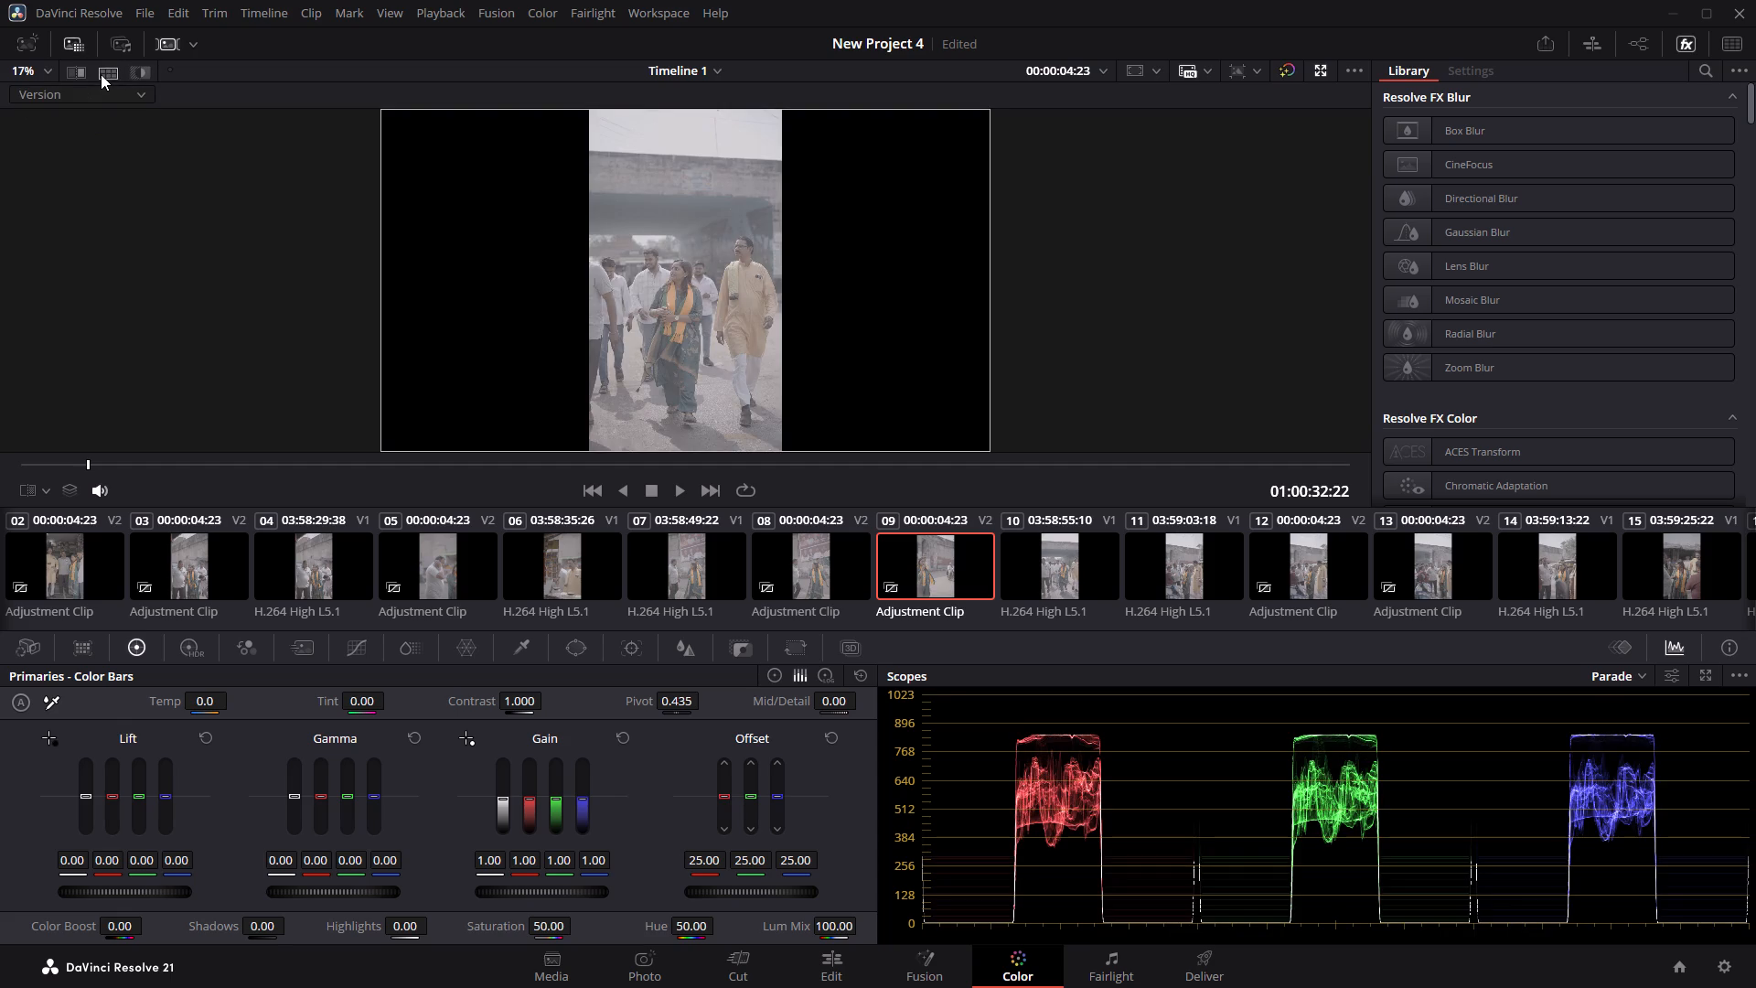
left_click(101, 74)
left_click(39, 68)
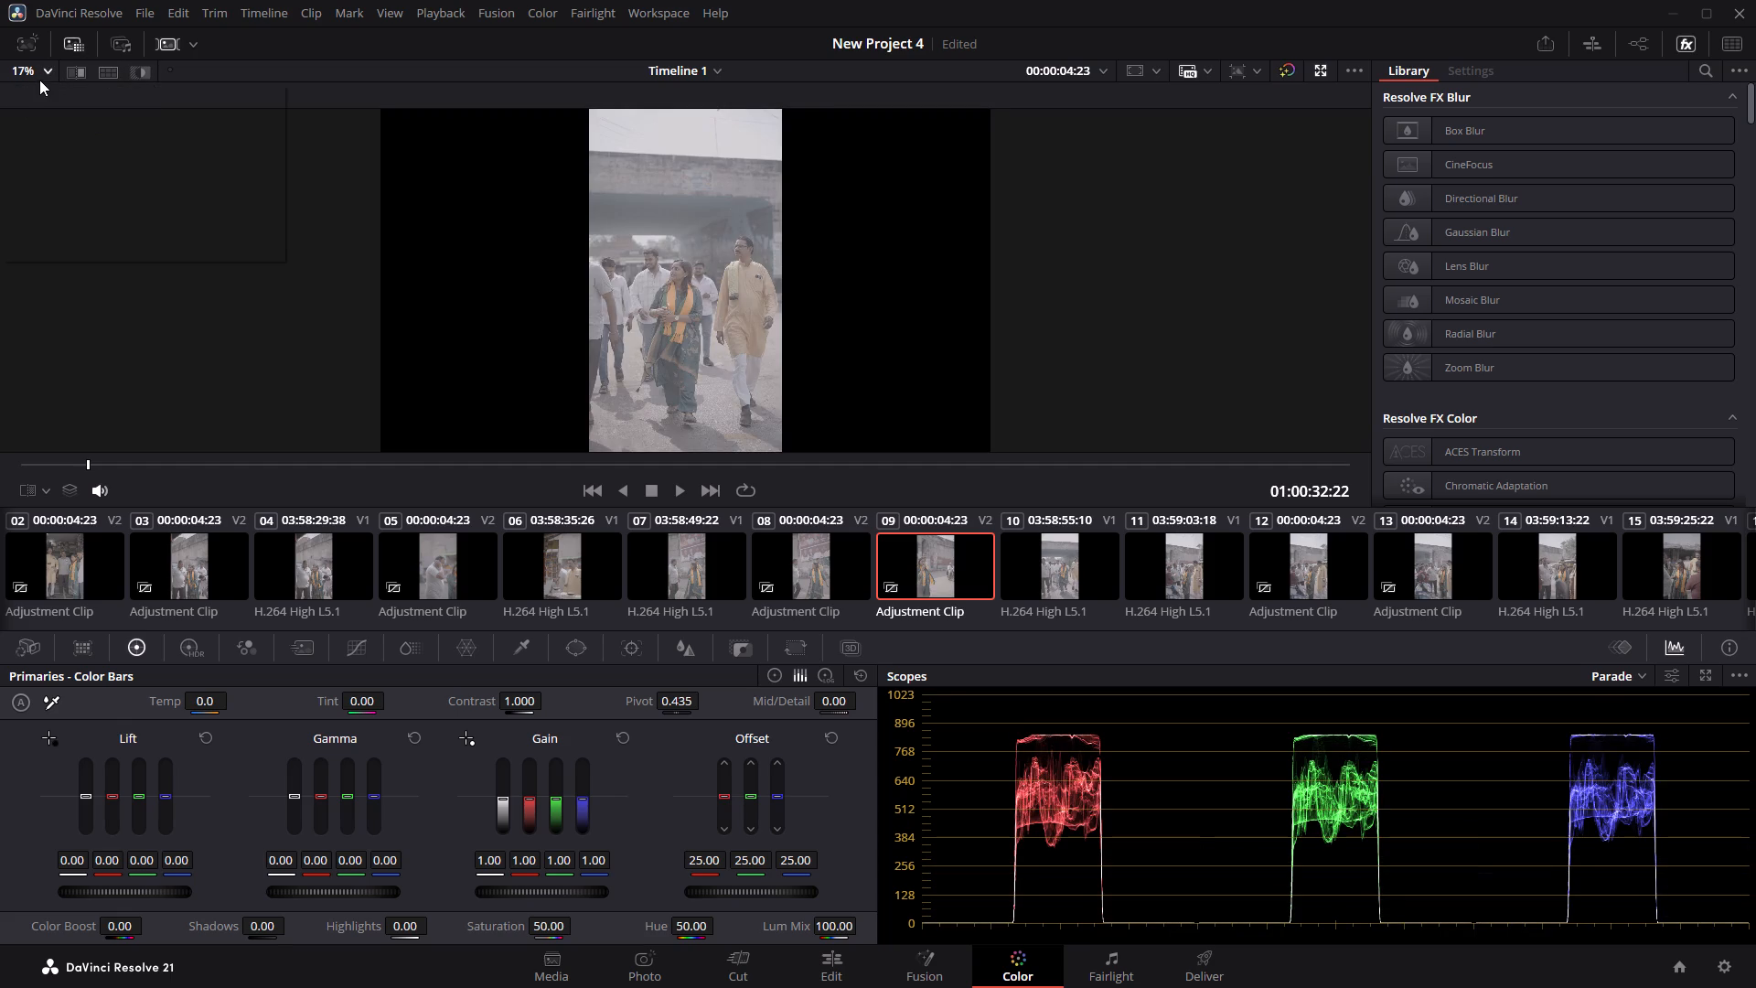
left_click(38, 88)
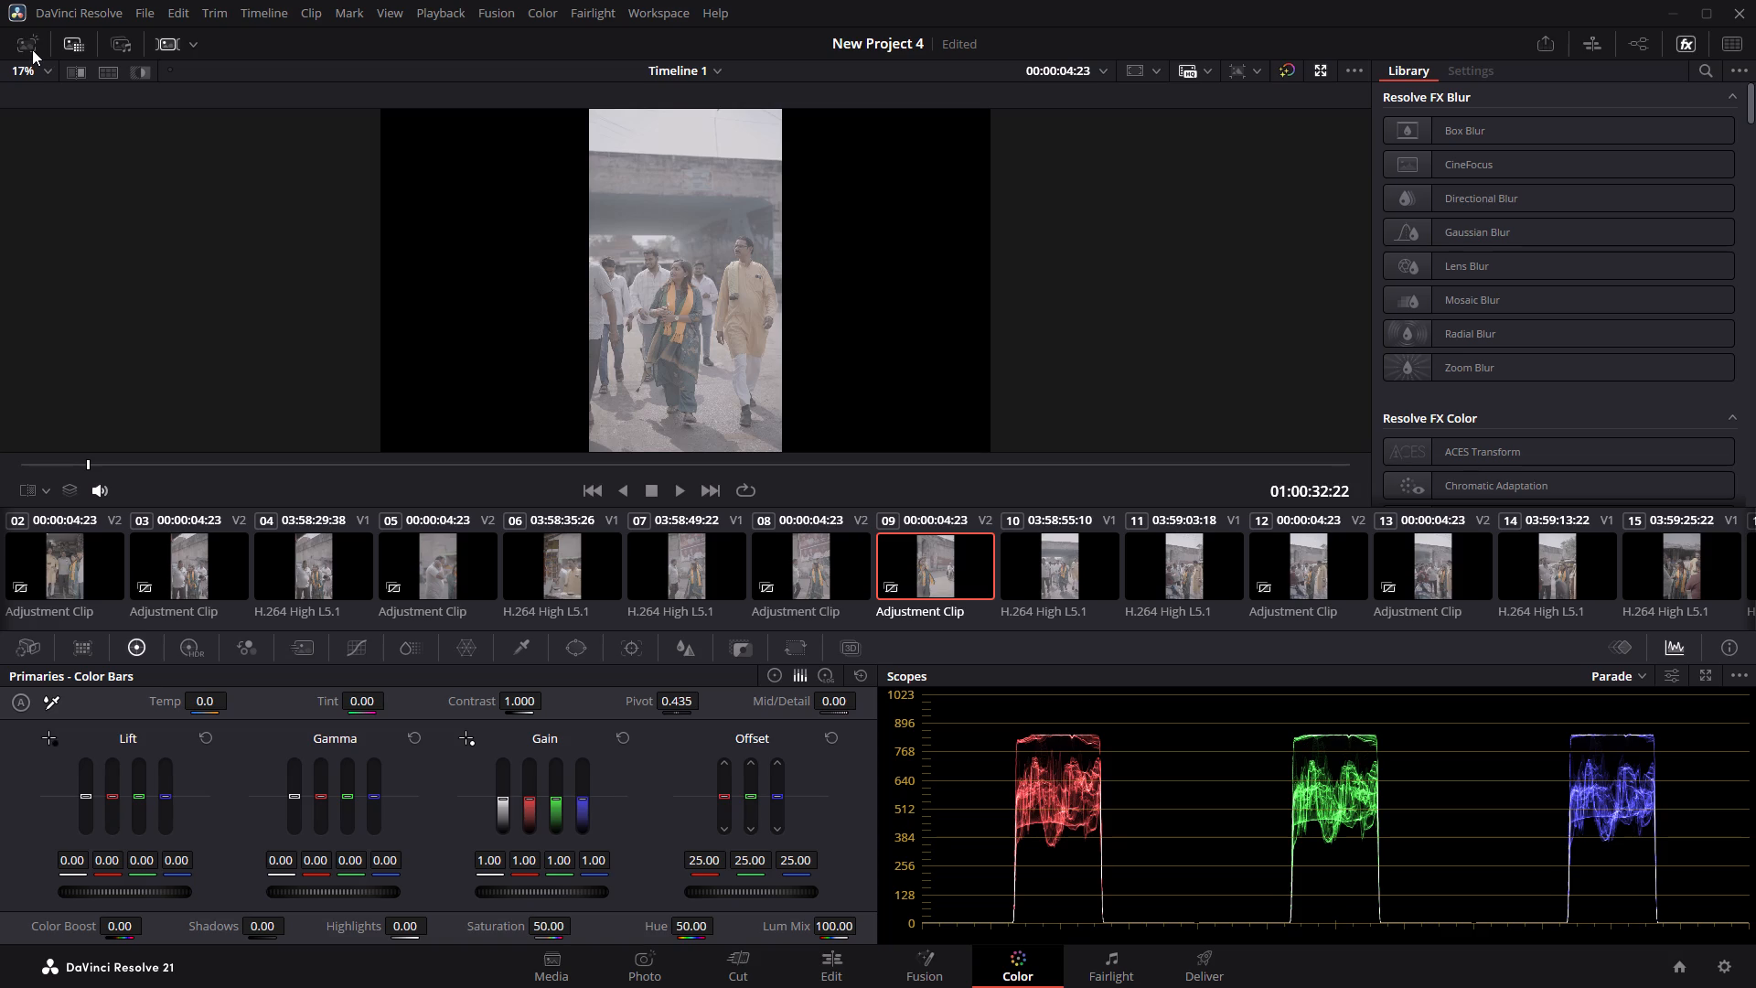
Hide the clip thumbnail strip to give the Color page viewer more room.
left_click(32, 49)
left_click(174, 43)
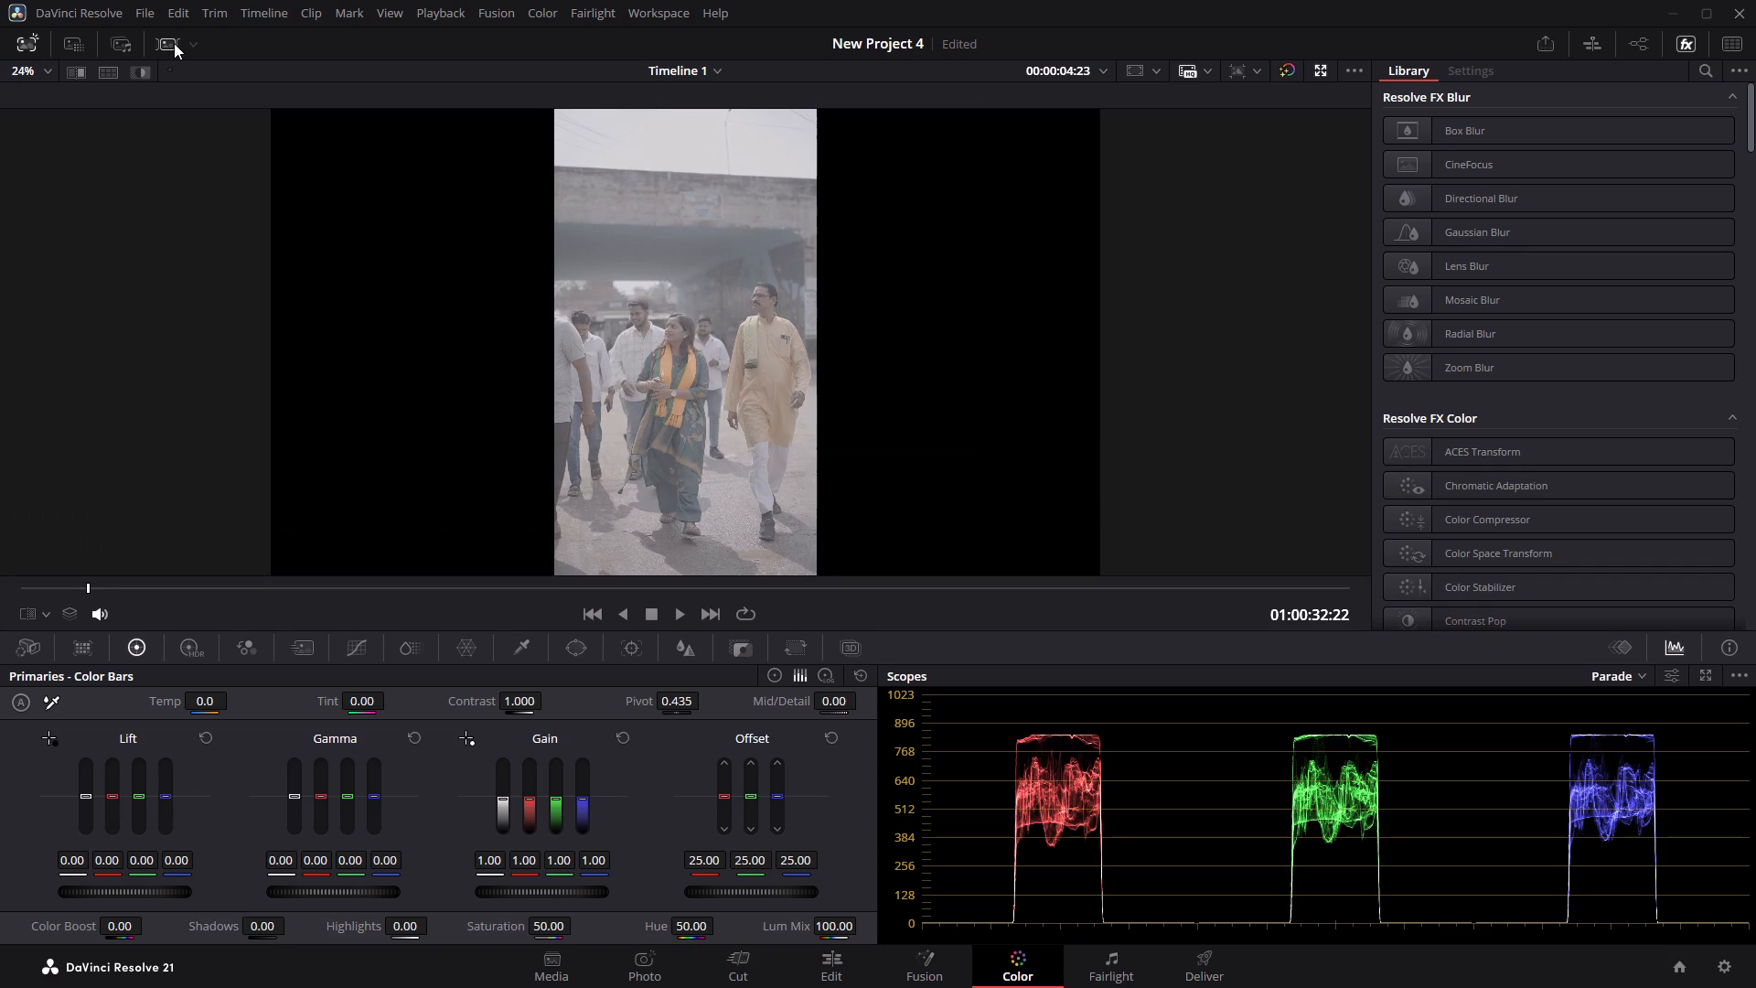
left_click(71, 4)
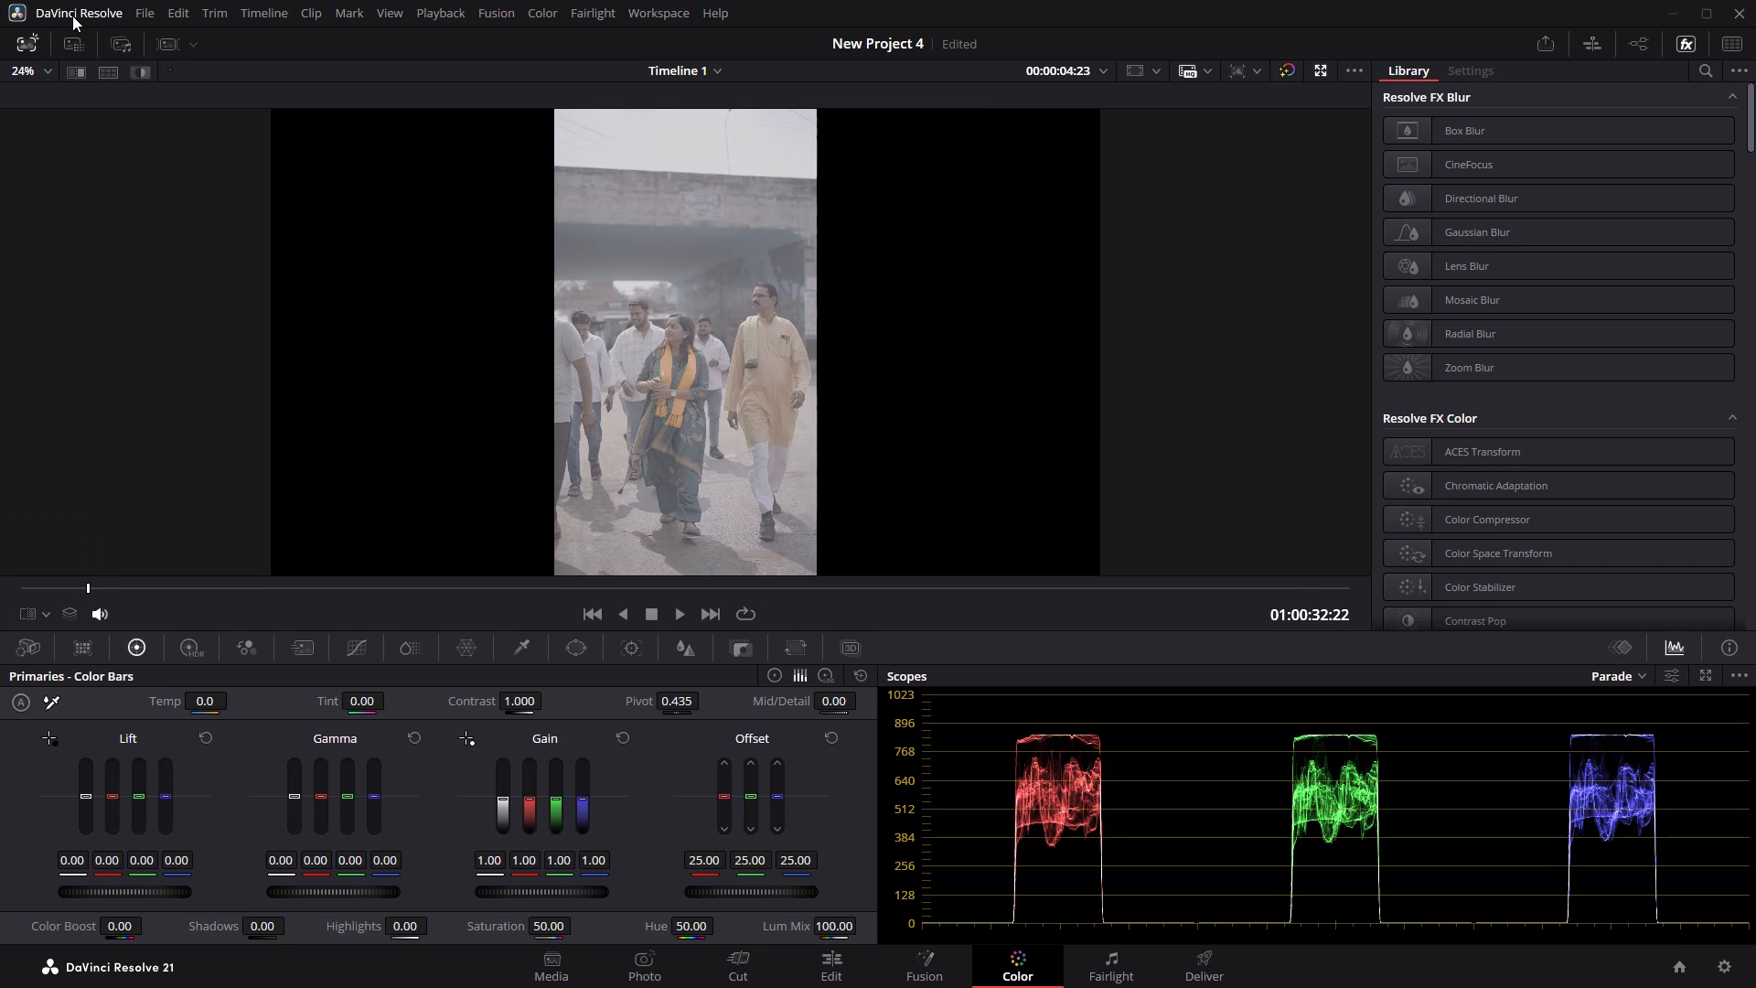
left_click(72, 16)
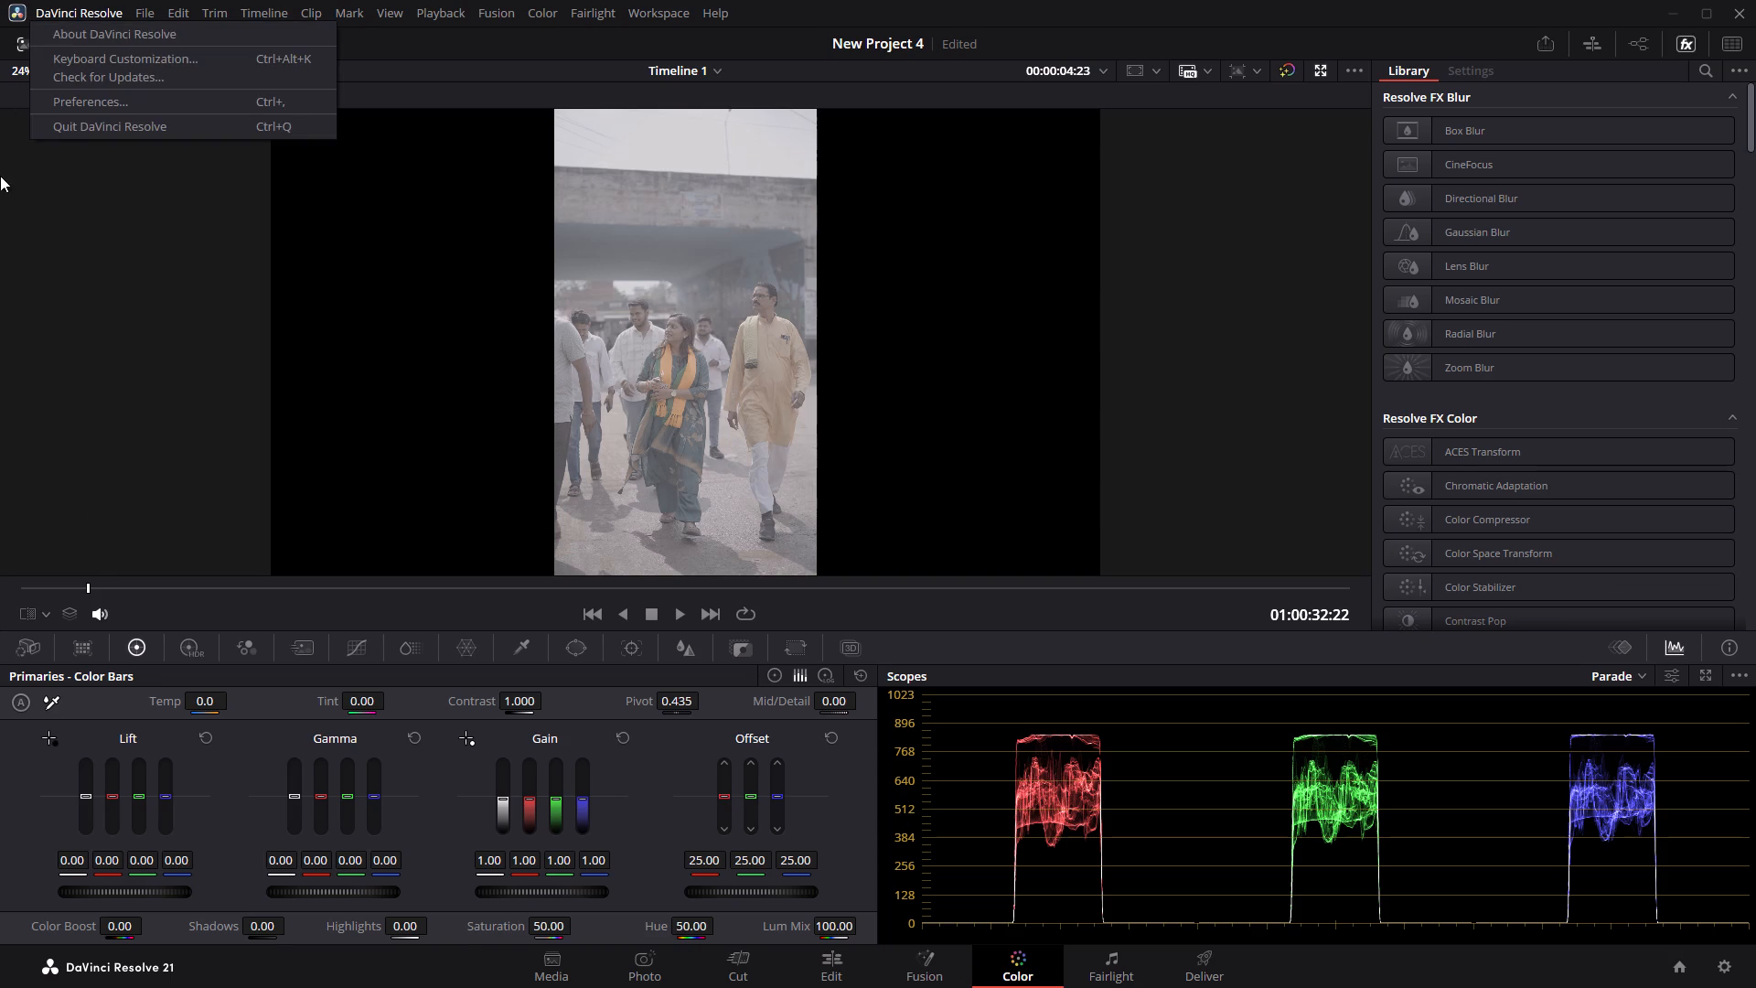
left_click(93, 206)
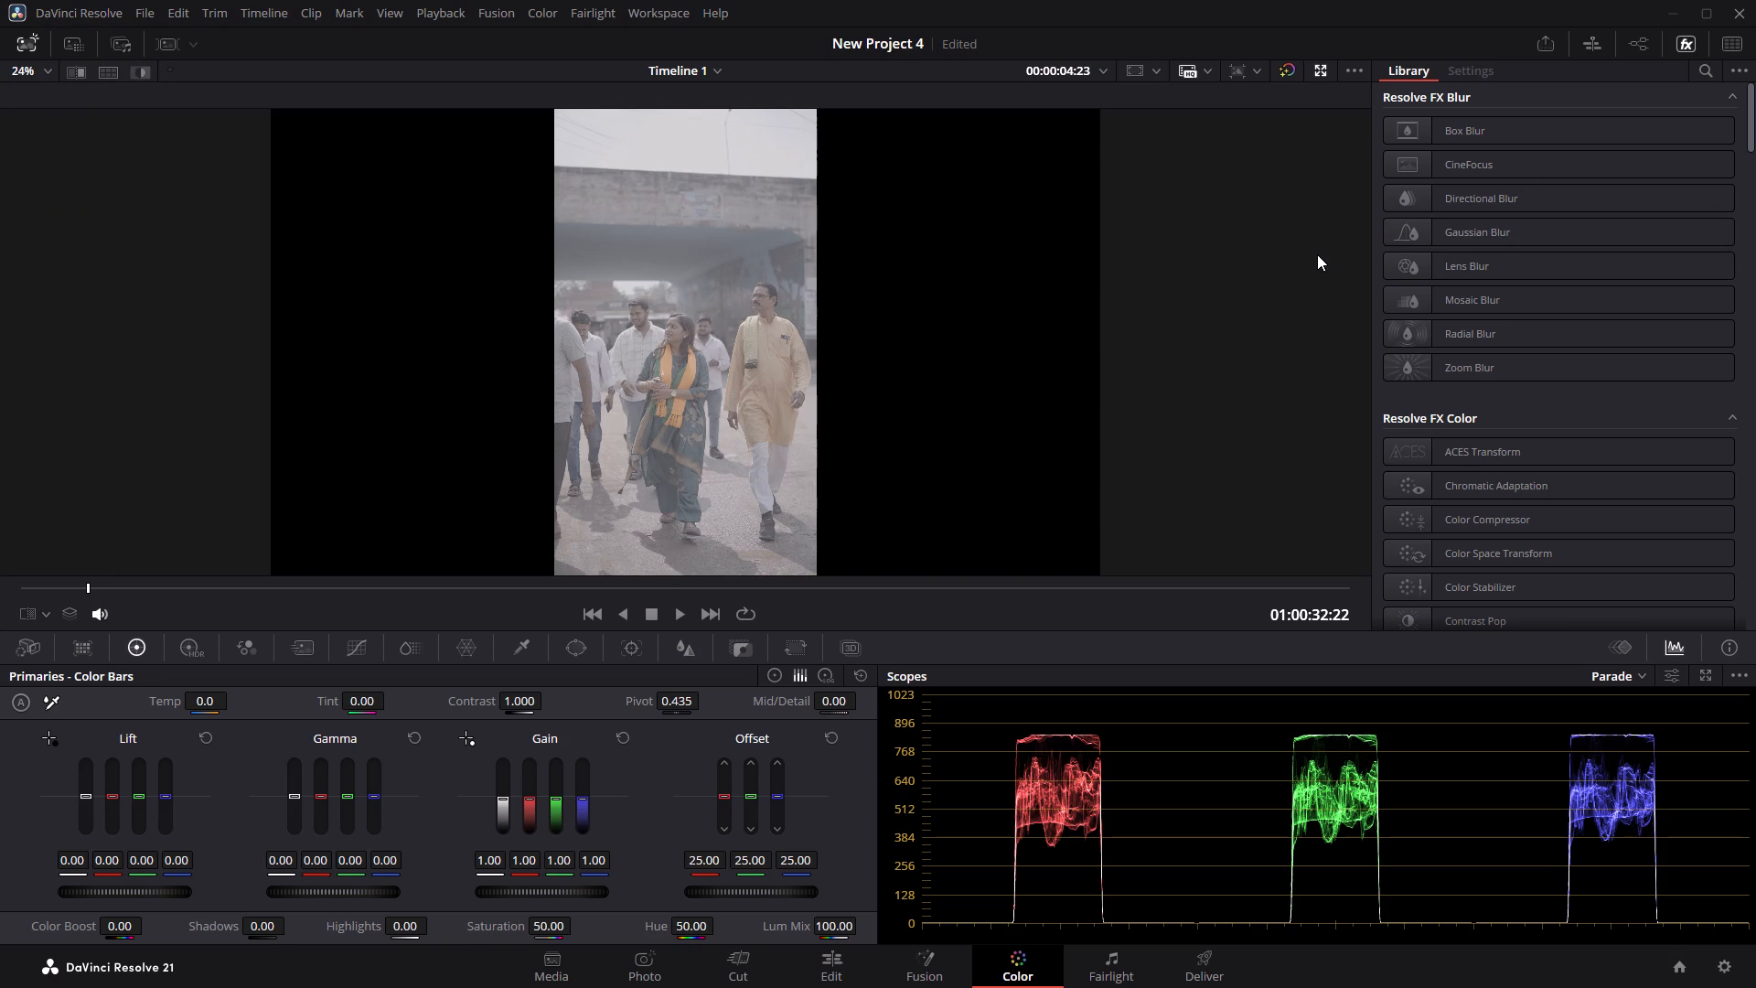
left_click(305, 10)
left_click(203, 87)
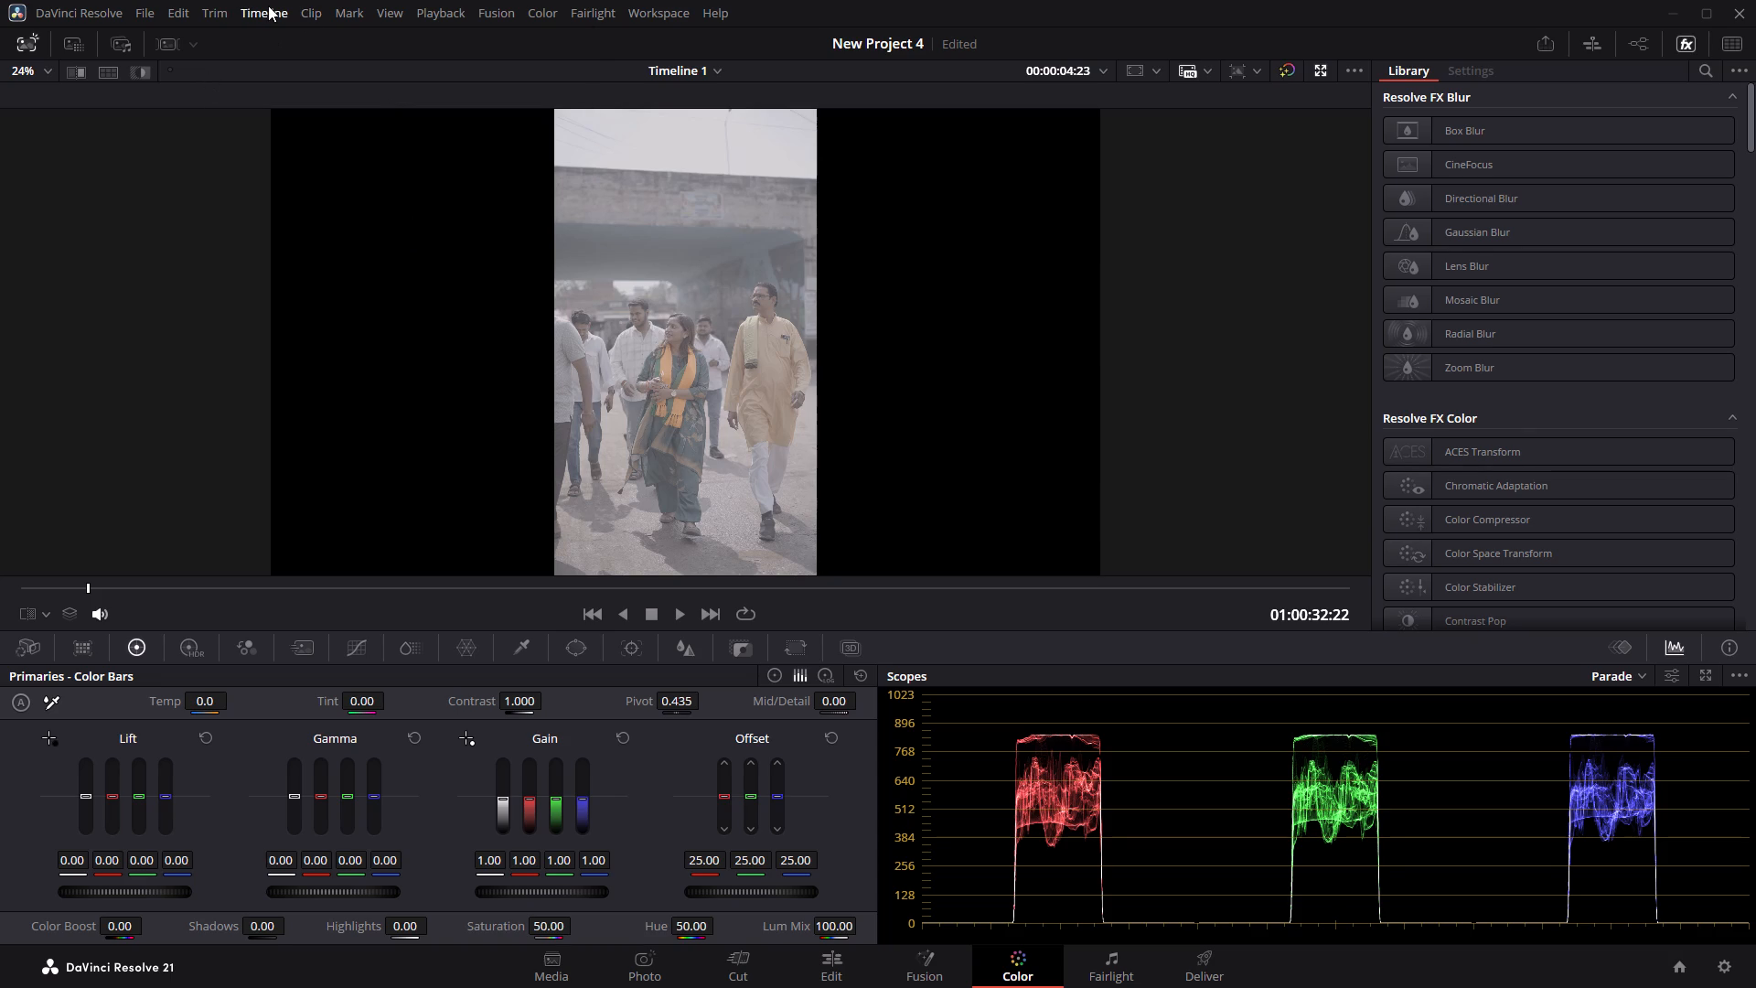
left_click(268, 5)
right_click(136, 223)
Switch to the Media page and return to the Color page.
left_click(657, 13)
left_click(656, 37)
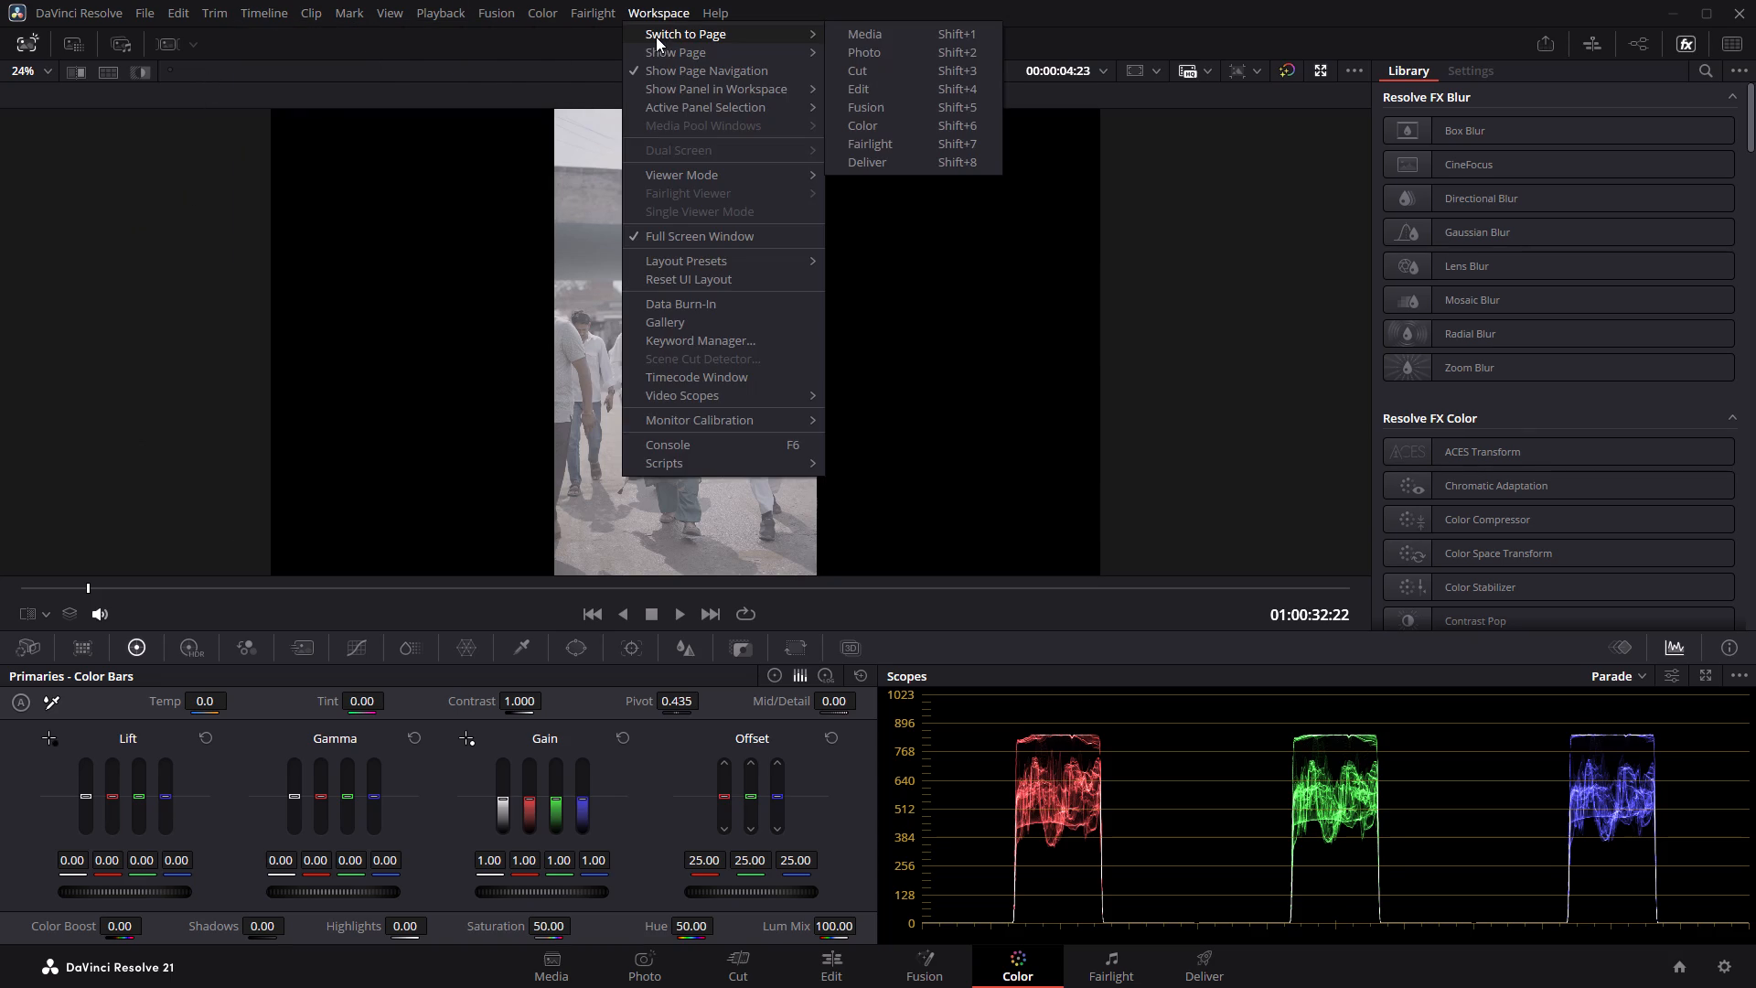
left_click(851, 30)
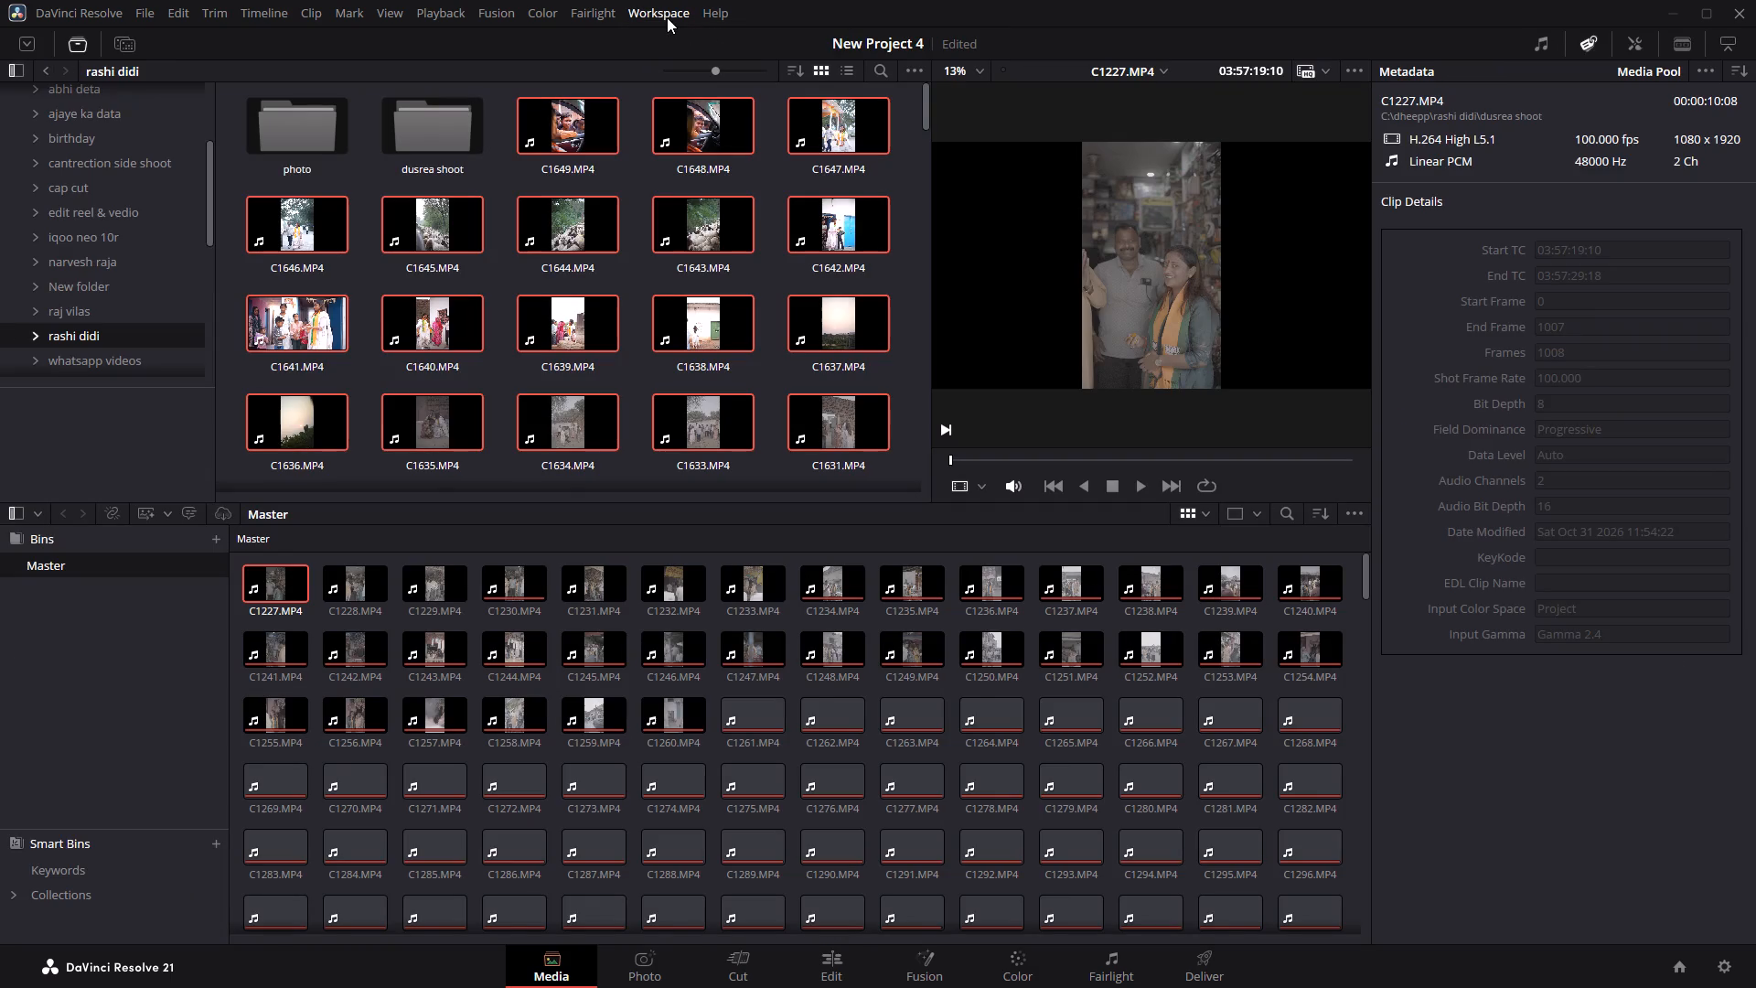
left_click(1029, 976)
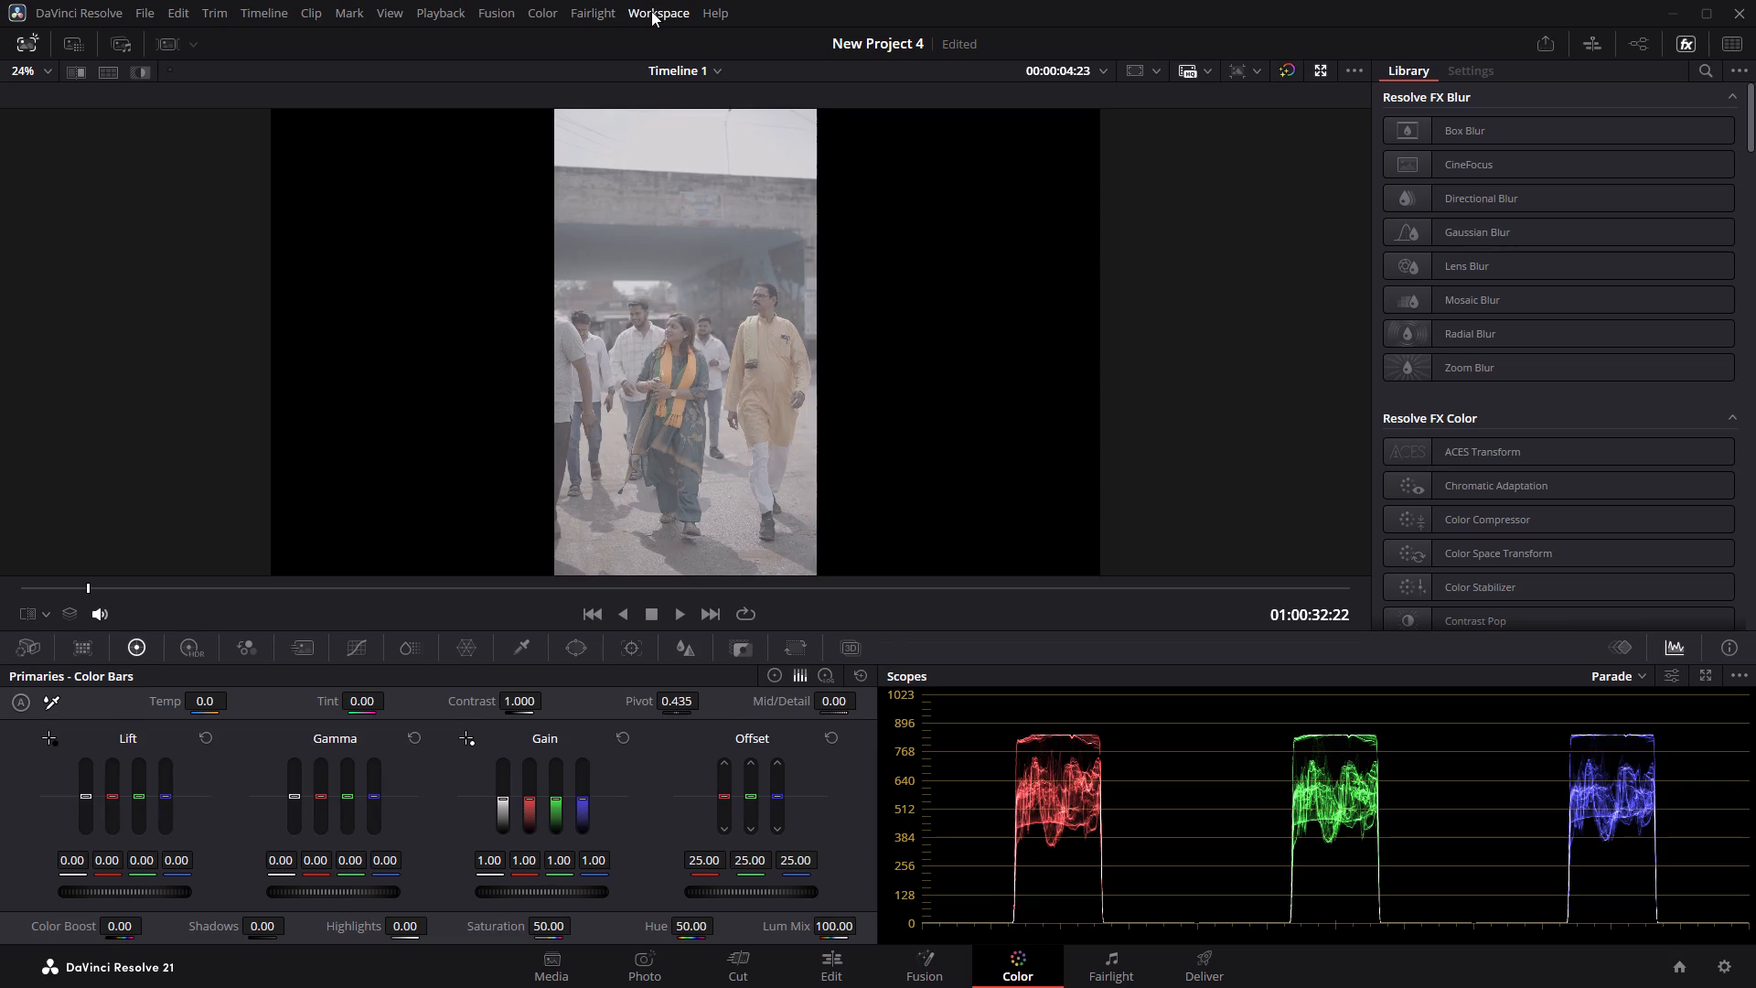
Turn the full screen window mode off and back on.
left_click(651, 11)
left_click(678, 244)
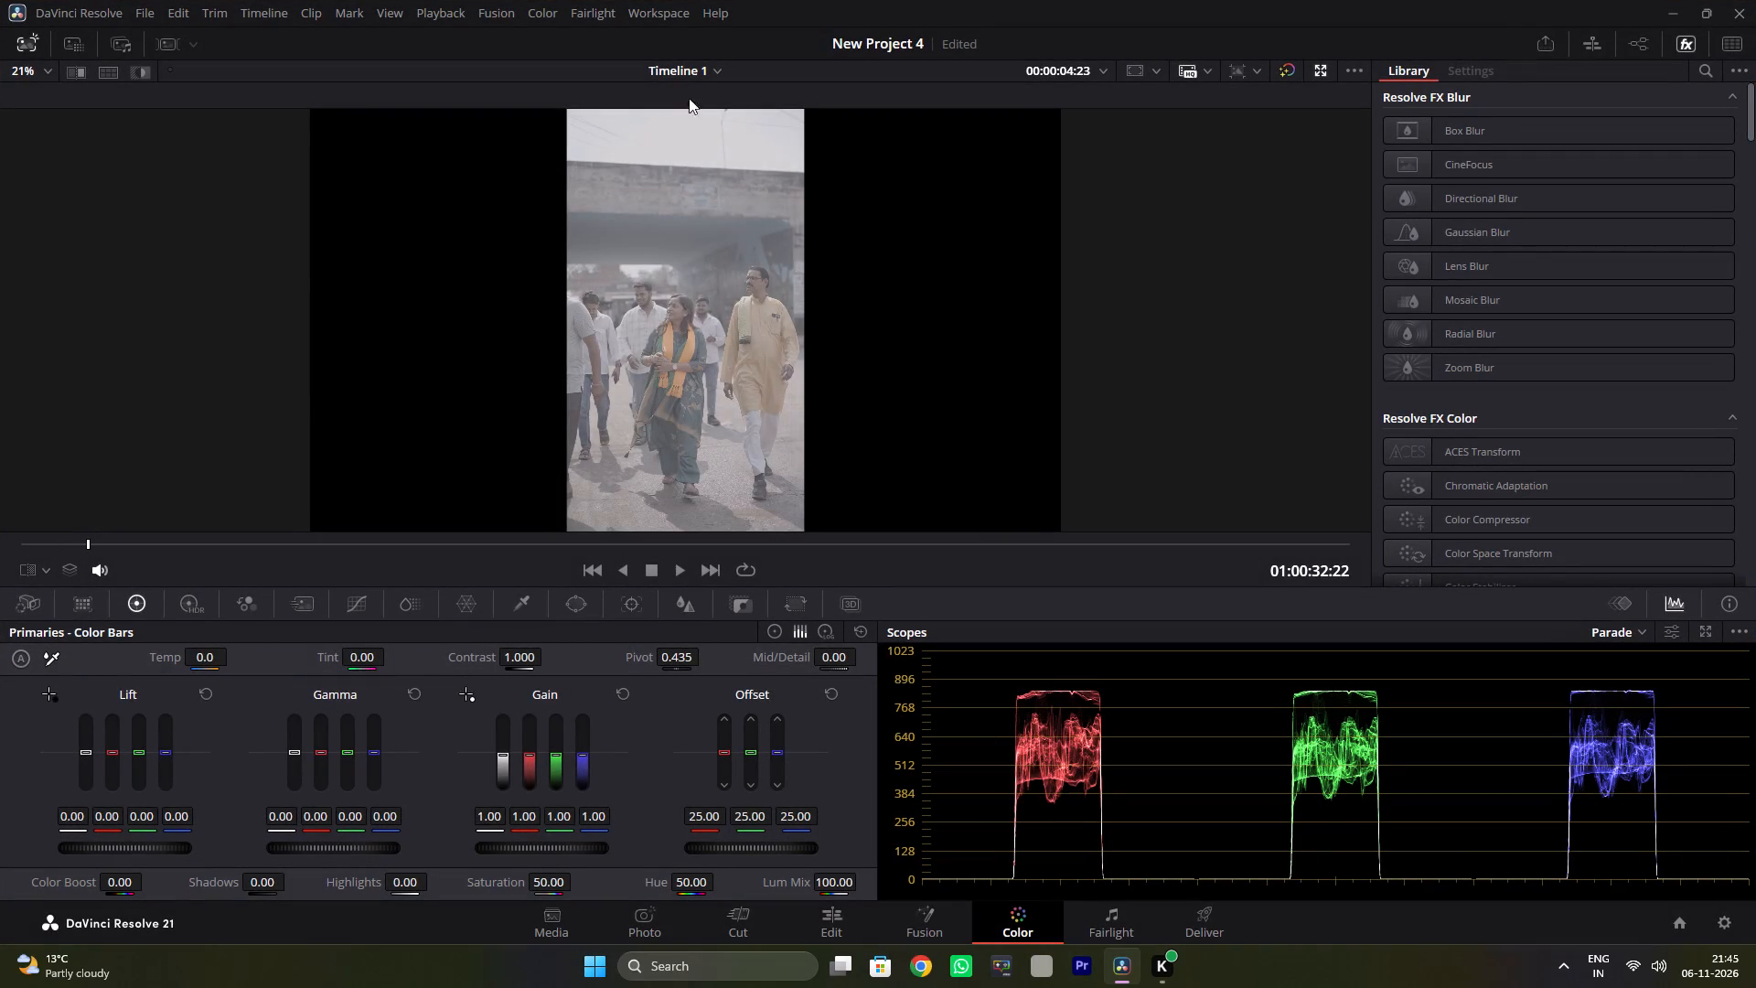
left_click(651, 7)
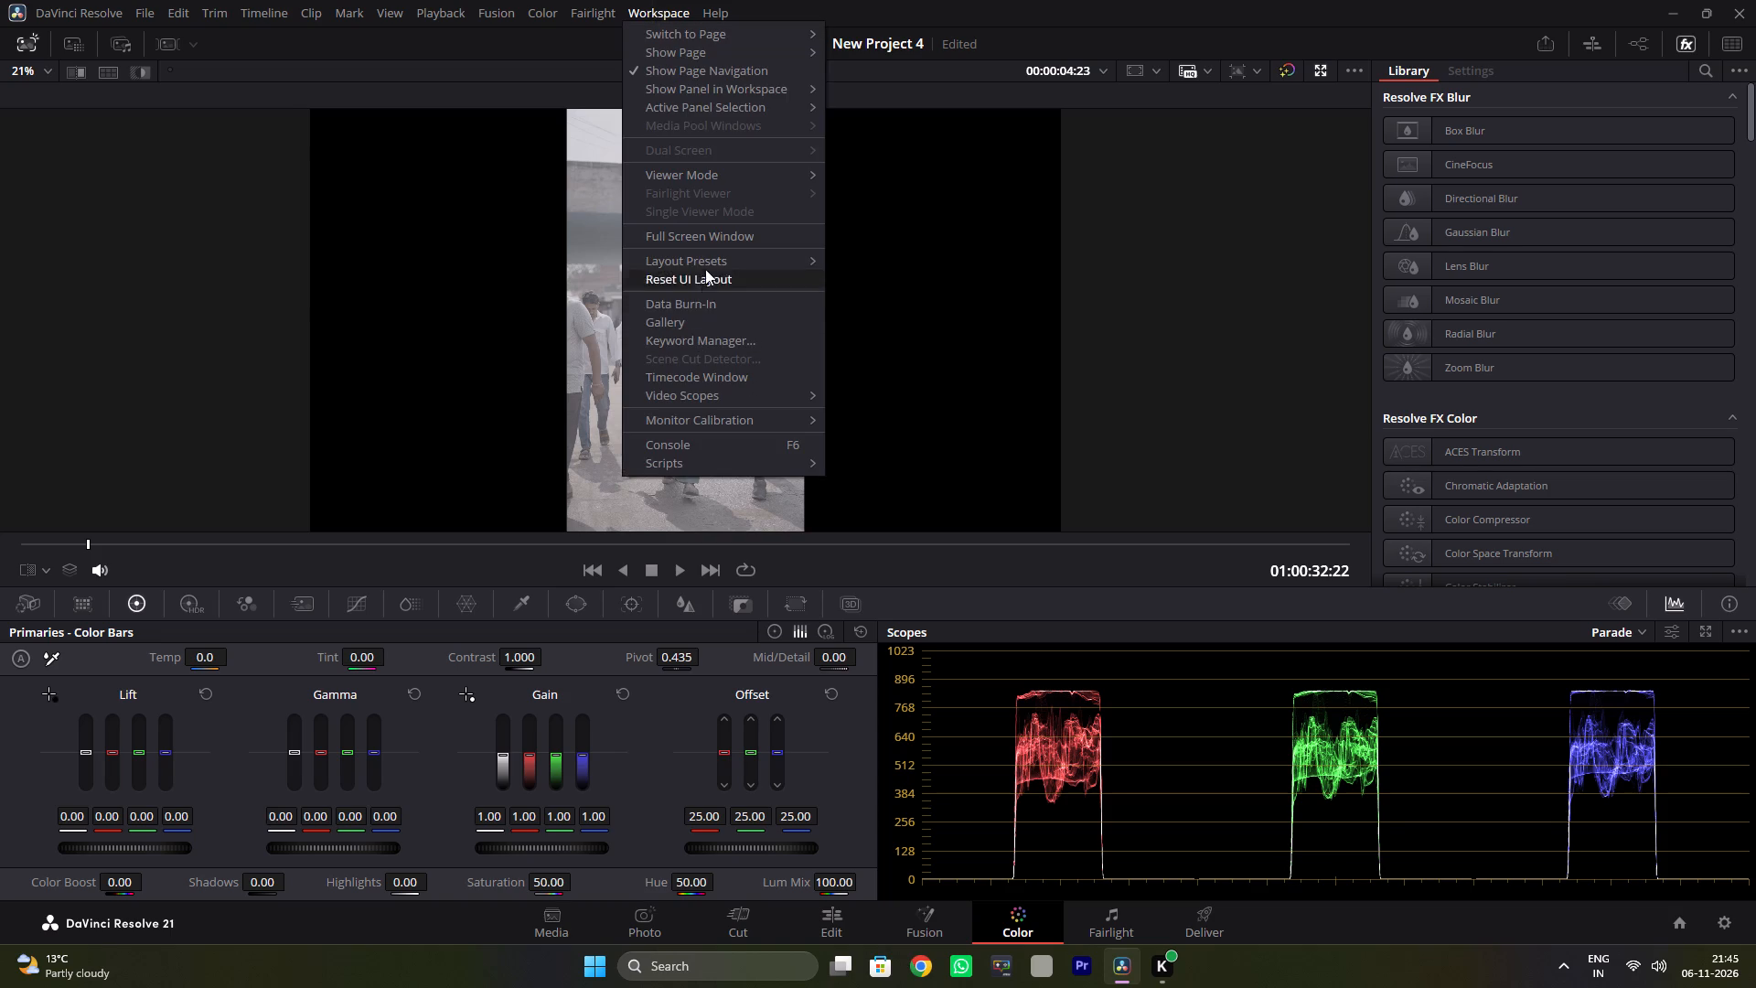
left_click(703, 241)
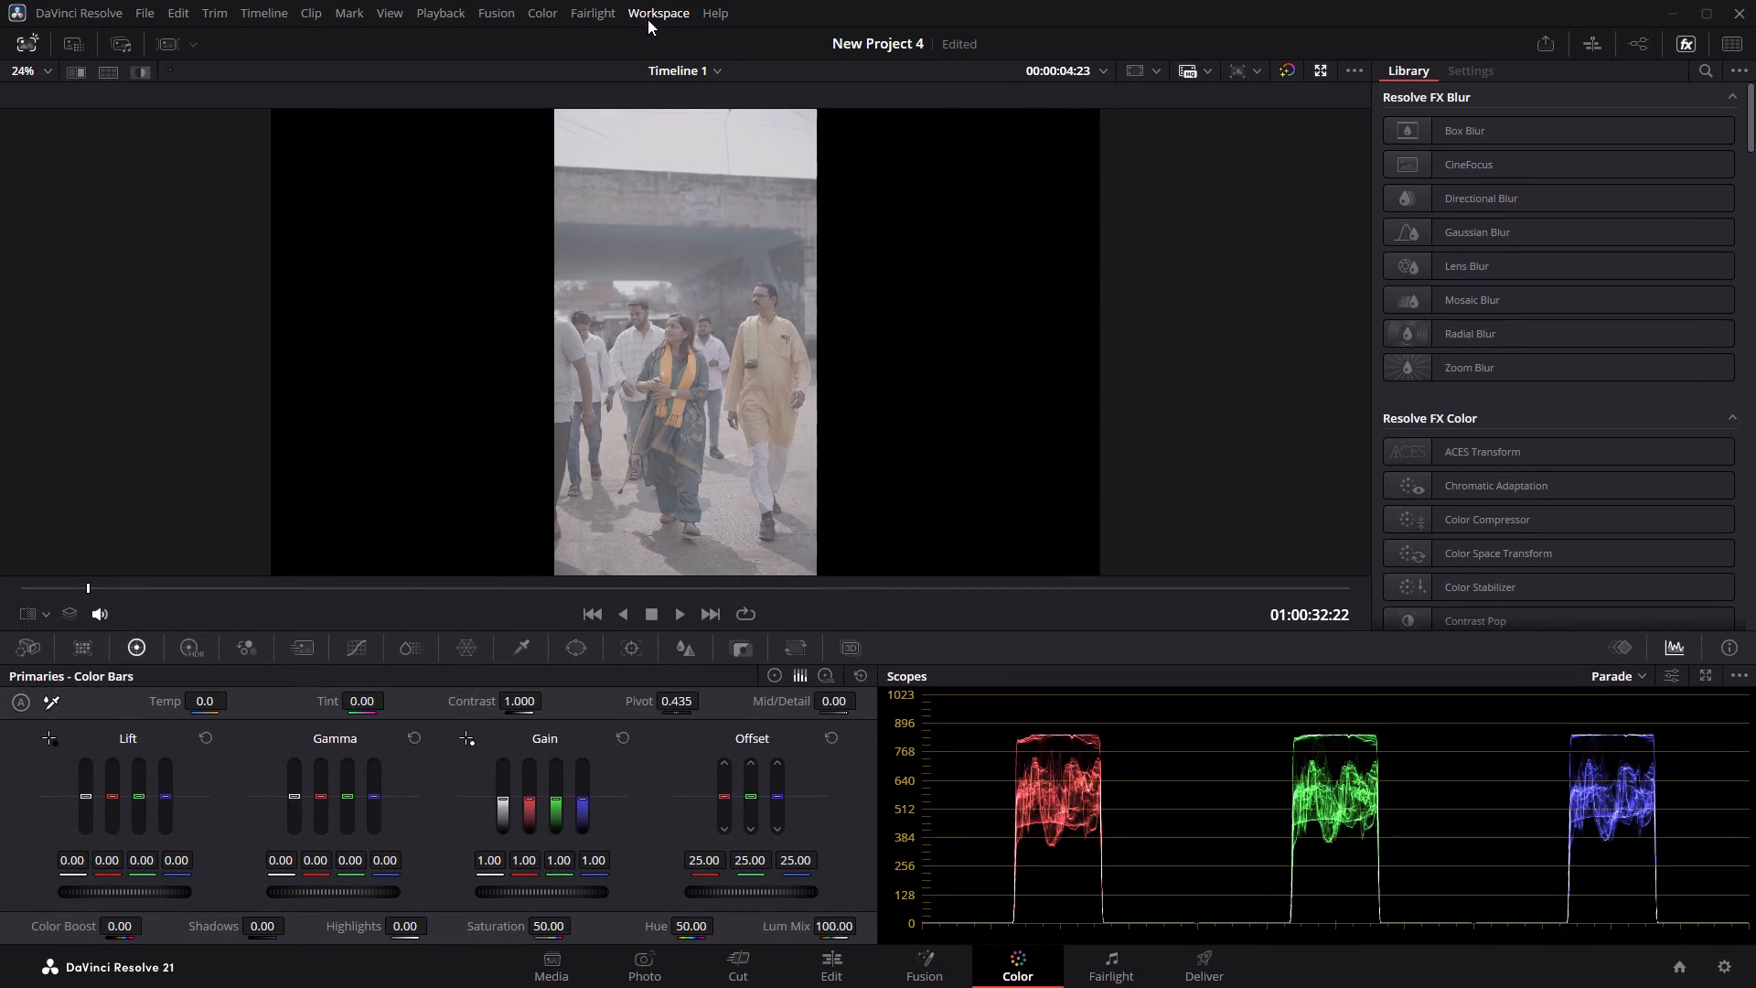
View the current frame in Cinema Viewer mode, and return to the Color page layout.
left_click(657, 14)
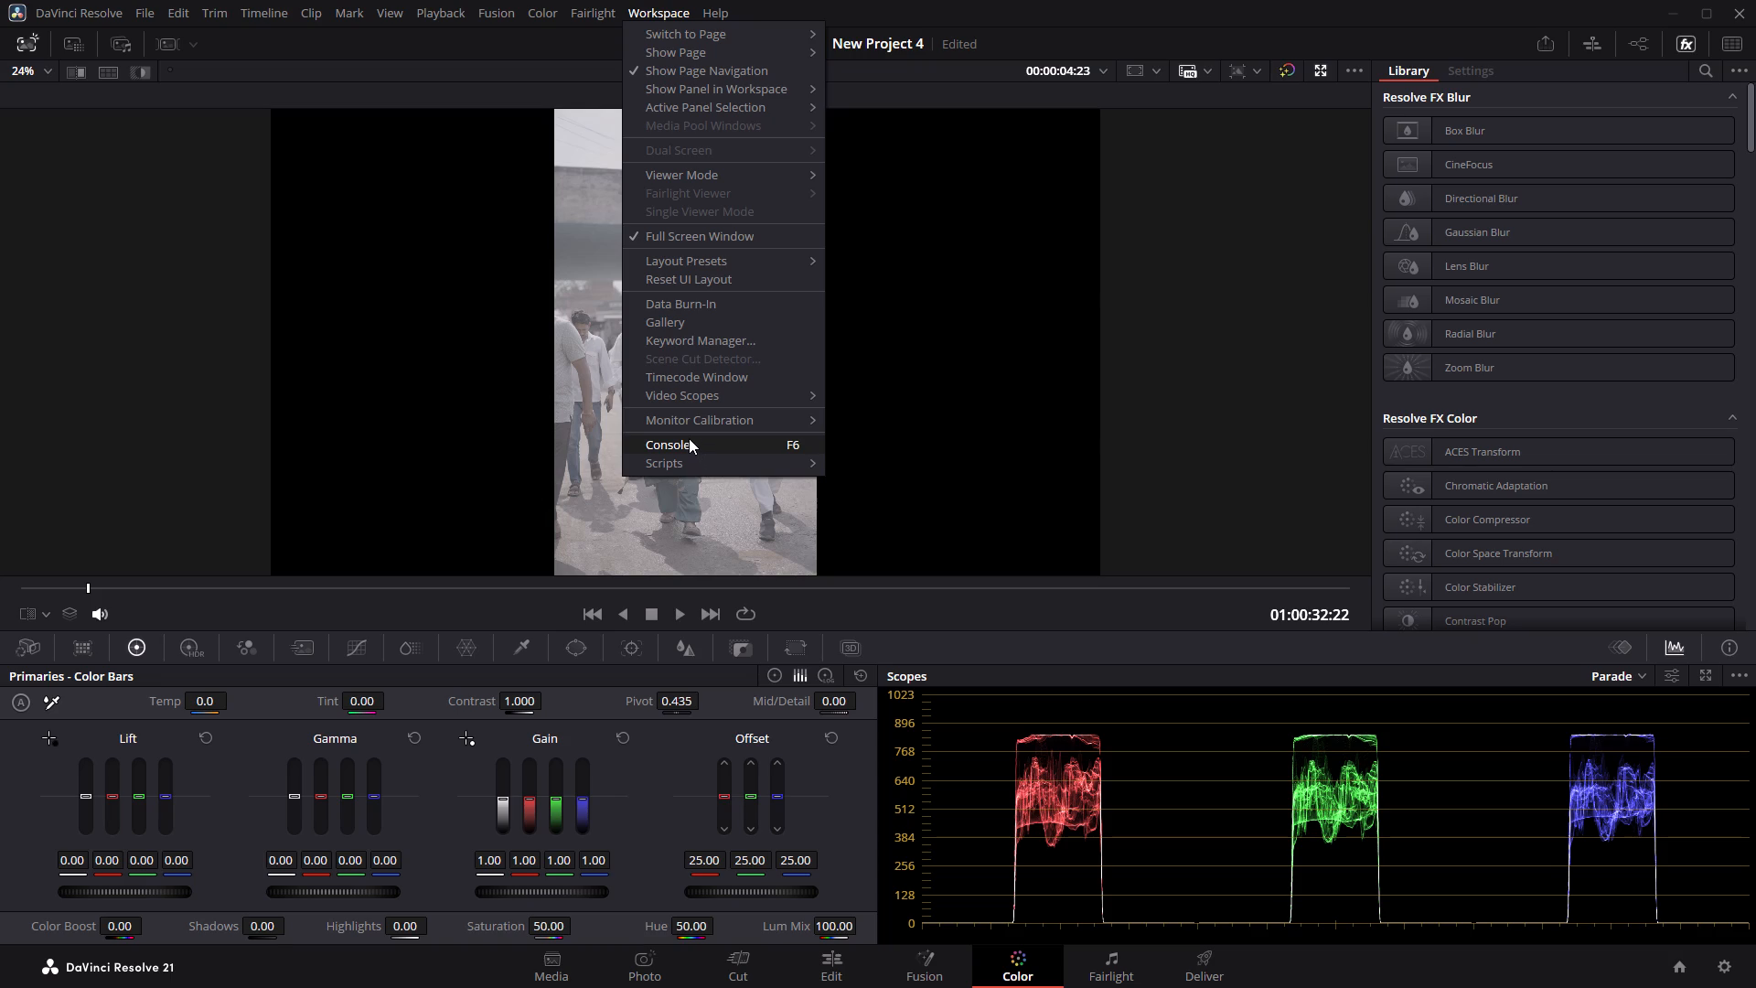
left_click(712, 166)
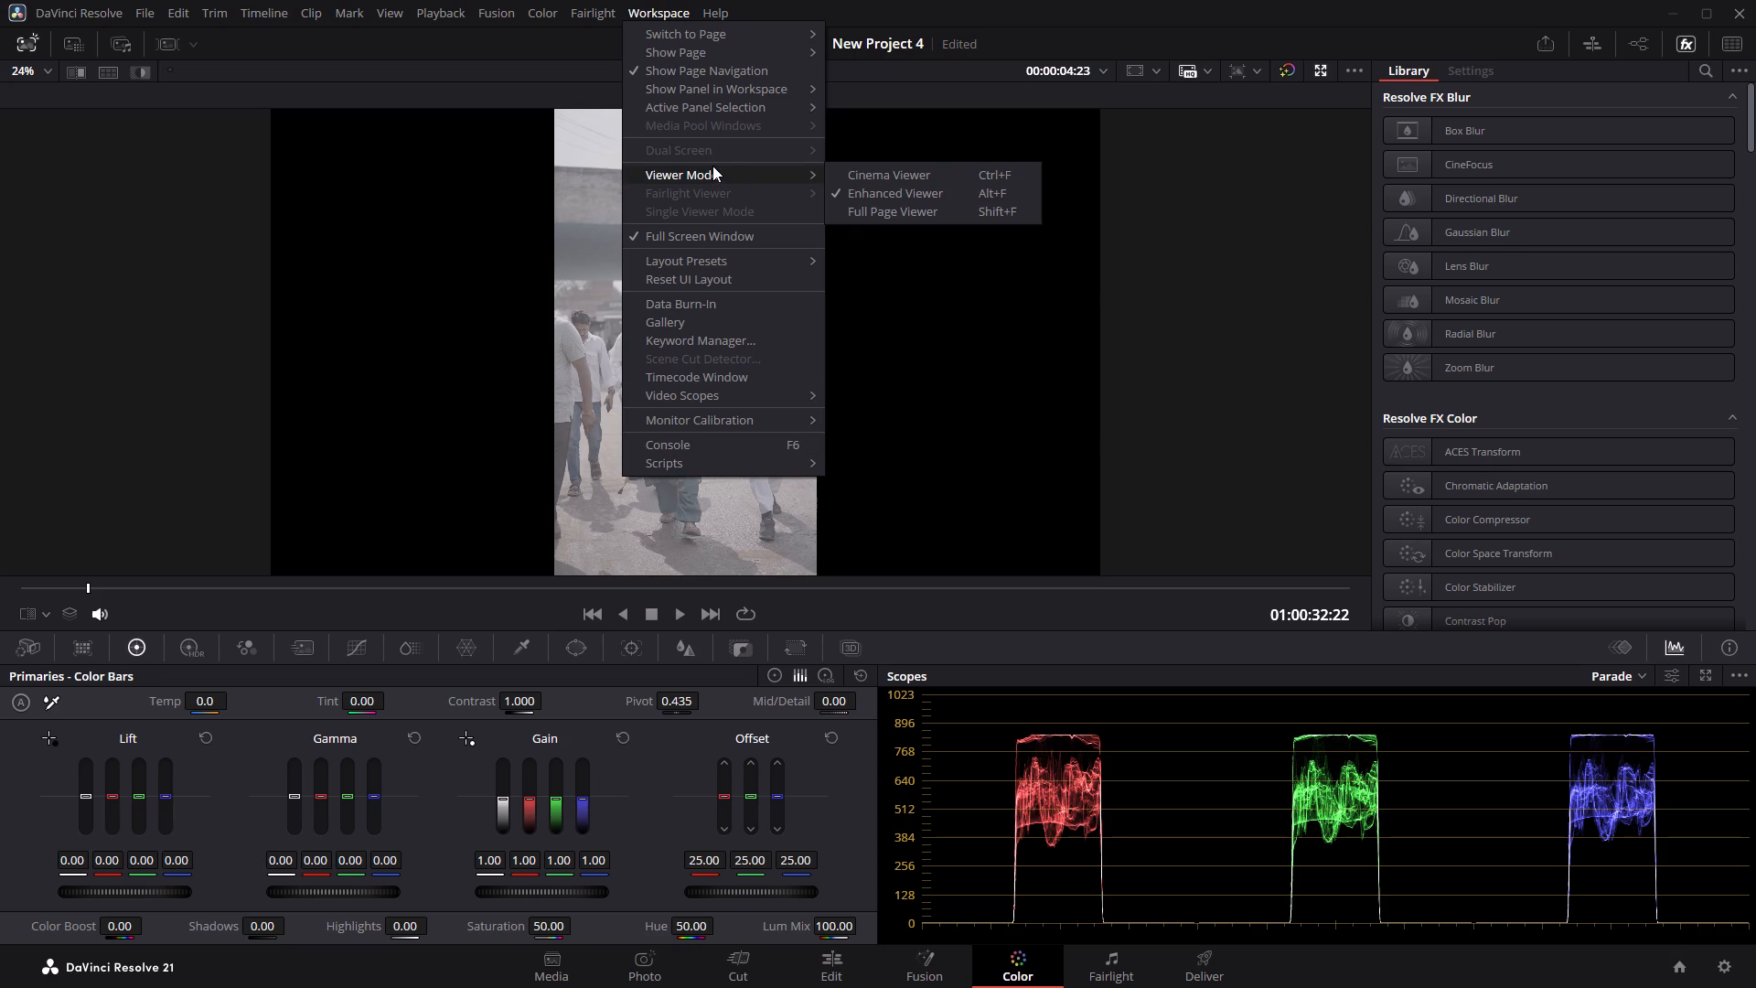
left_click(895, 178)
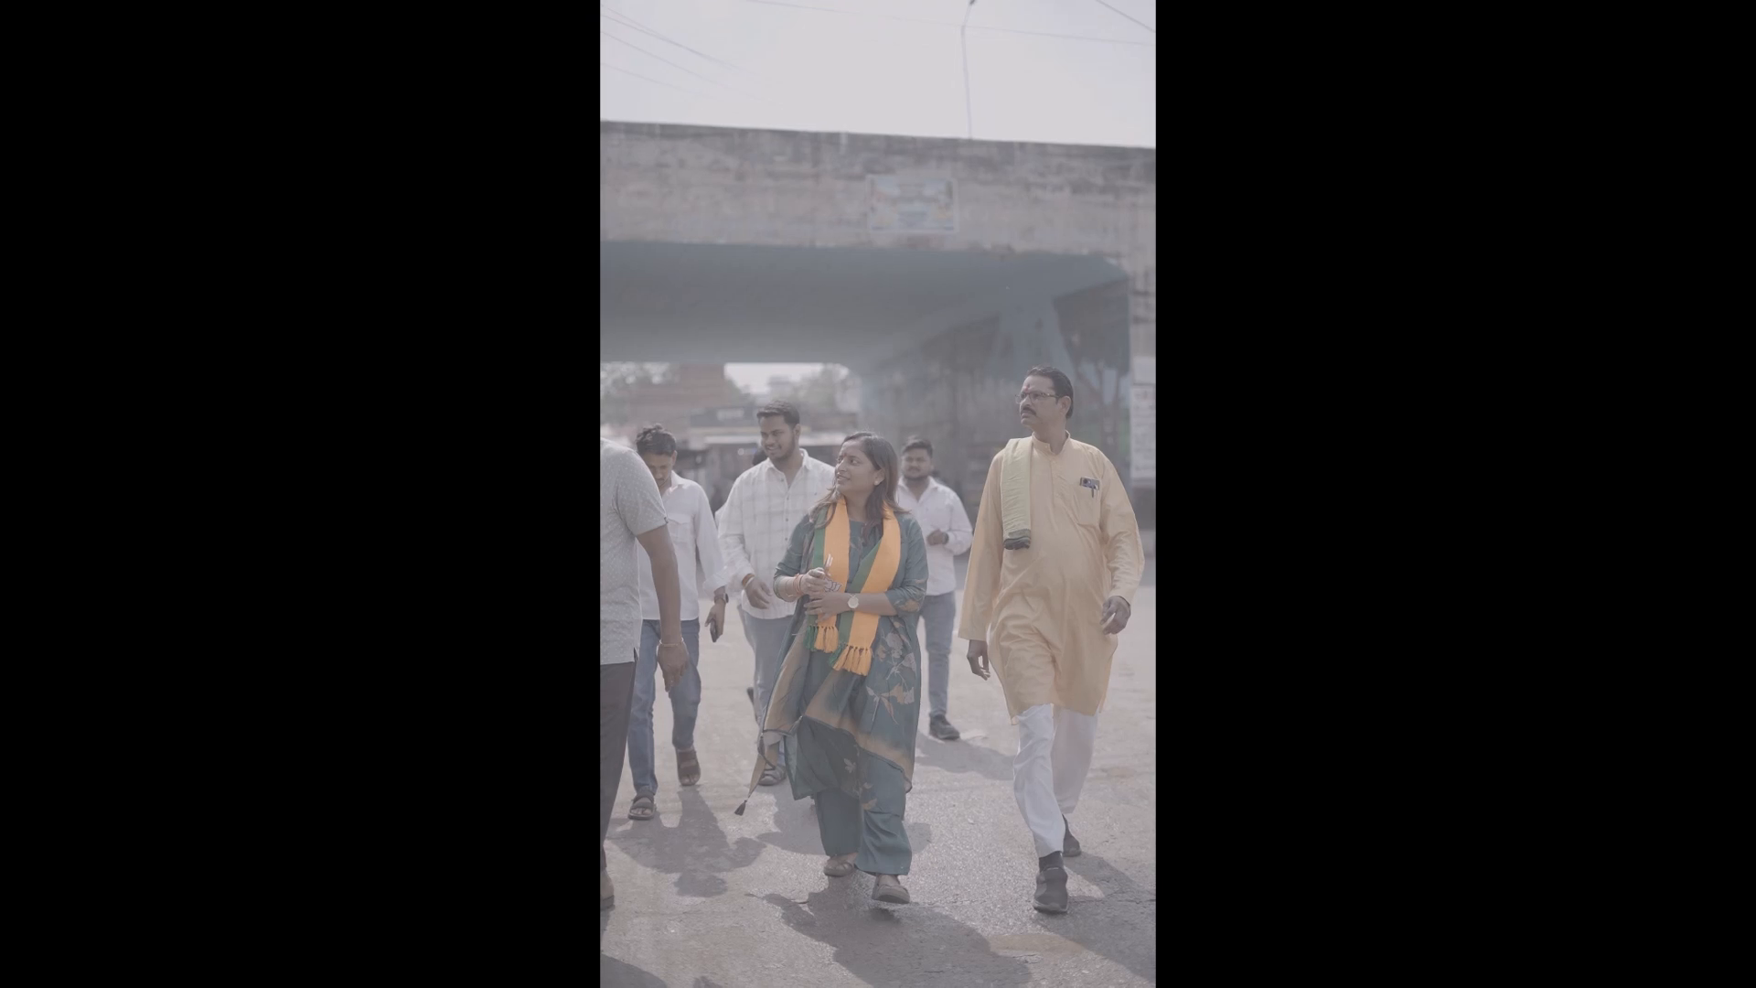
left_click(895, 178)
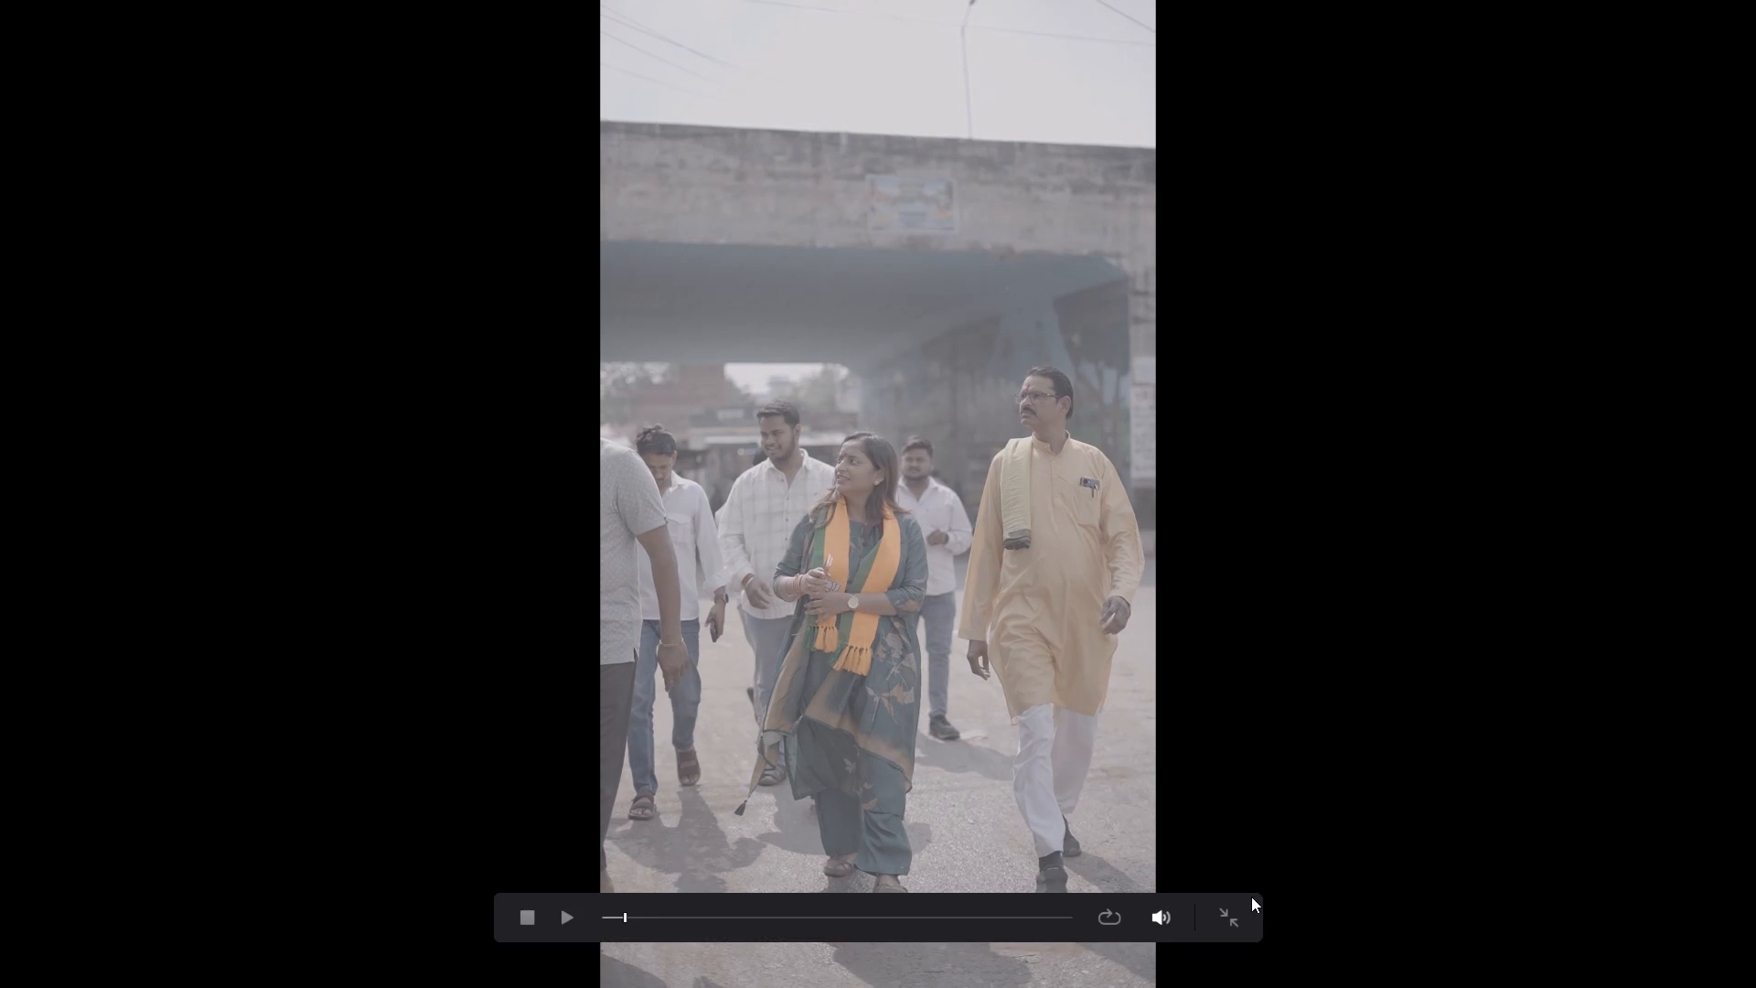
left_click(1231, 918)
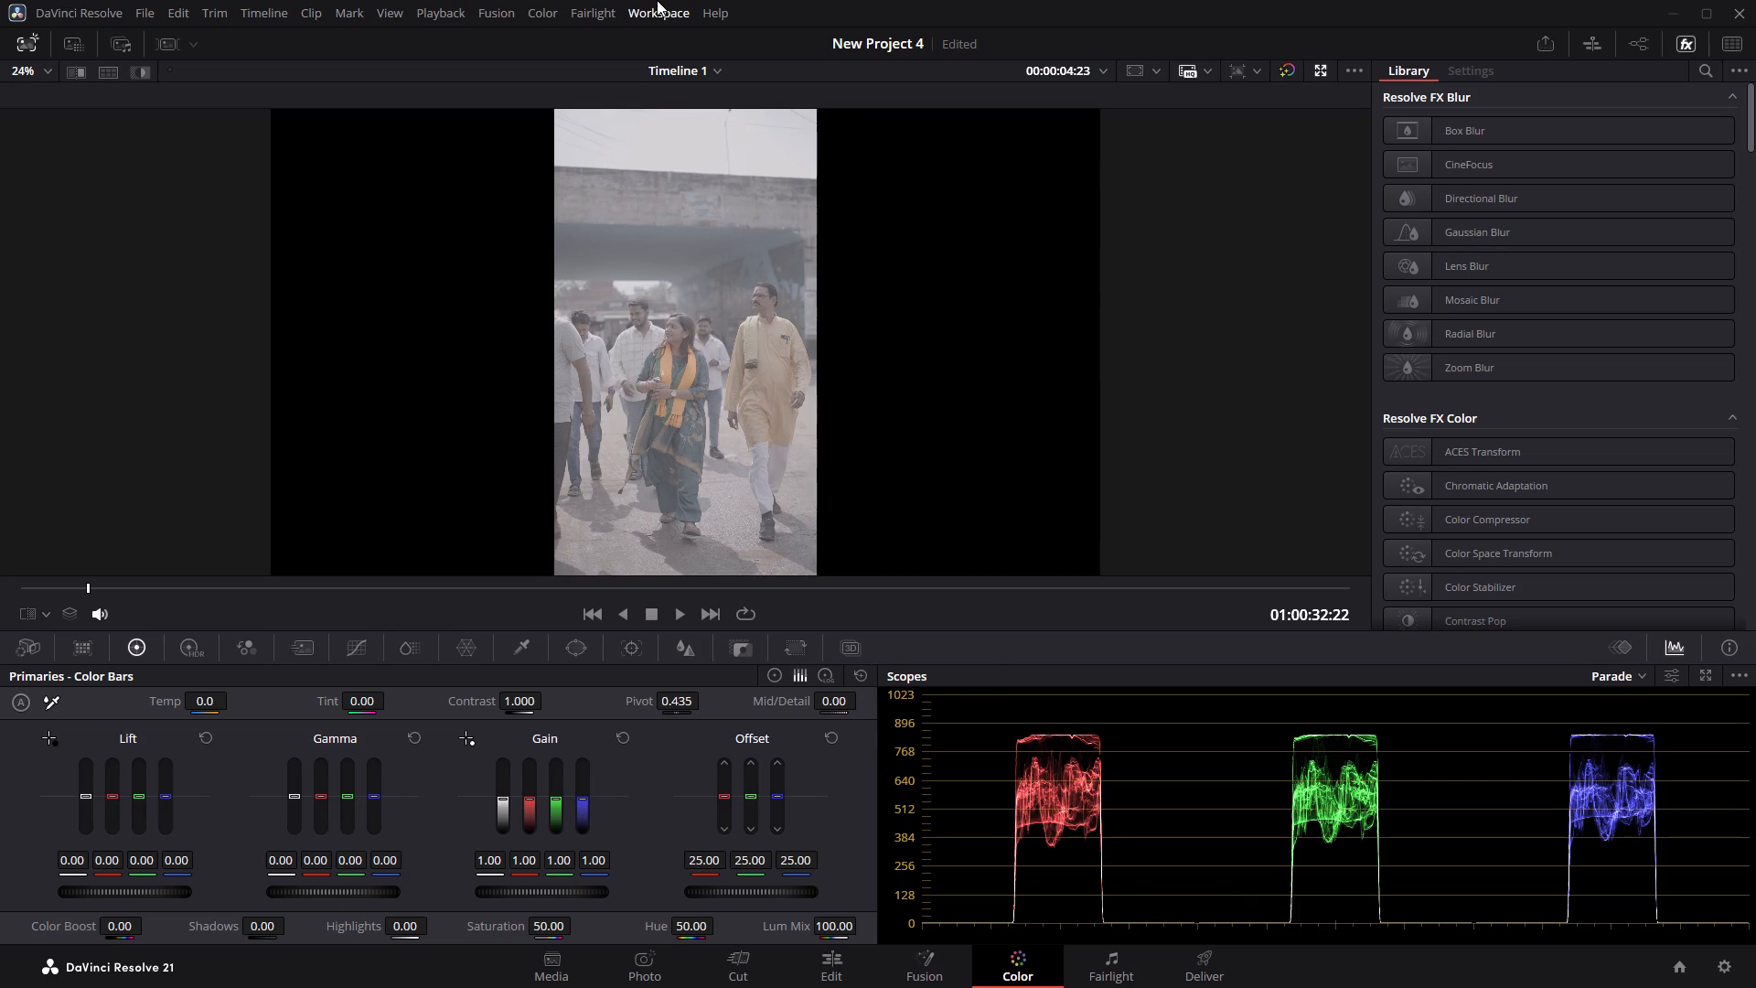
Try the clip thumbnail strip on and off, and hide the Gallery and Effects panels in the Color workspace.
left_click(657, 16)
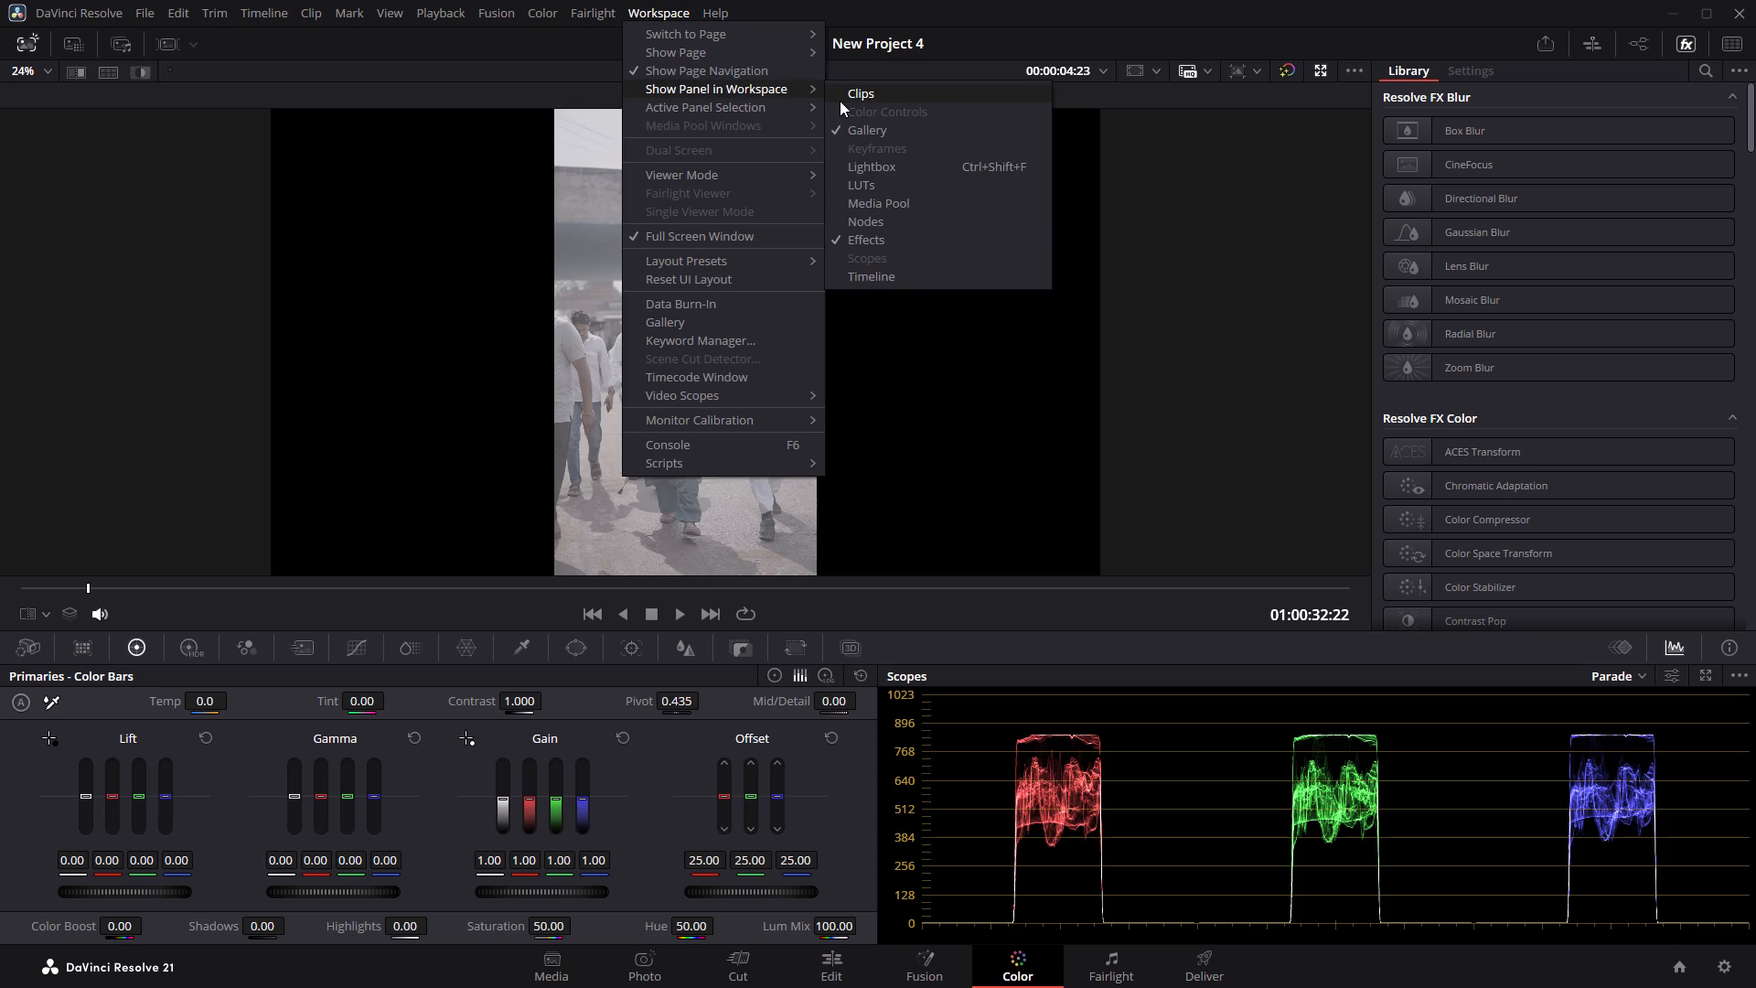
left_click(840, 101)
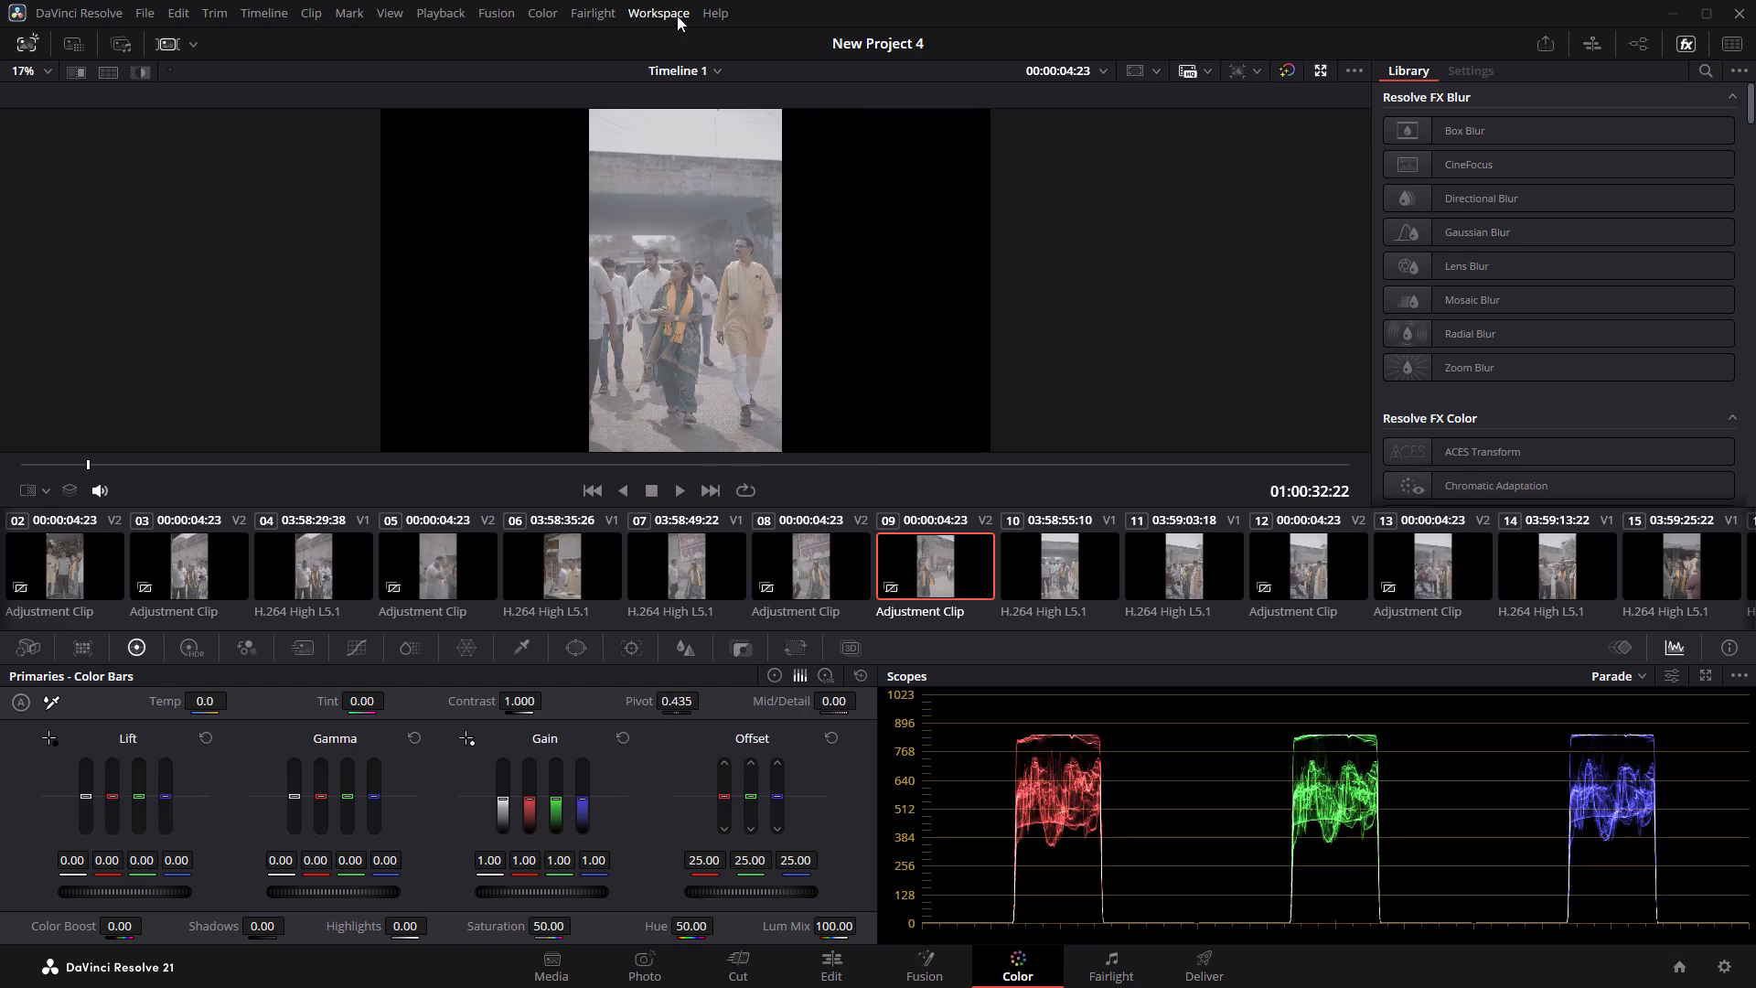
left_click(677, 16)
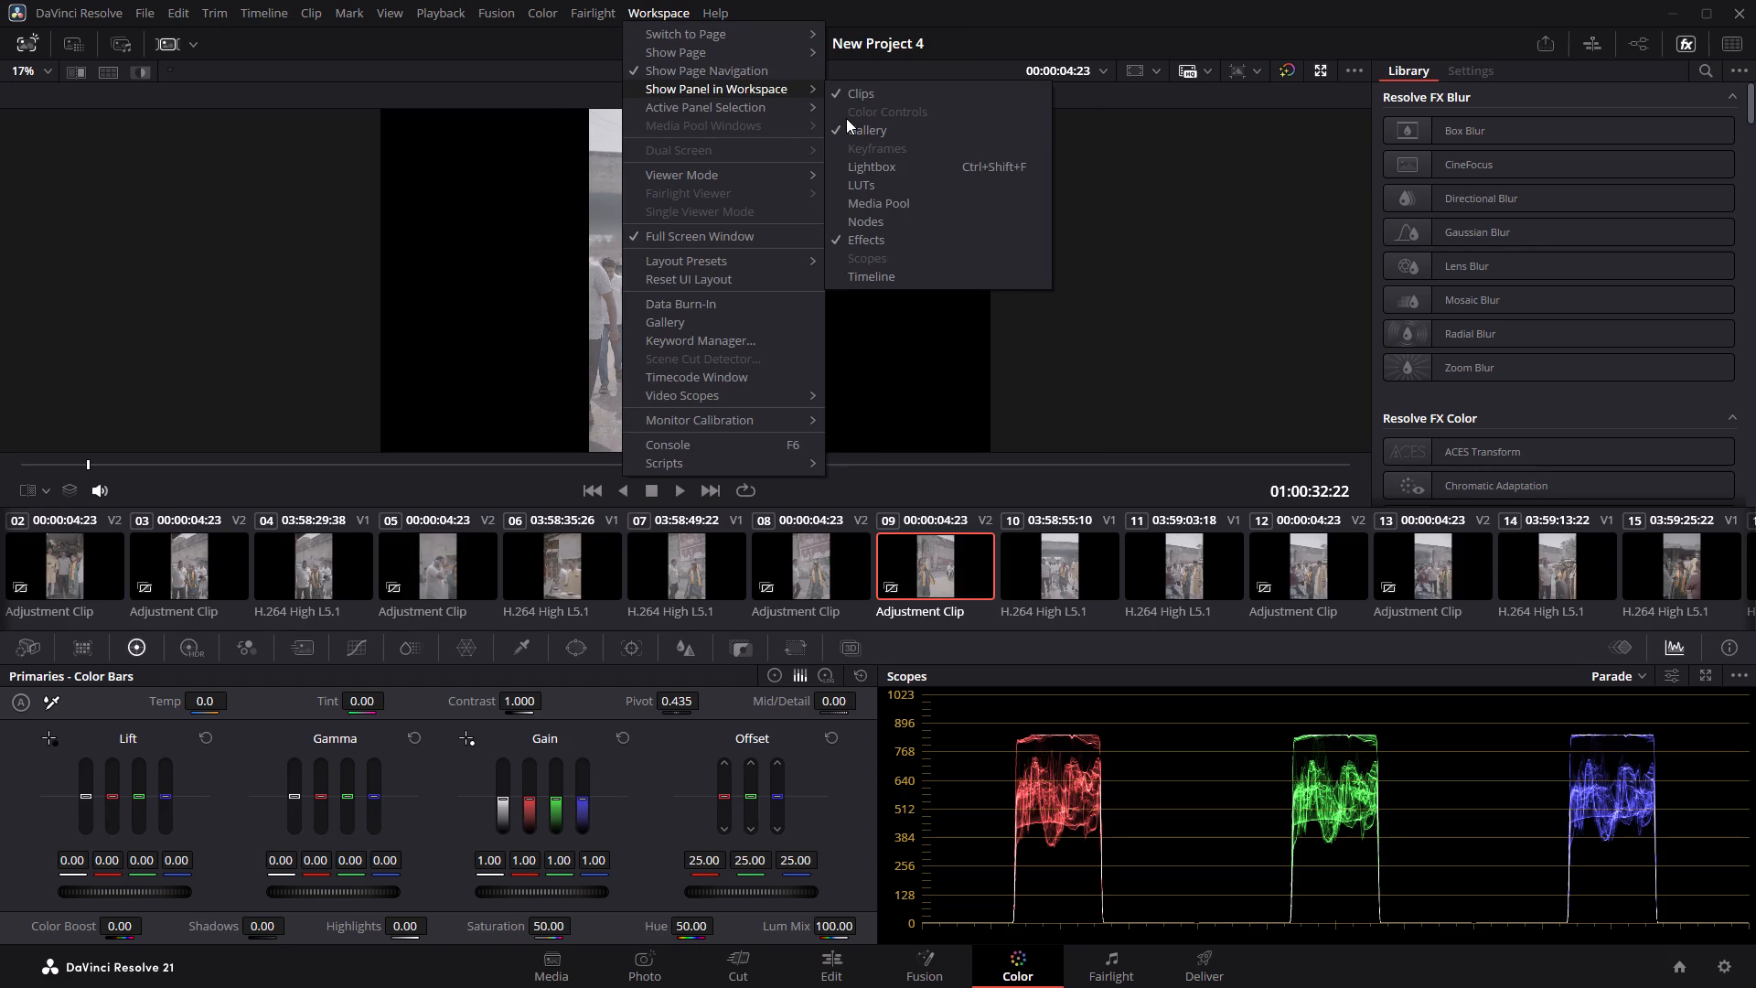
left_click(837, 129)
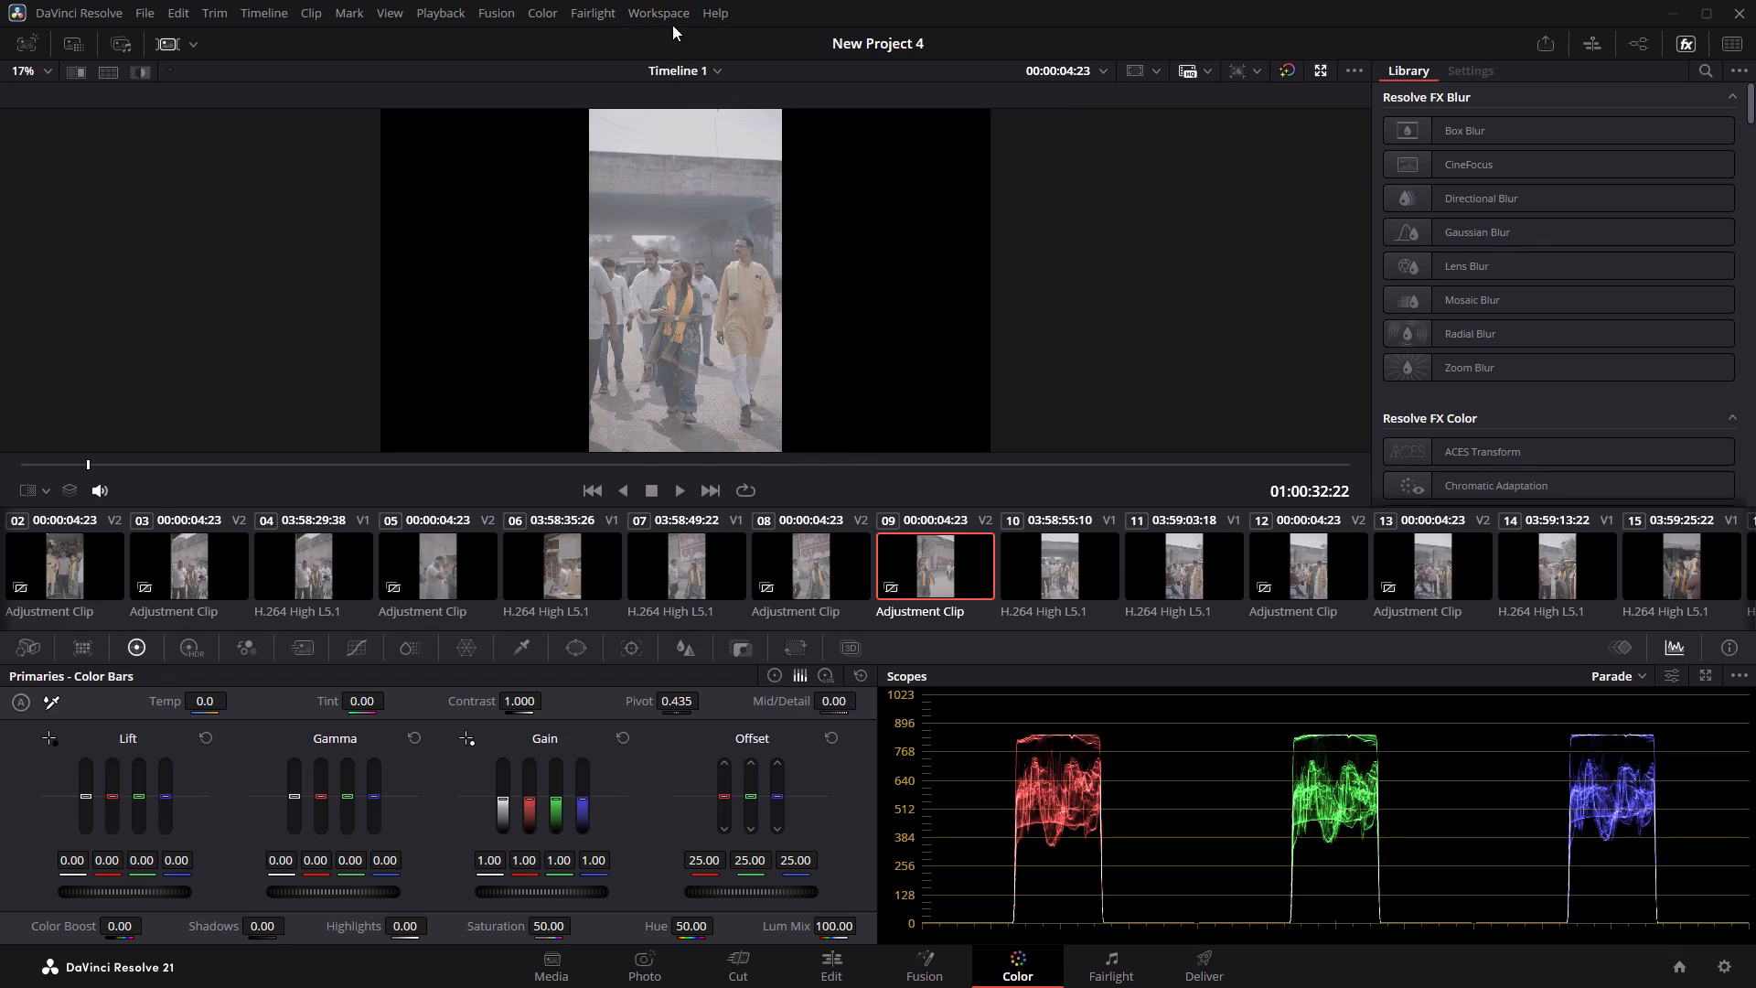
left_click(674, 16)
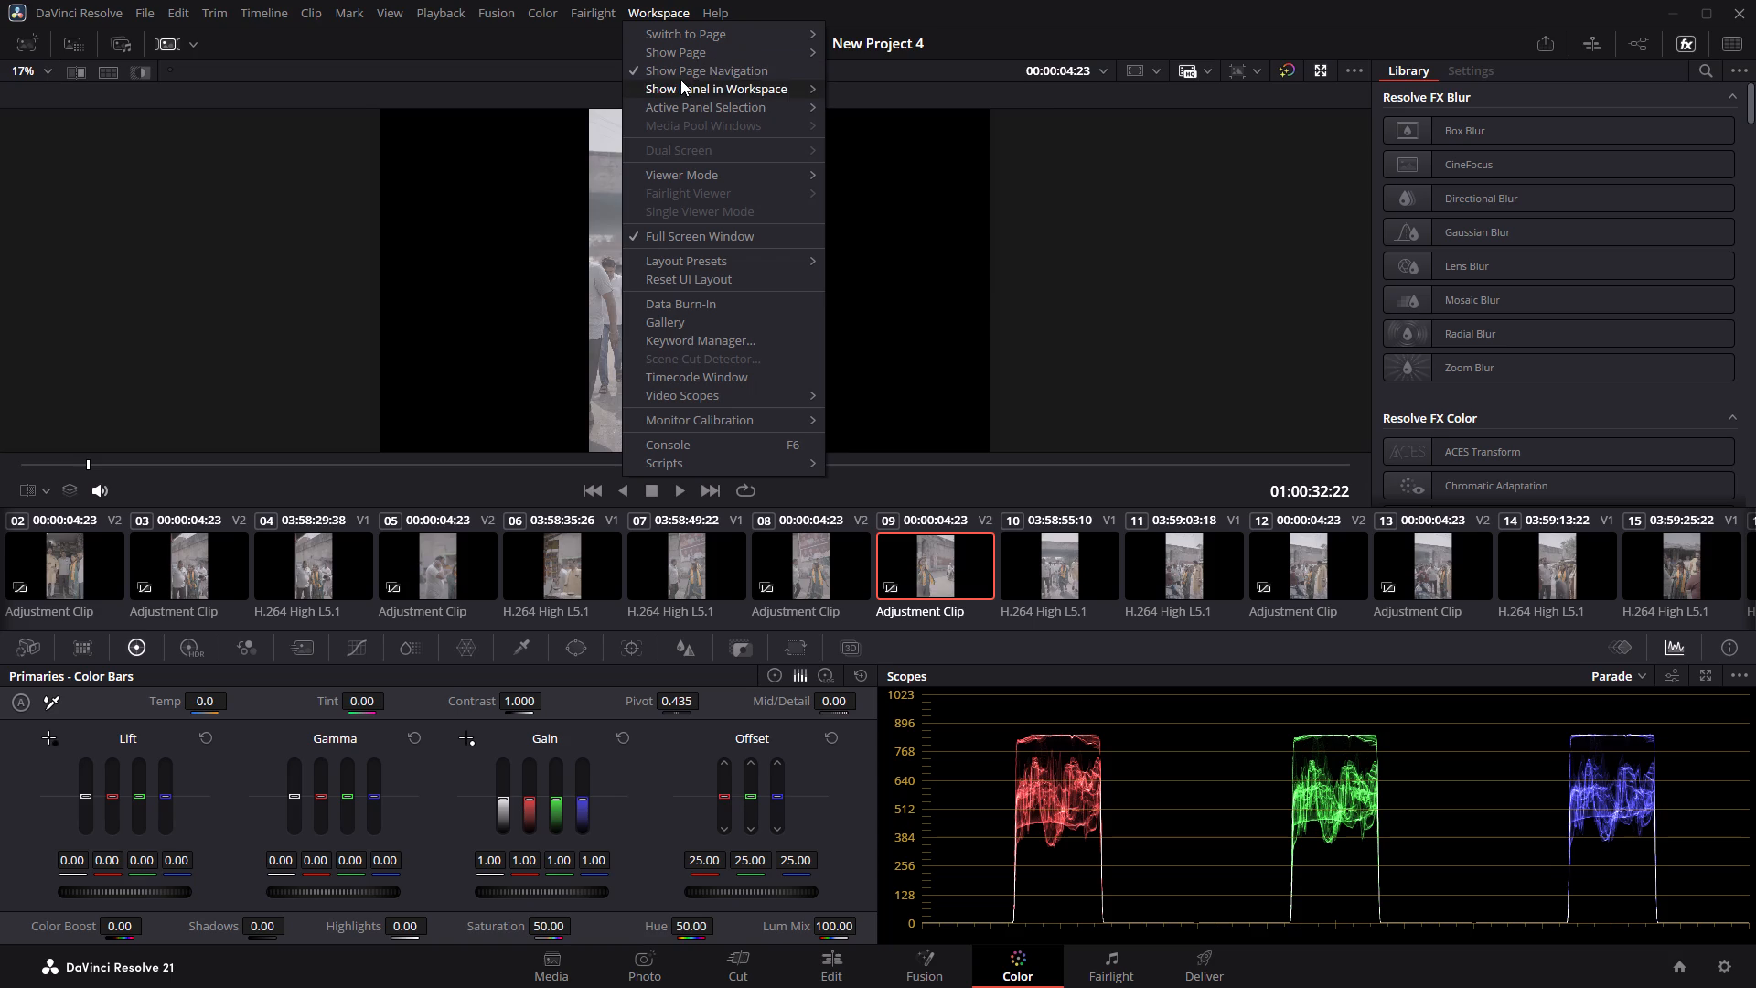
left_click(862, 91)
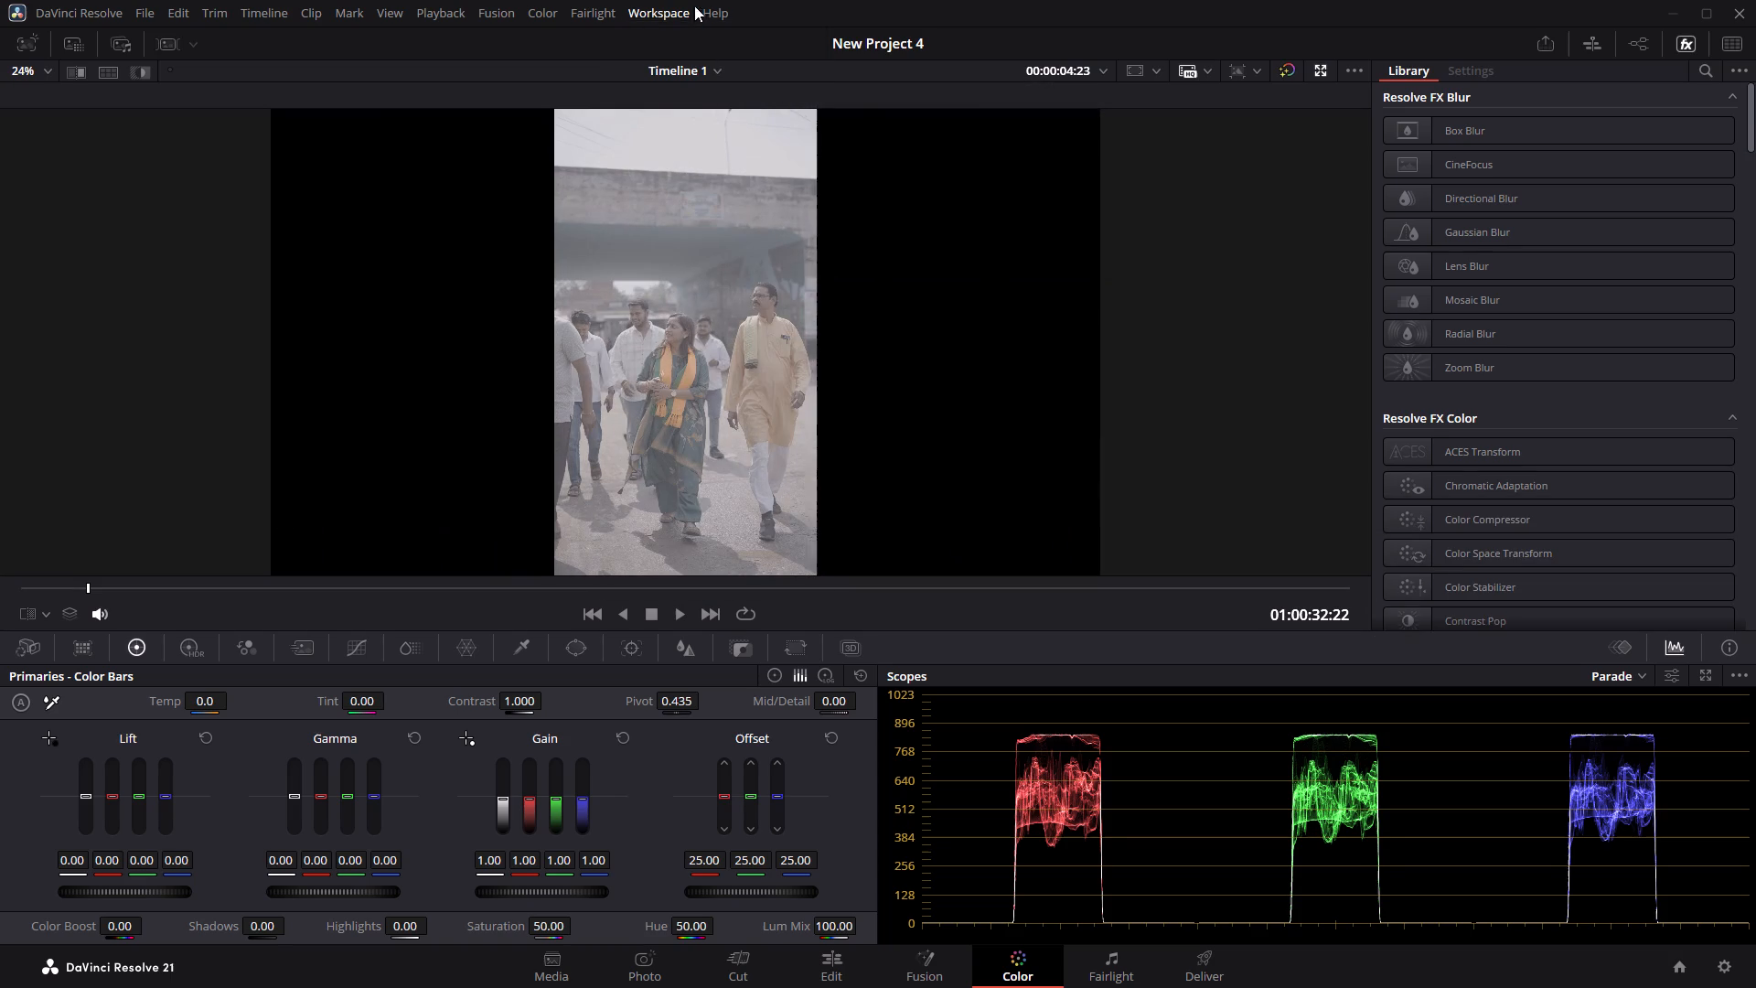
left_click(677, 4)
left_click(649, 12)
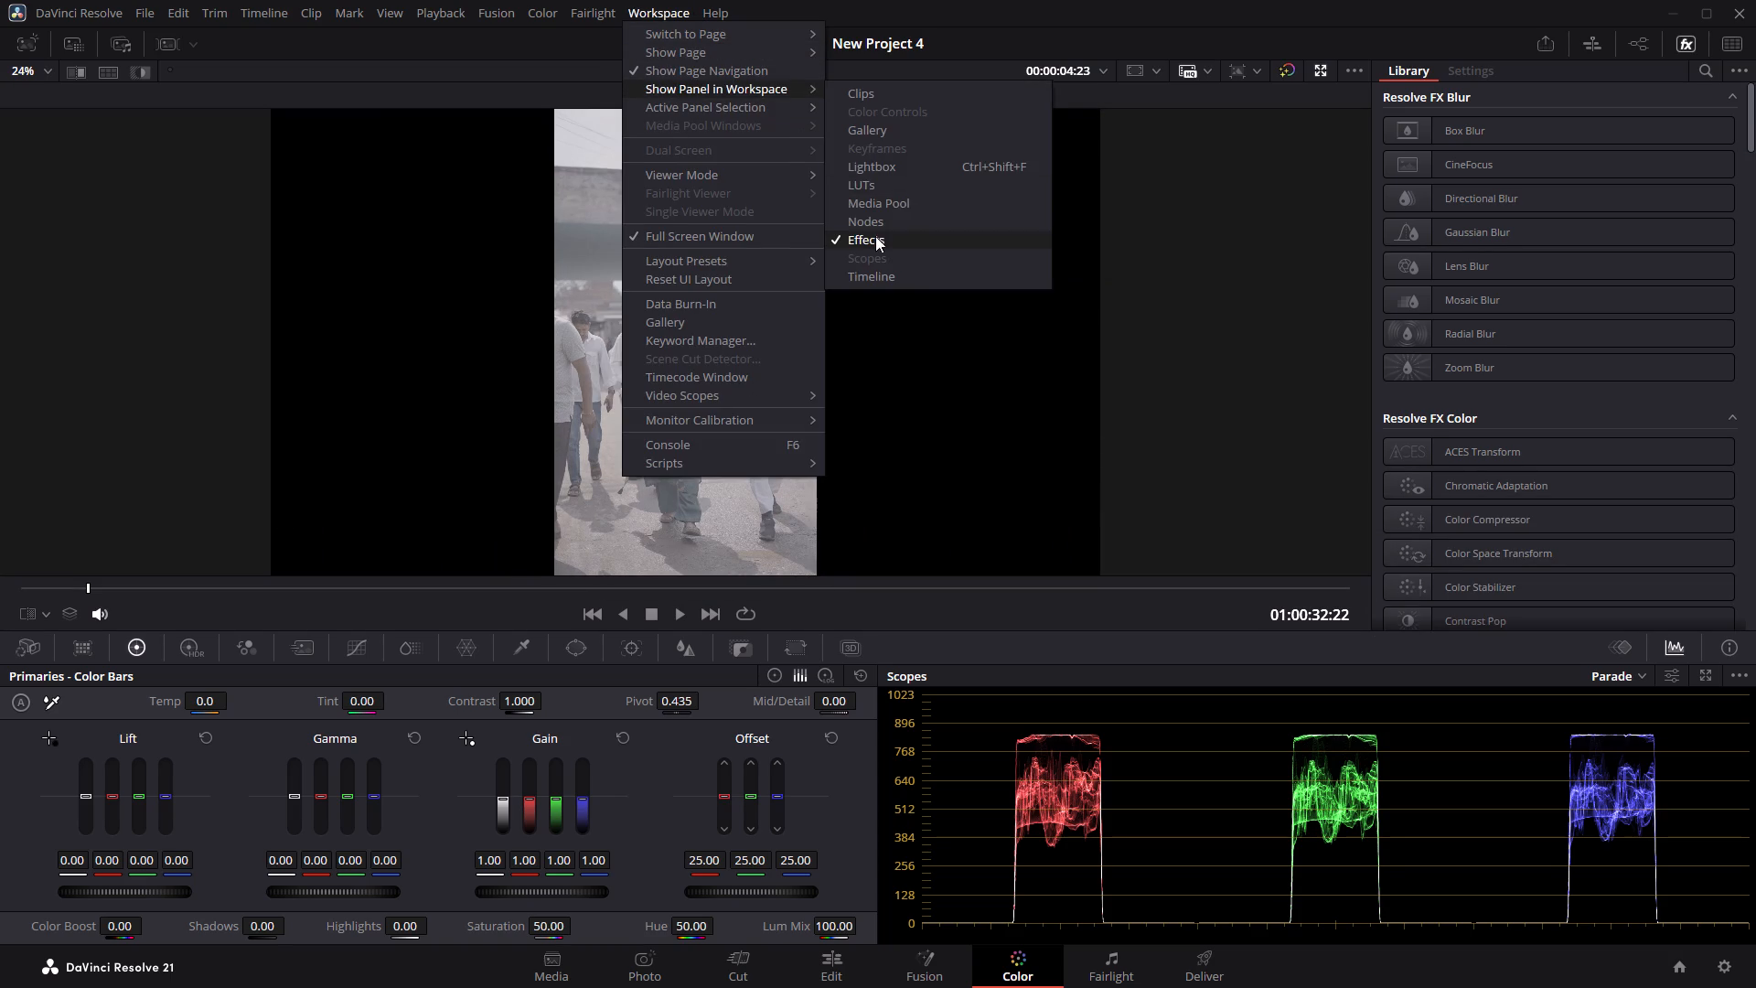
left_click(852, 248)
Reset the UI layout to the default Color page arrangement.
left_click(664, 16)
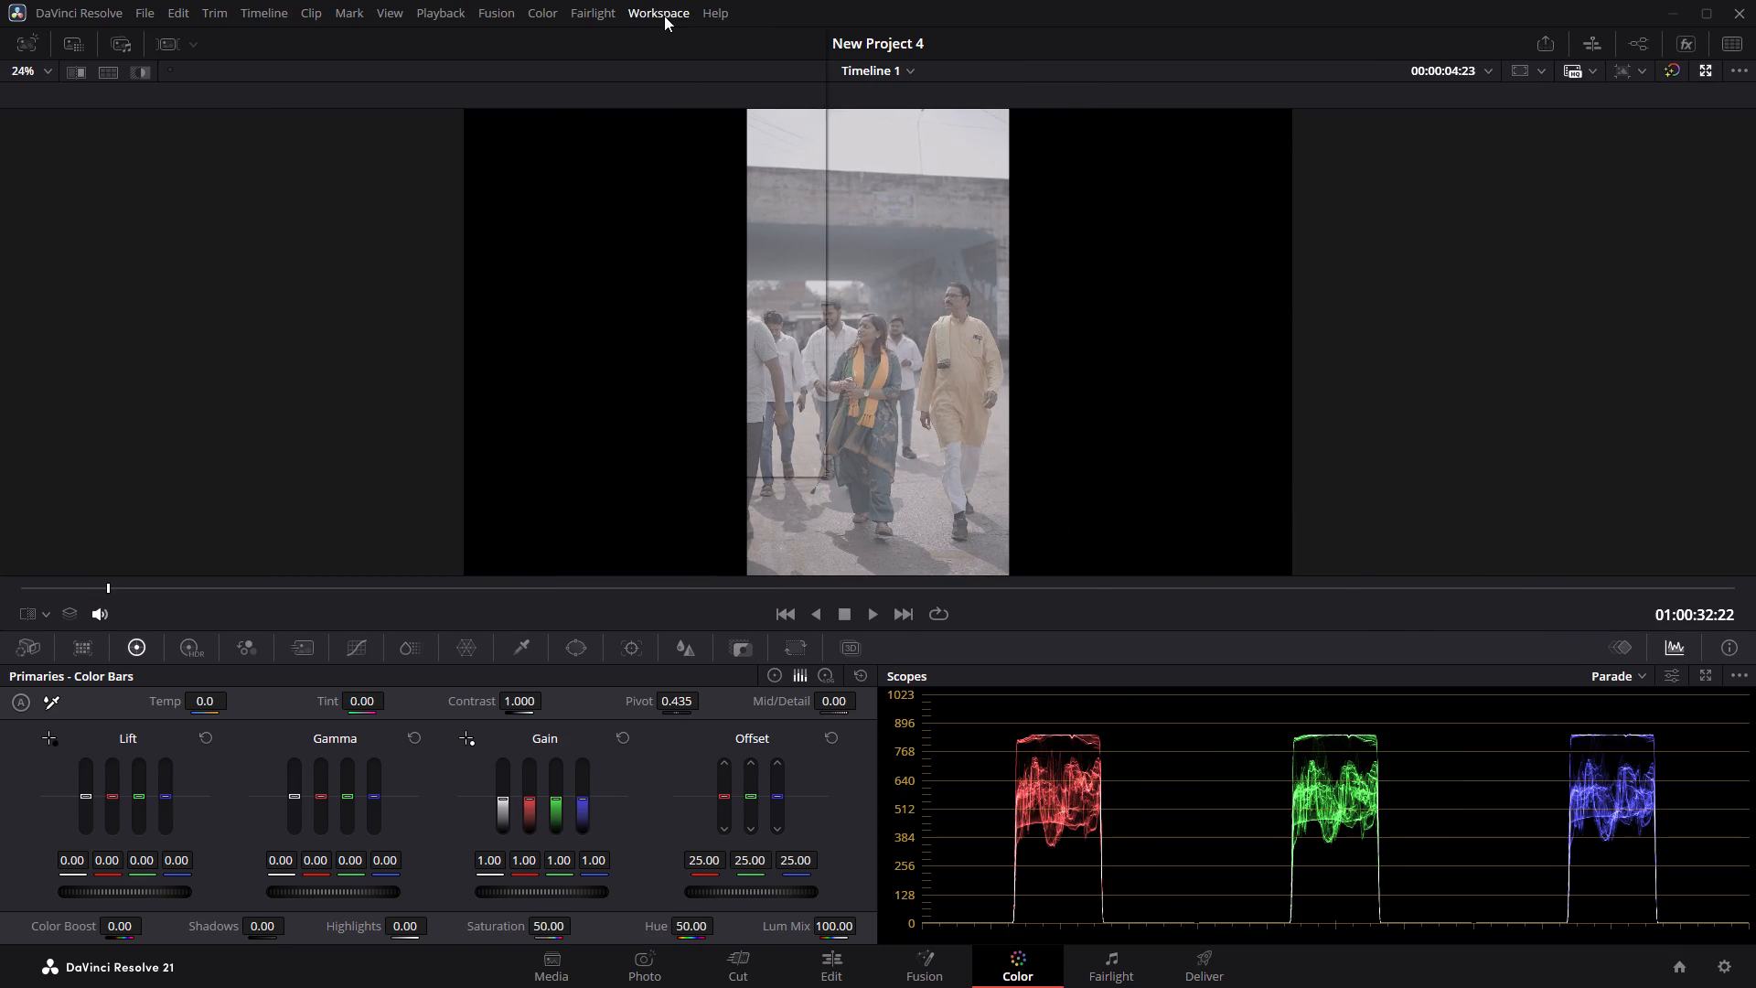
scroll(710, 459, "down", 4)
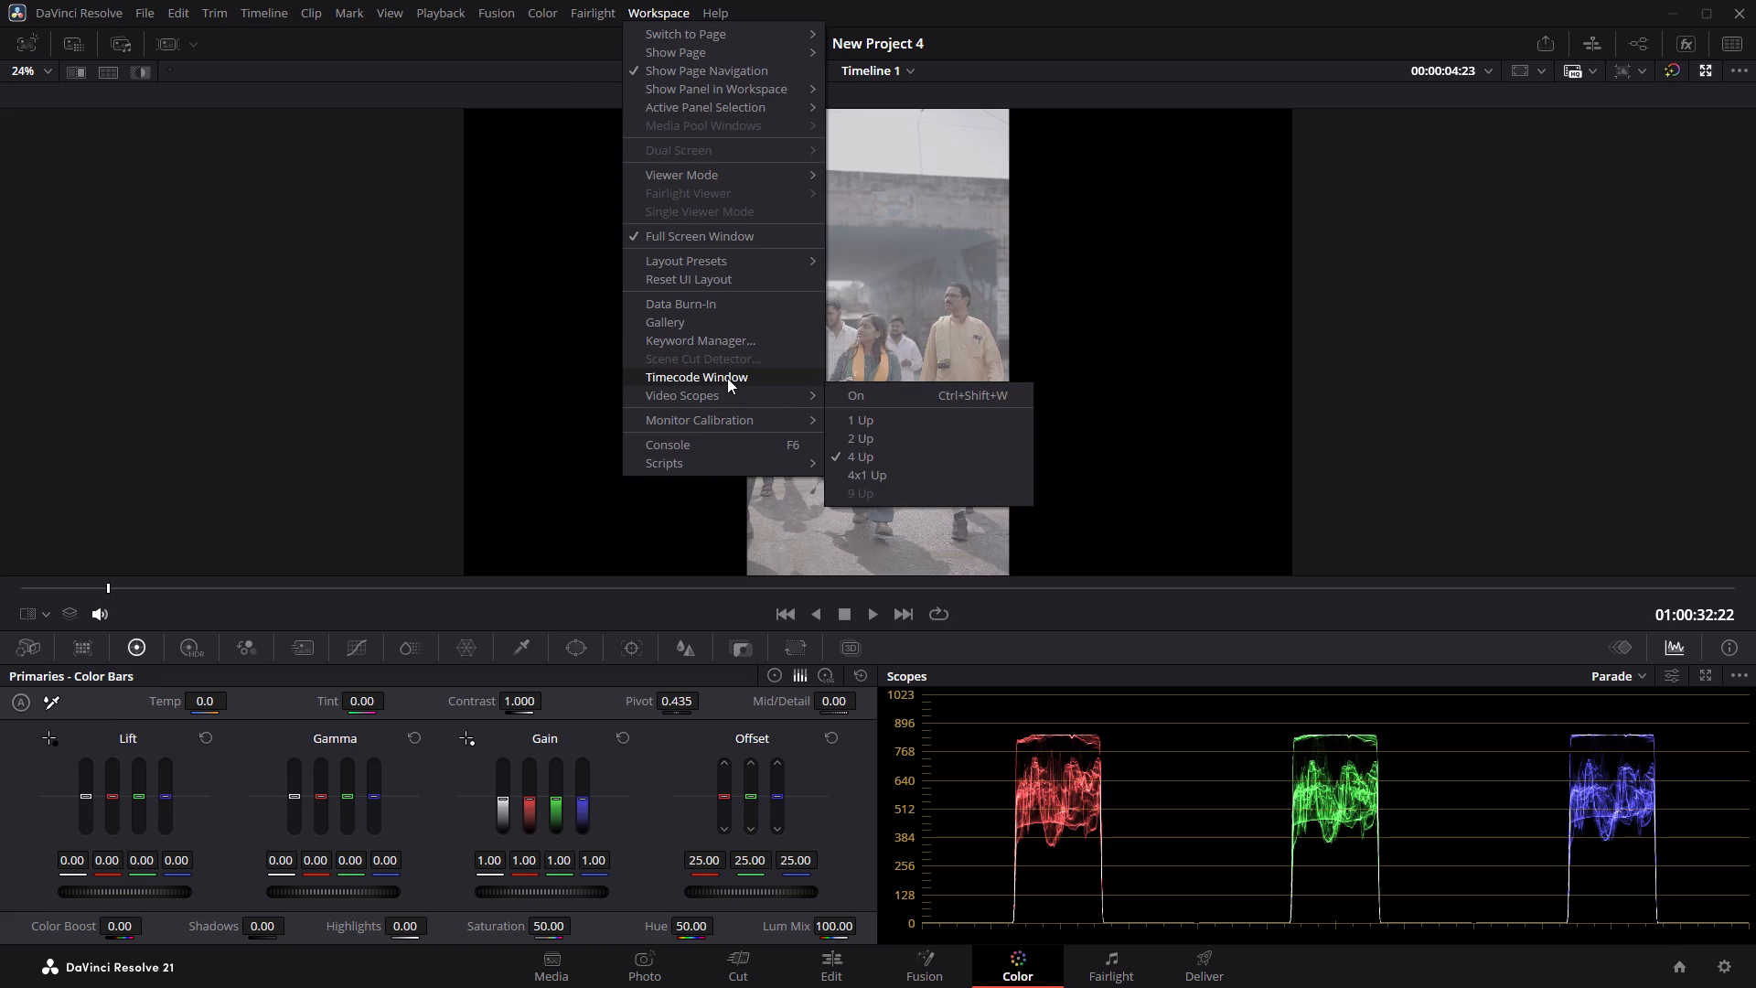
left_click(760, 270)
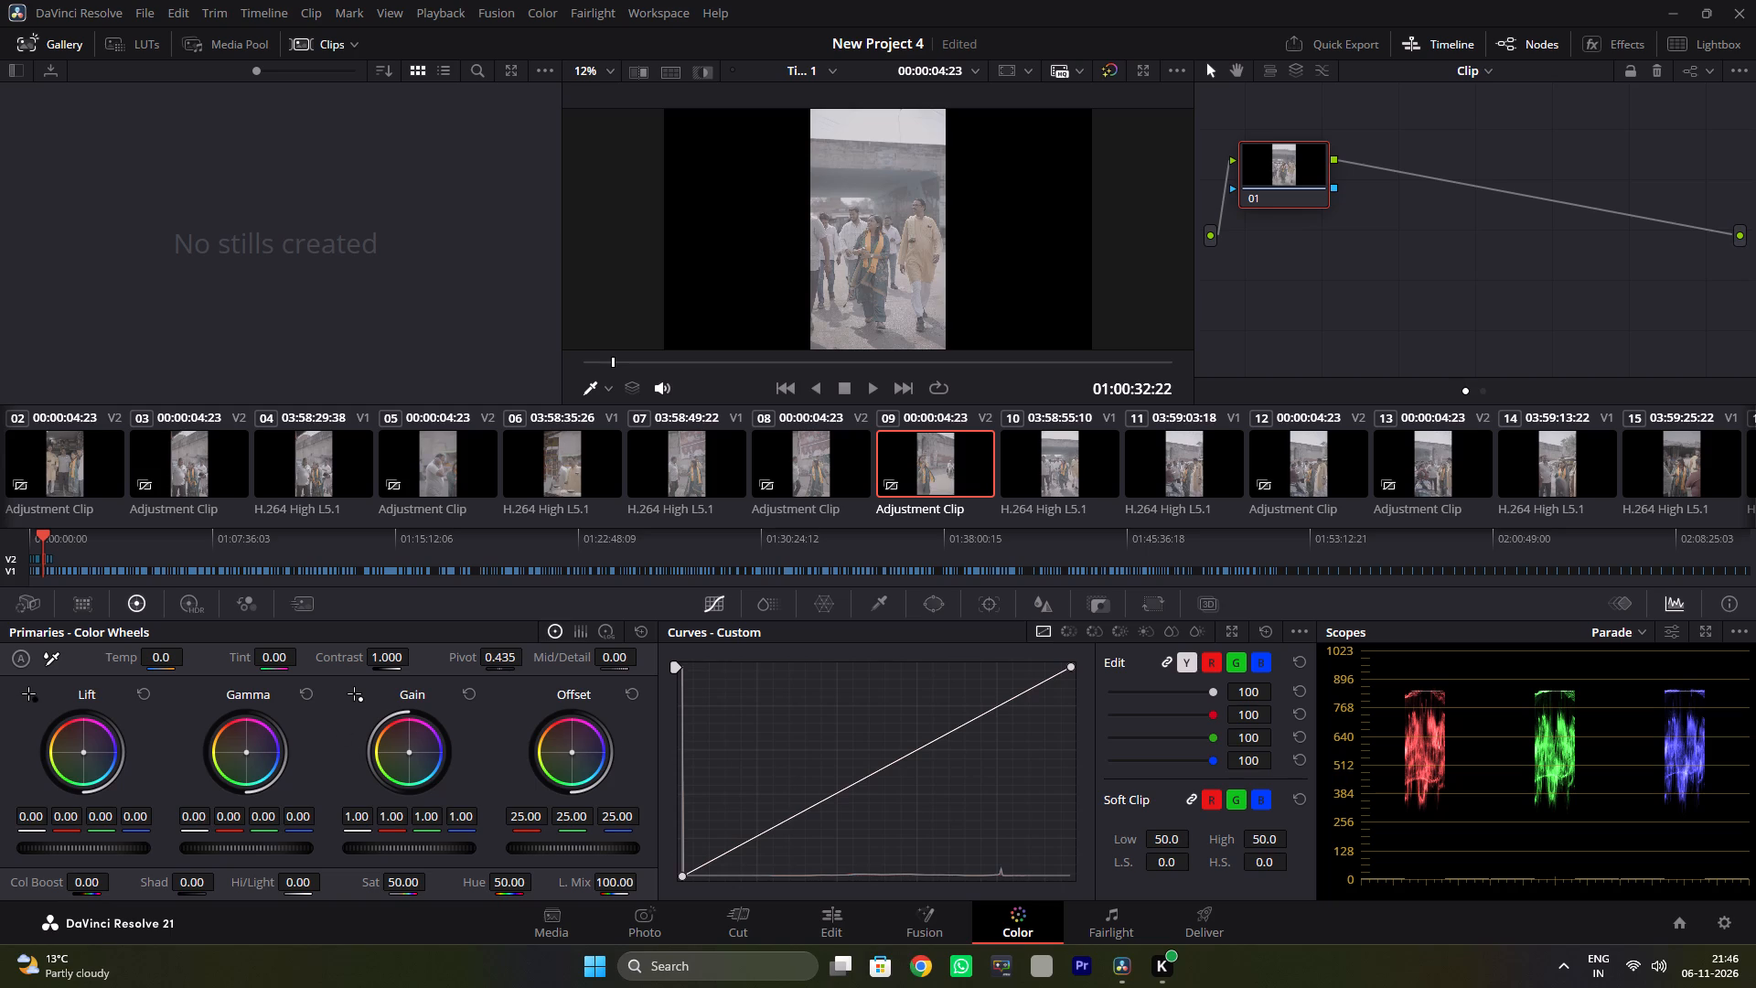
View the scopes in a separate expanded window, and close it.
left_click(1697, 626)
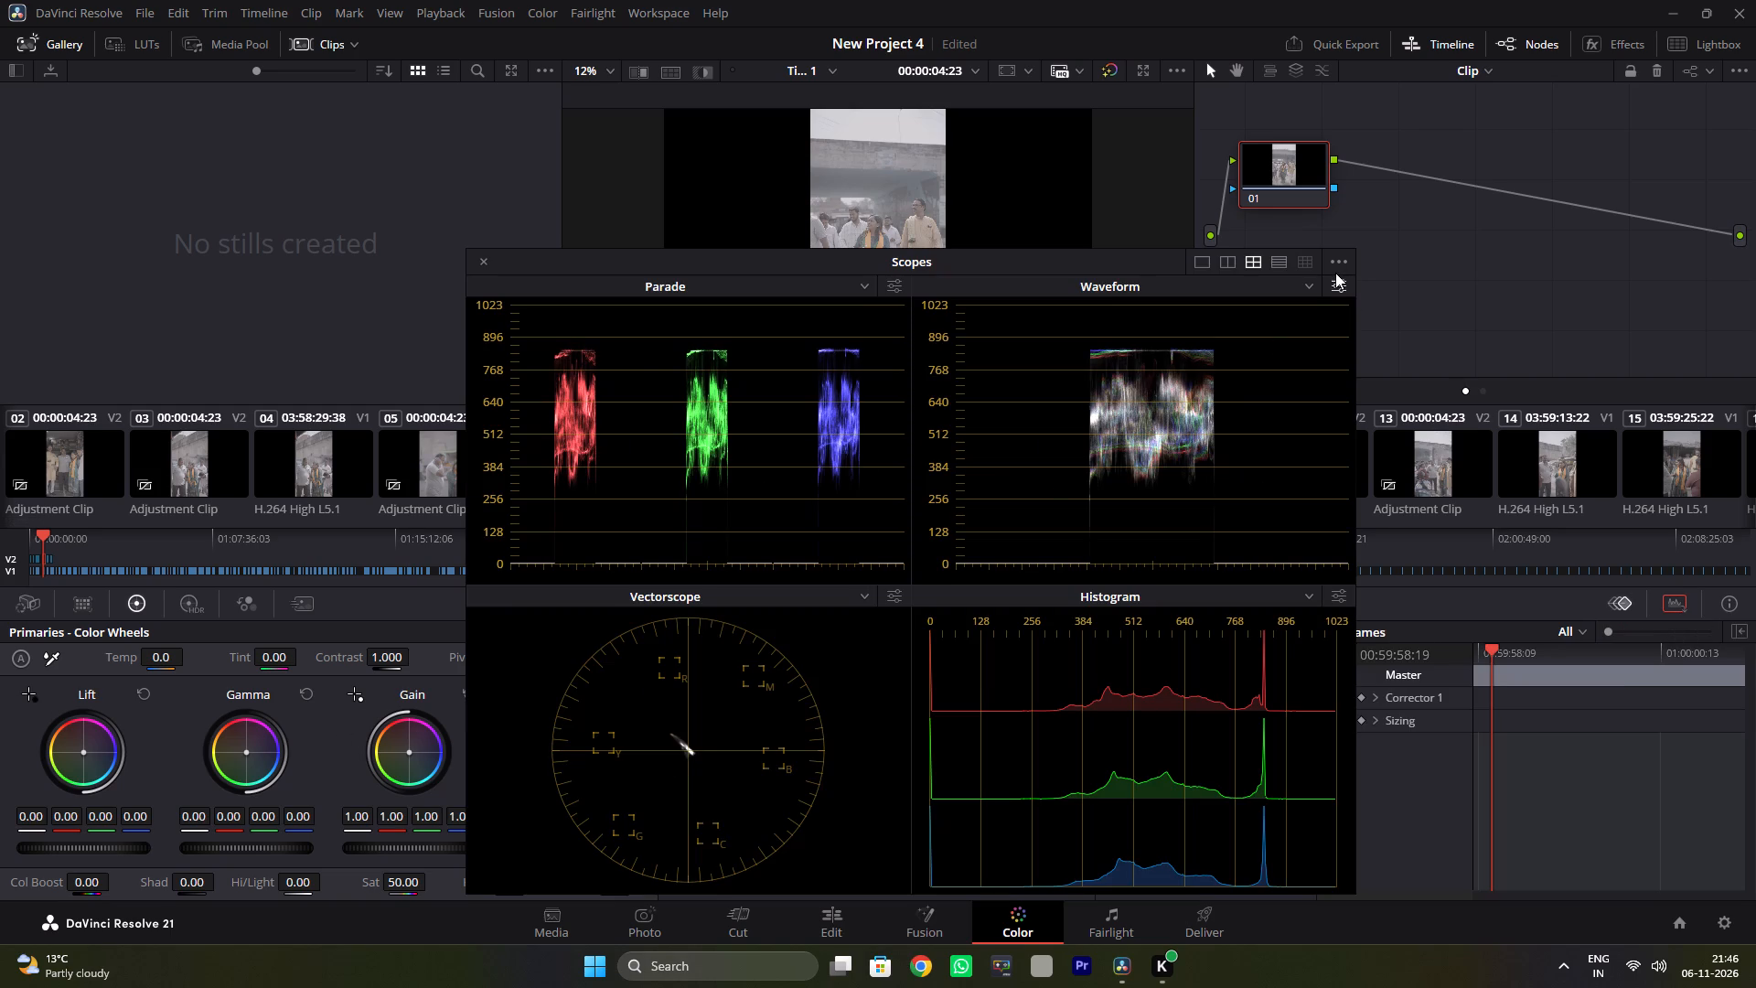
left_click(481, 262)
Select clip 04 in the clip thumbnail strip.
left_click(320, 456)
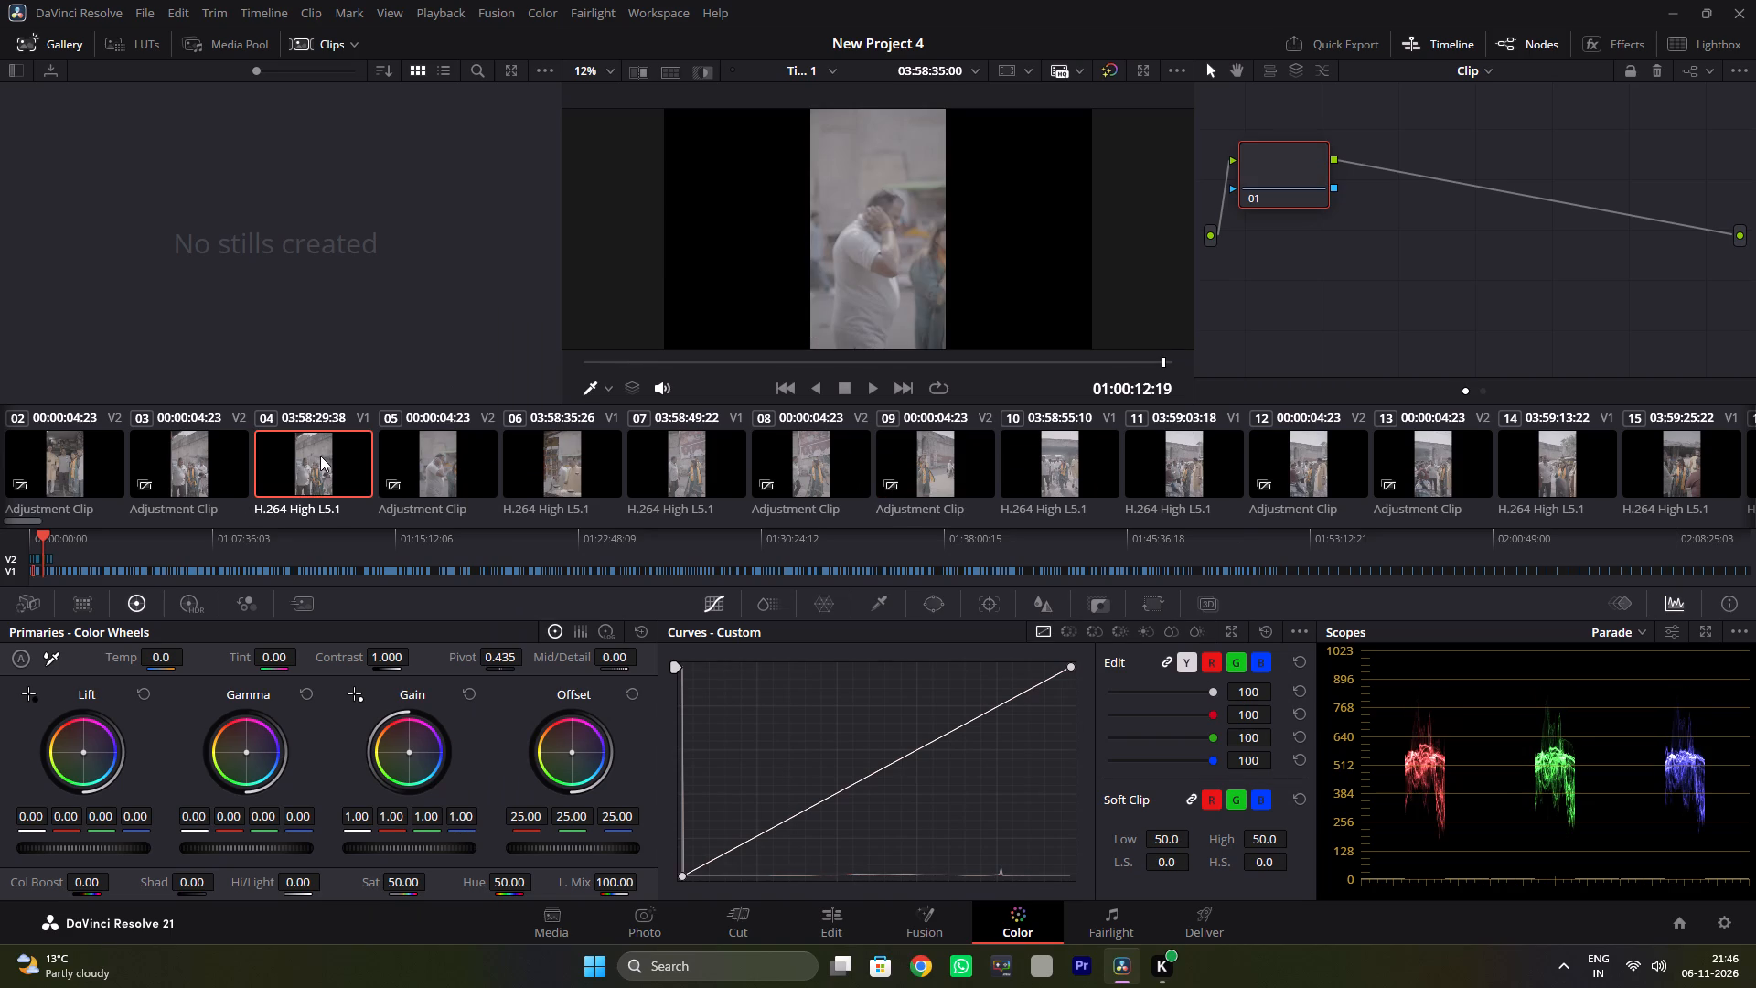
Hide the clip thumbnail strip to enlarge the Color page viewer.
left_click(649, 7)
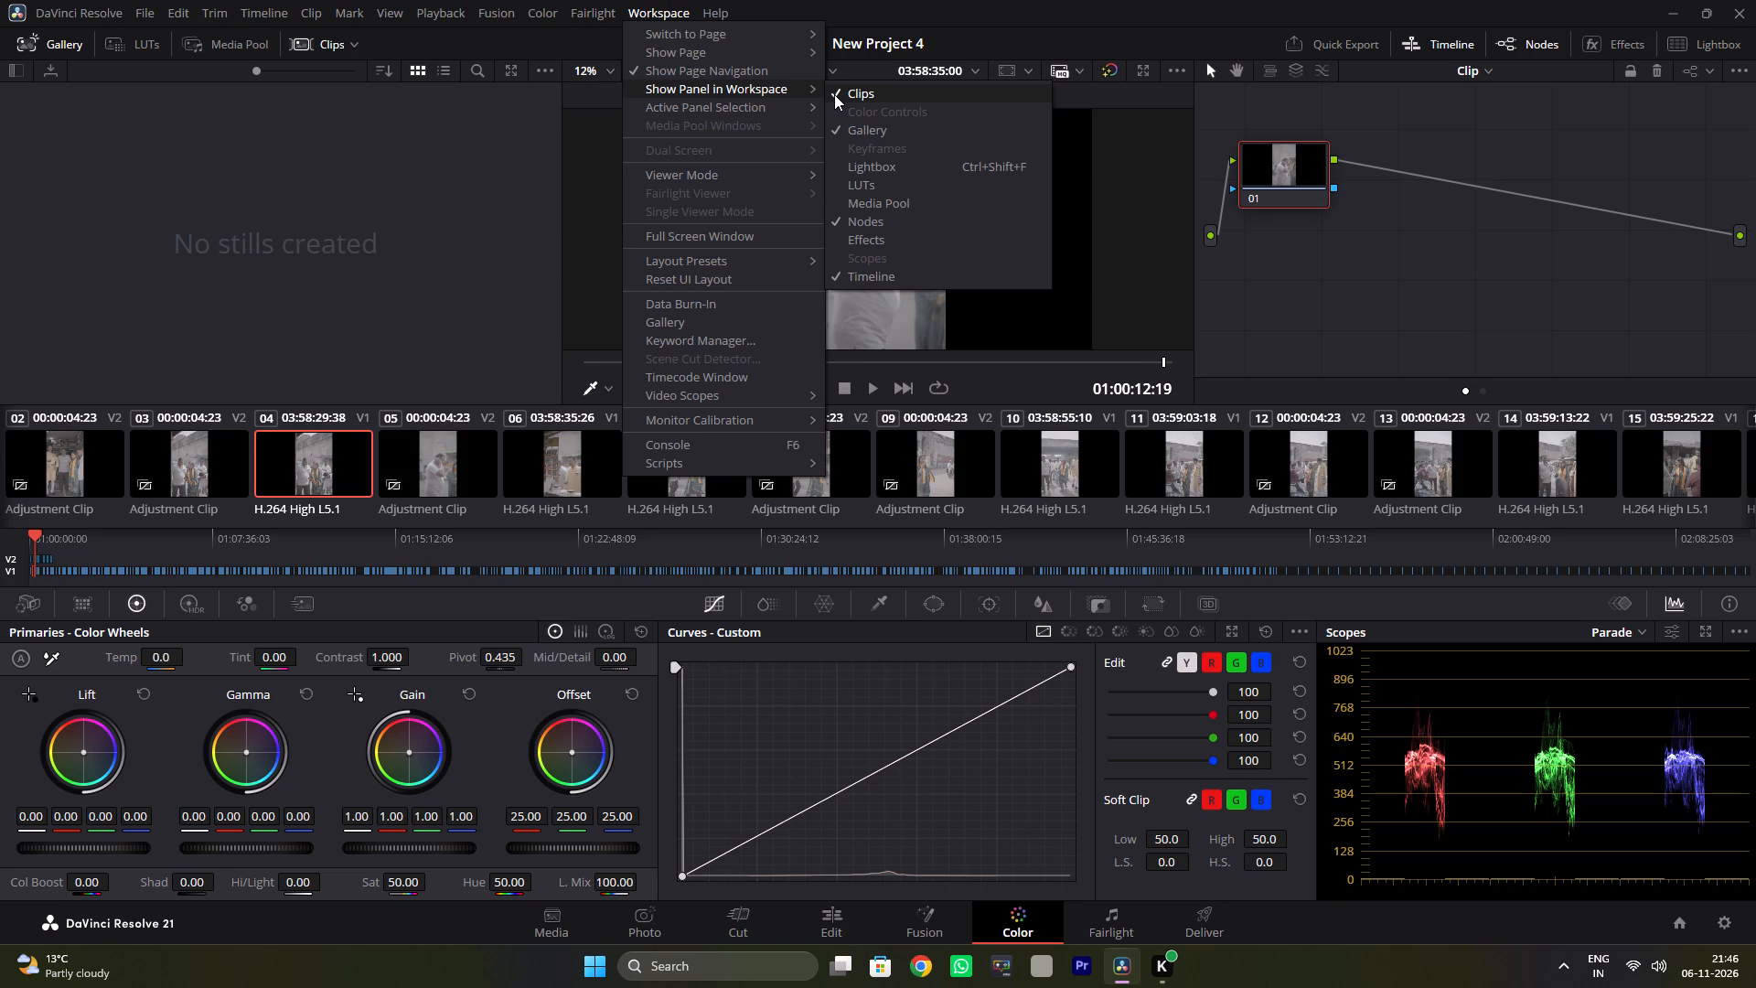
left_click(834, 94)
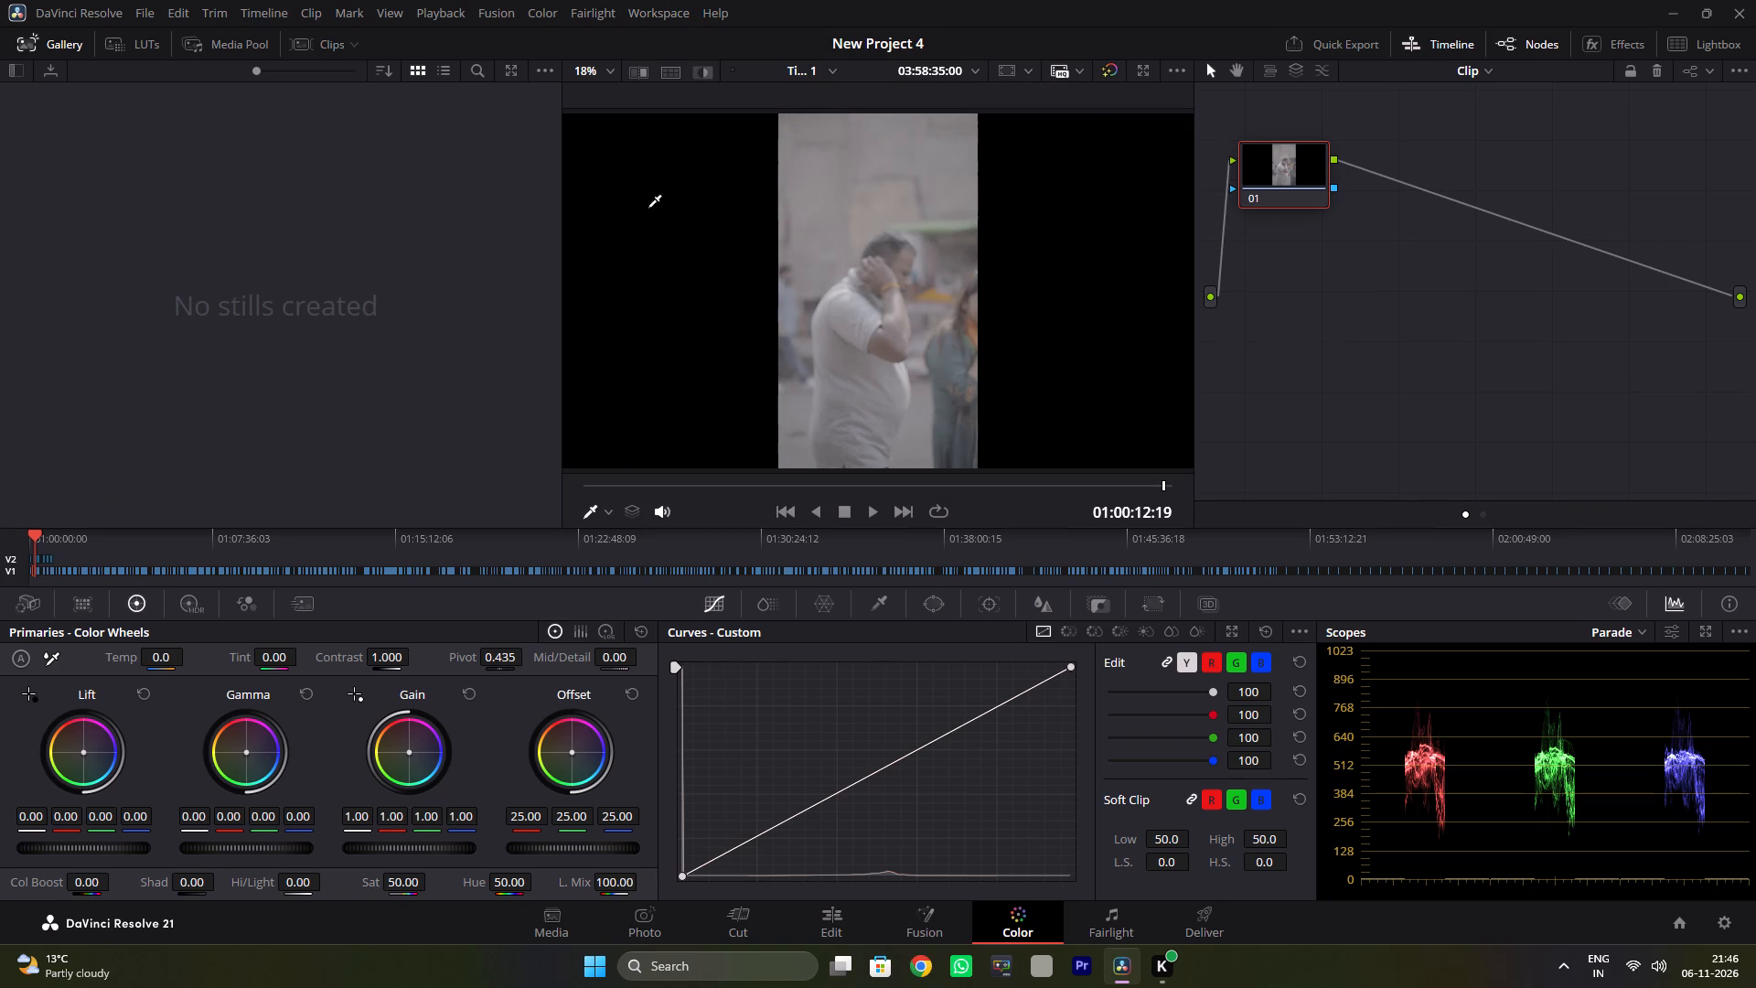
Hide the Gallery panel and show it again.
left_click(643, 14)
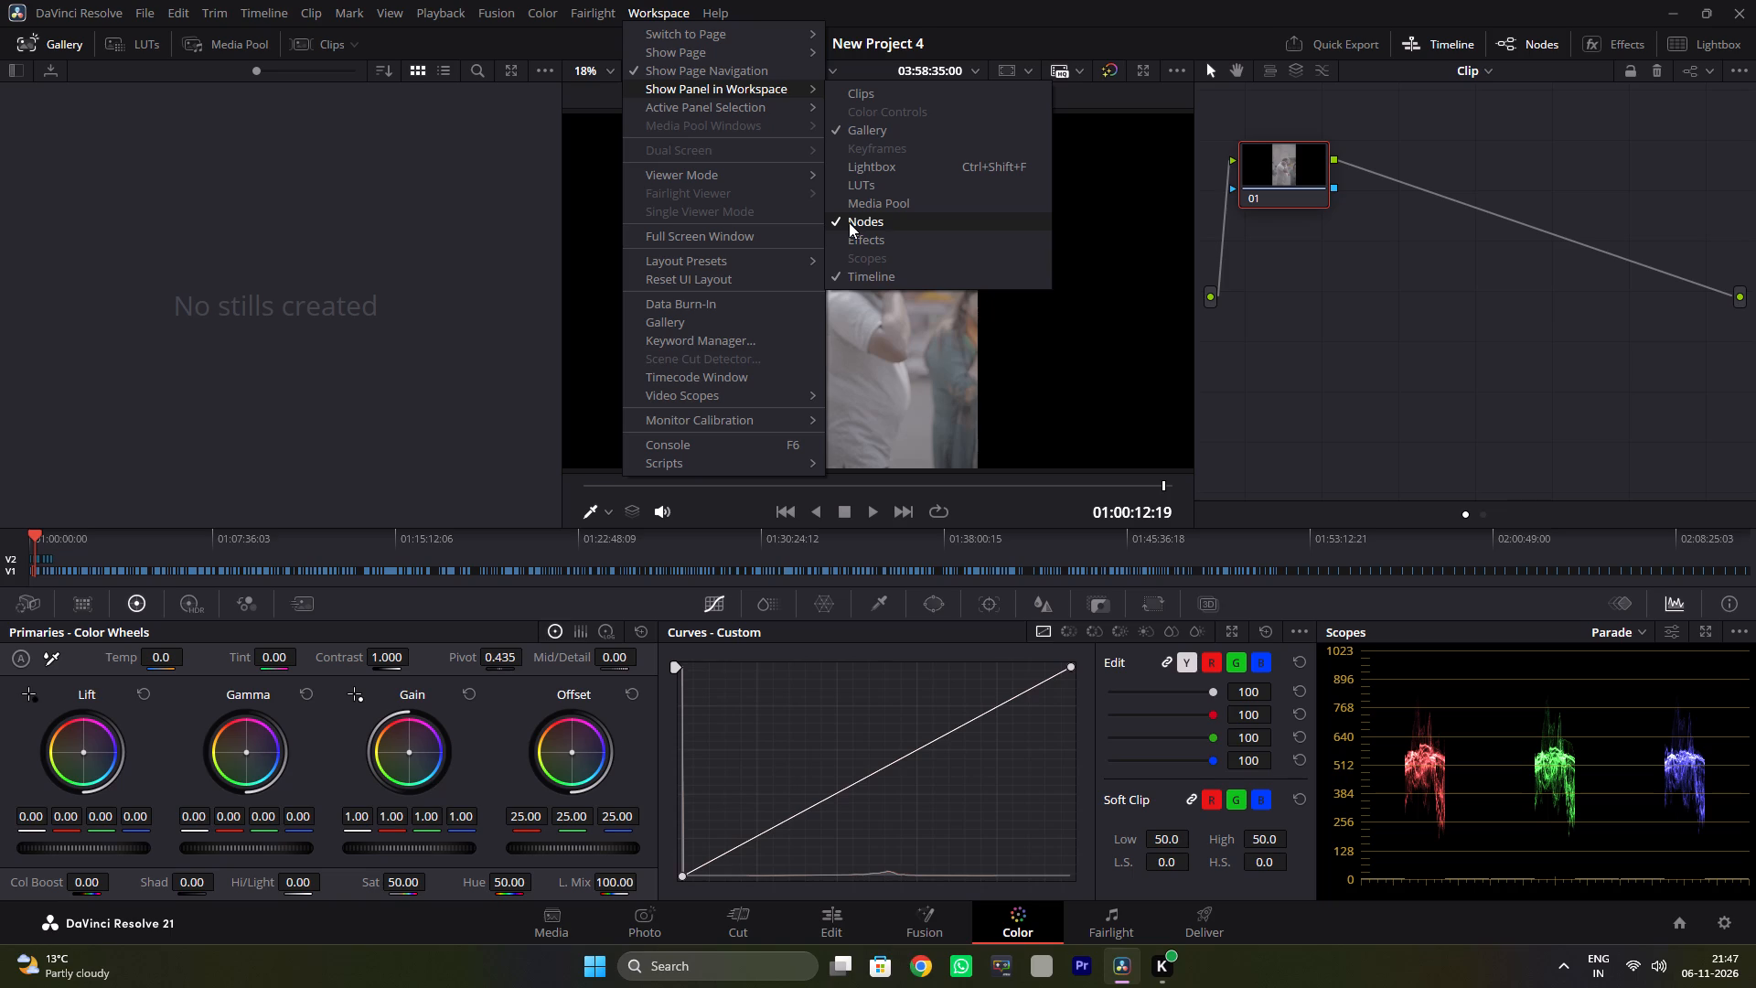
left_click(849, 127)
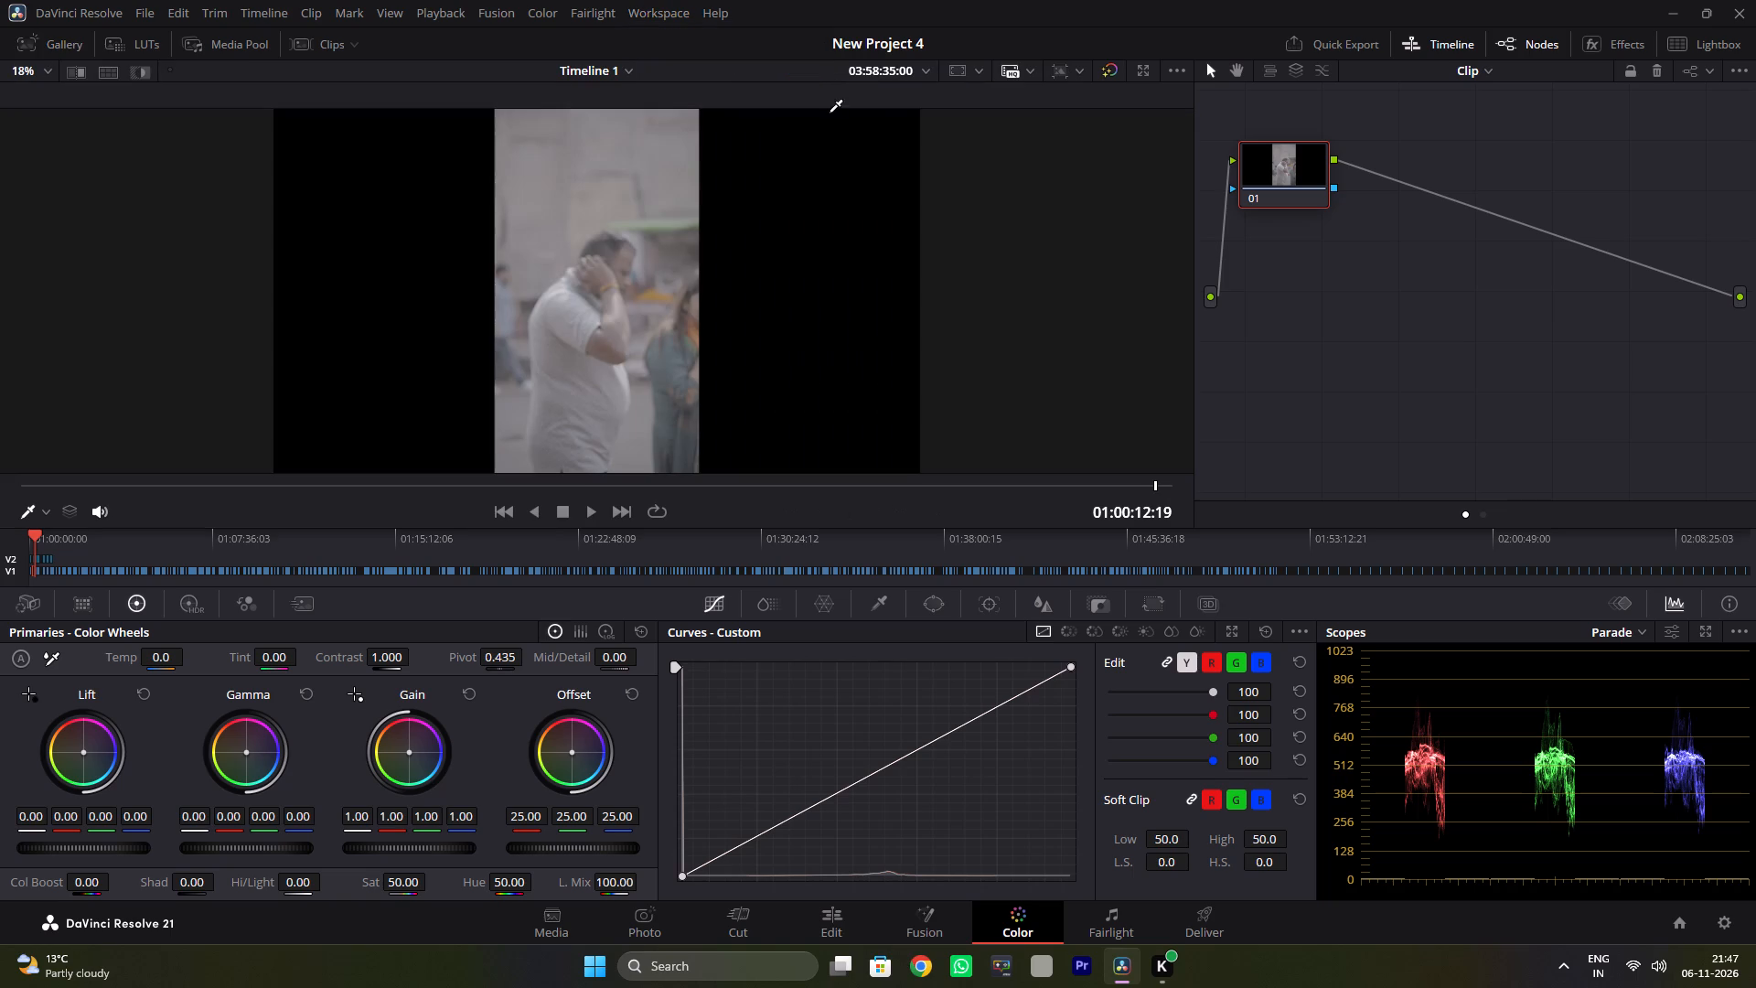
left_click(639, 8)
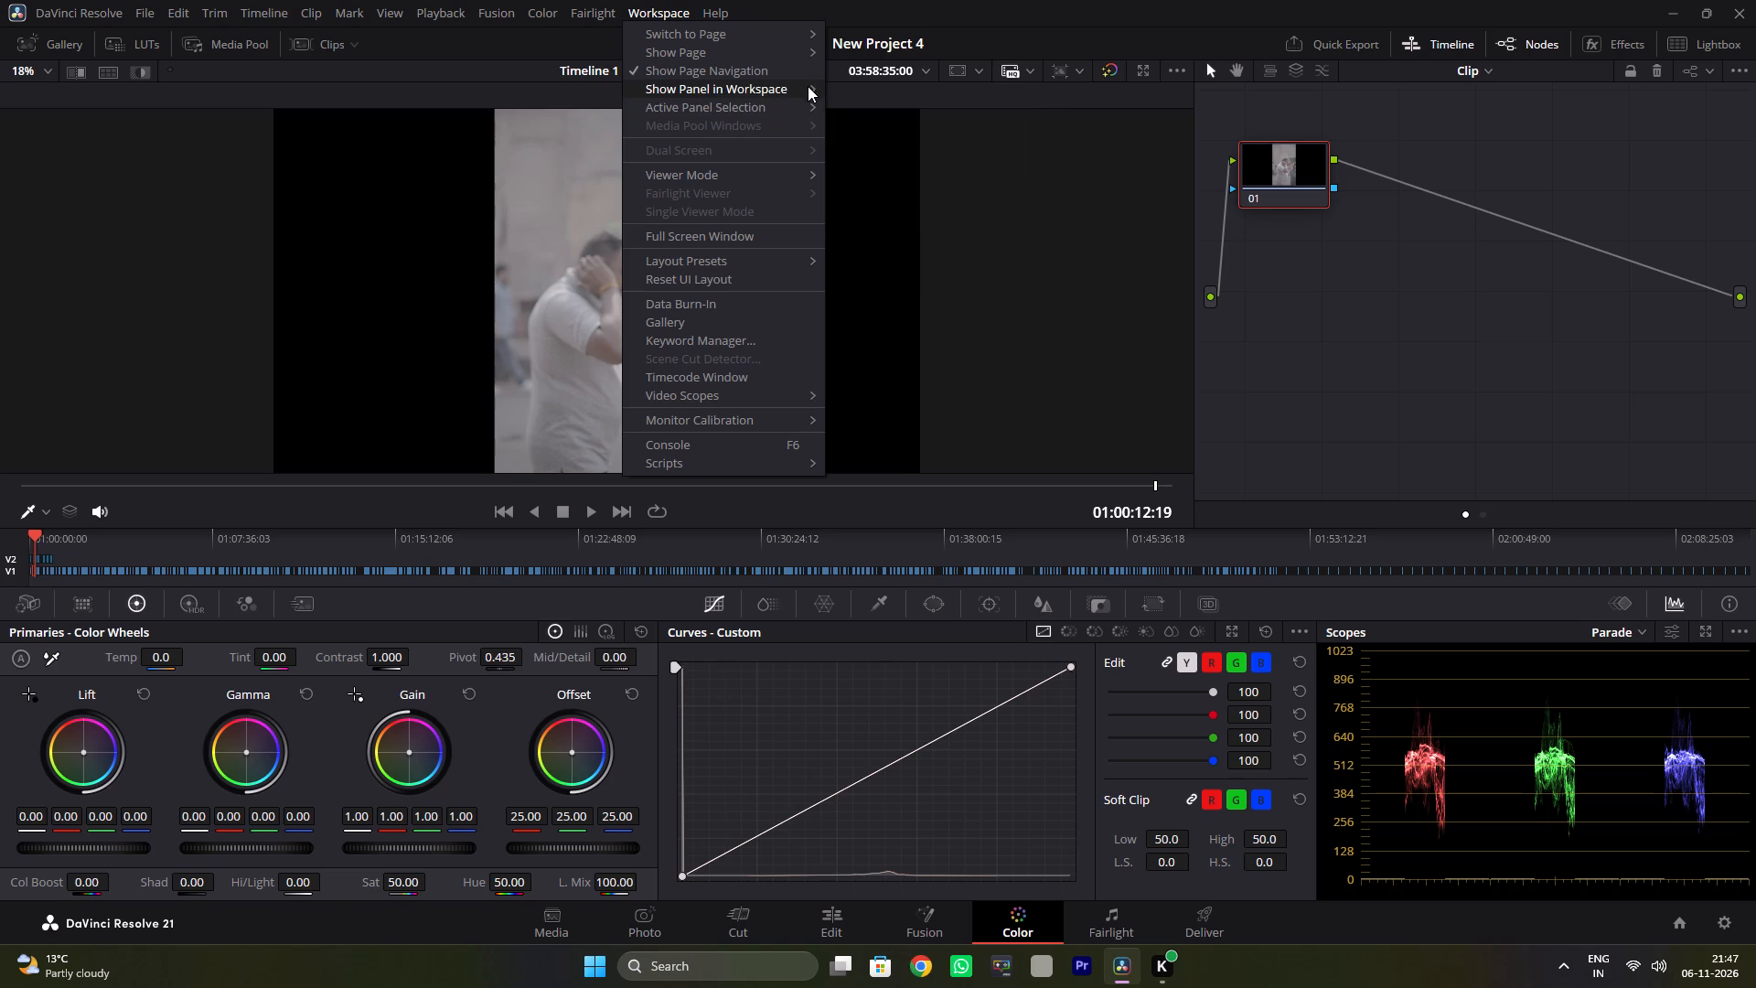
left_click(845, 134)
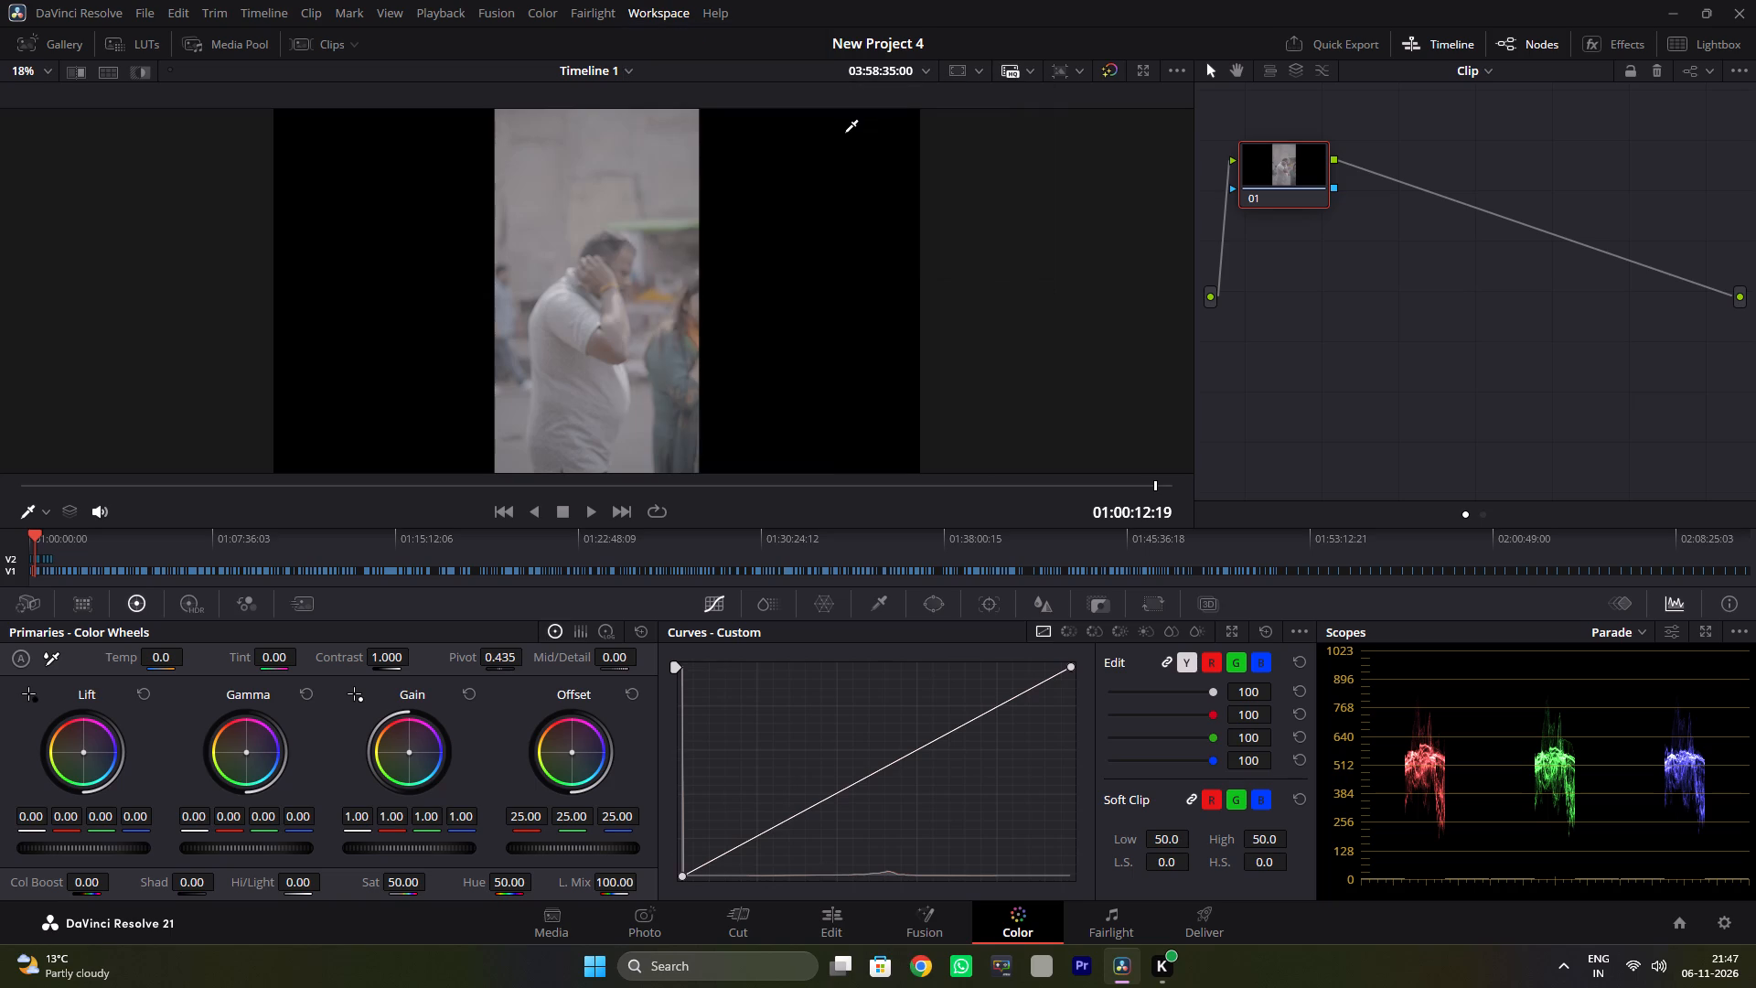
Play the timeline from the current frame and pause at about 01:00:28:17.
key("space")
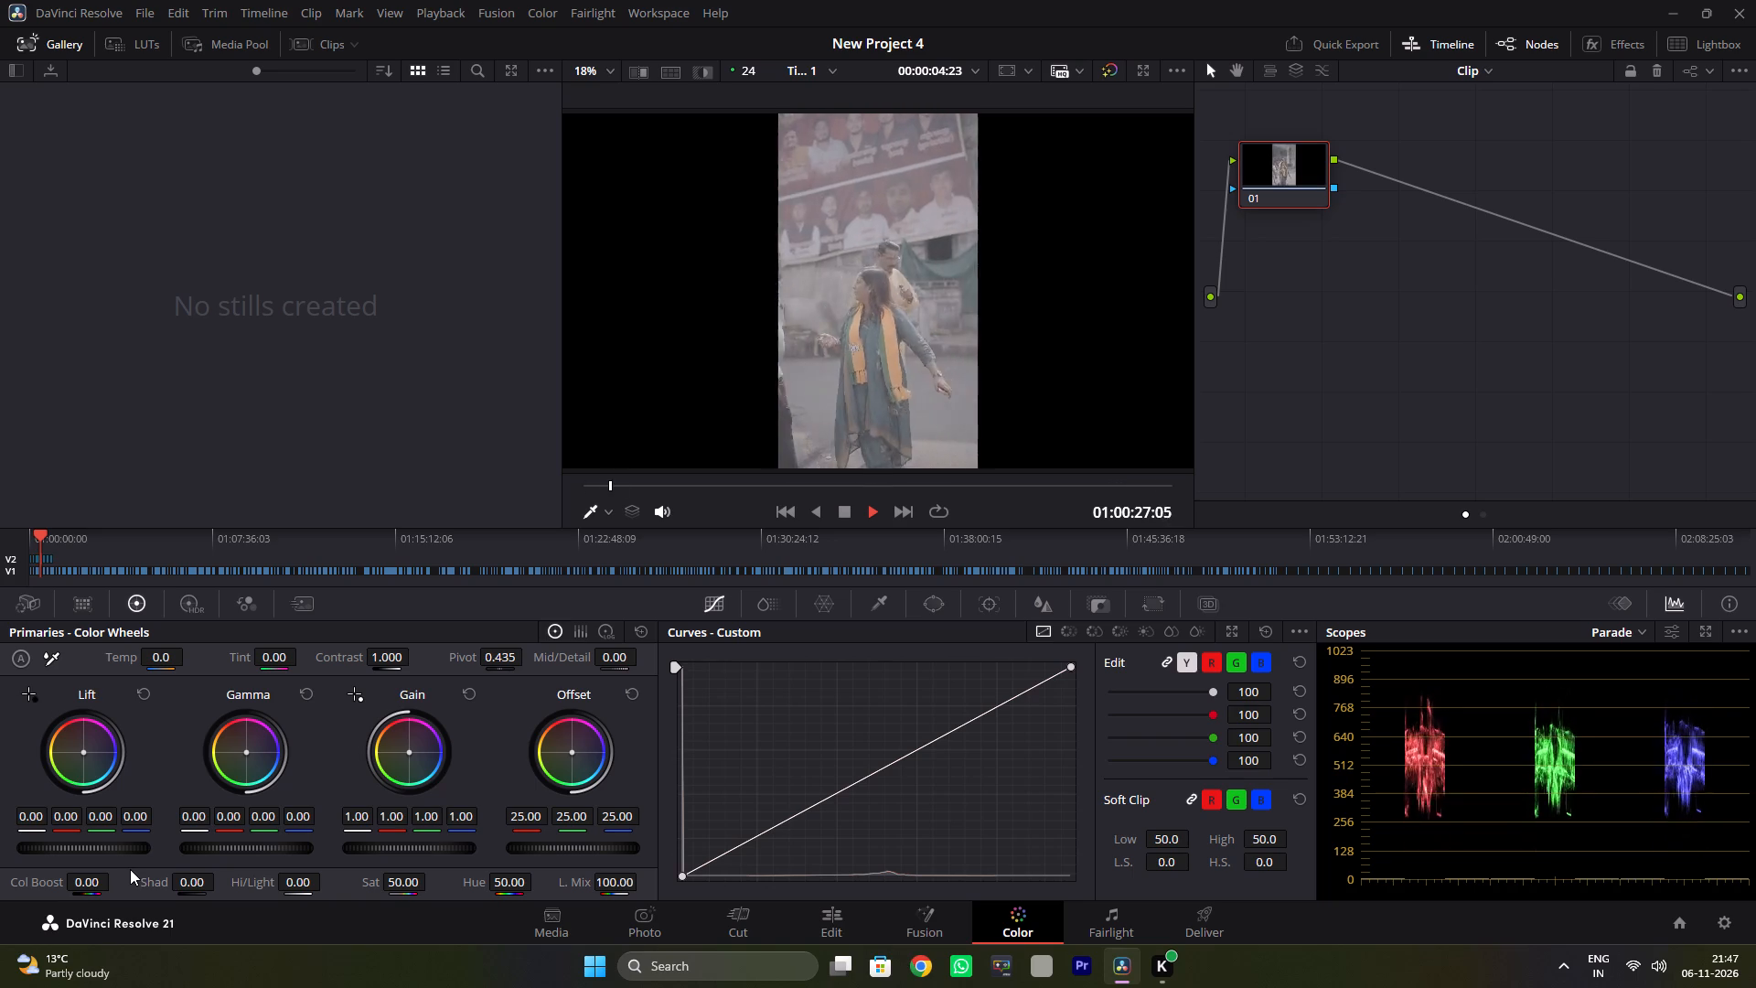
key("space")
key("space")
key("space")
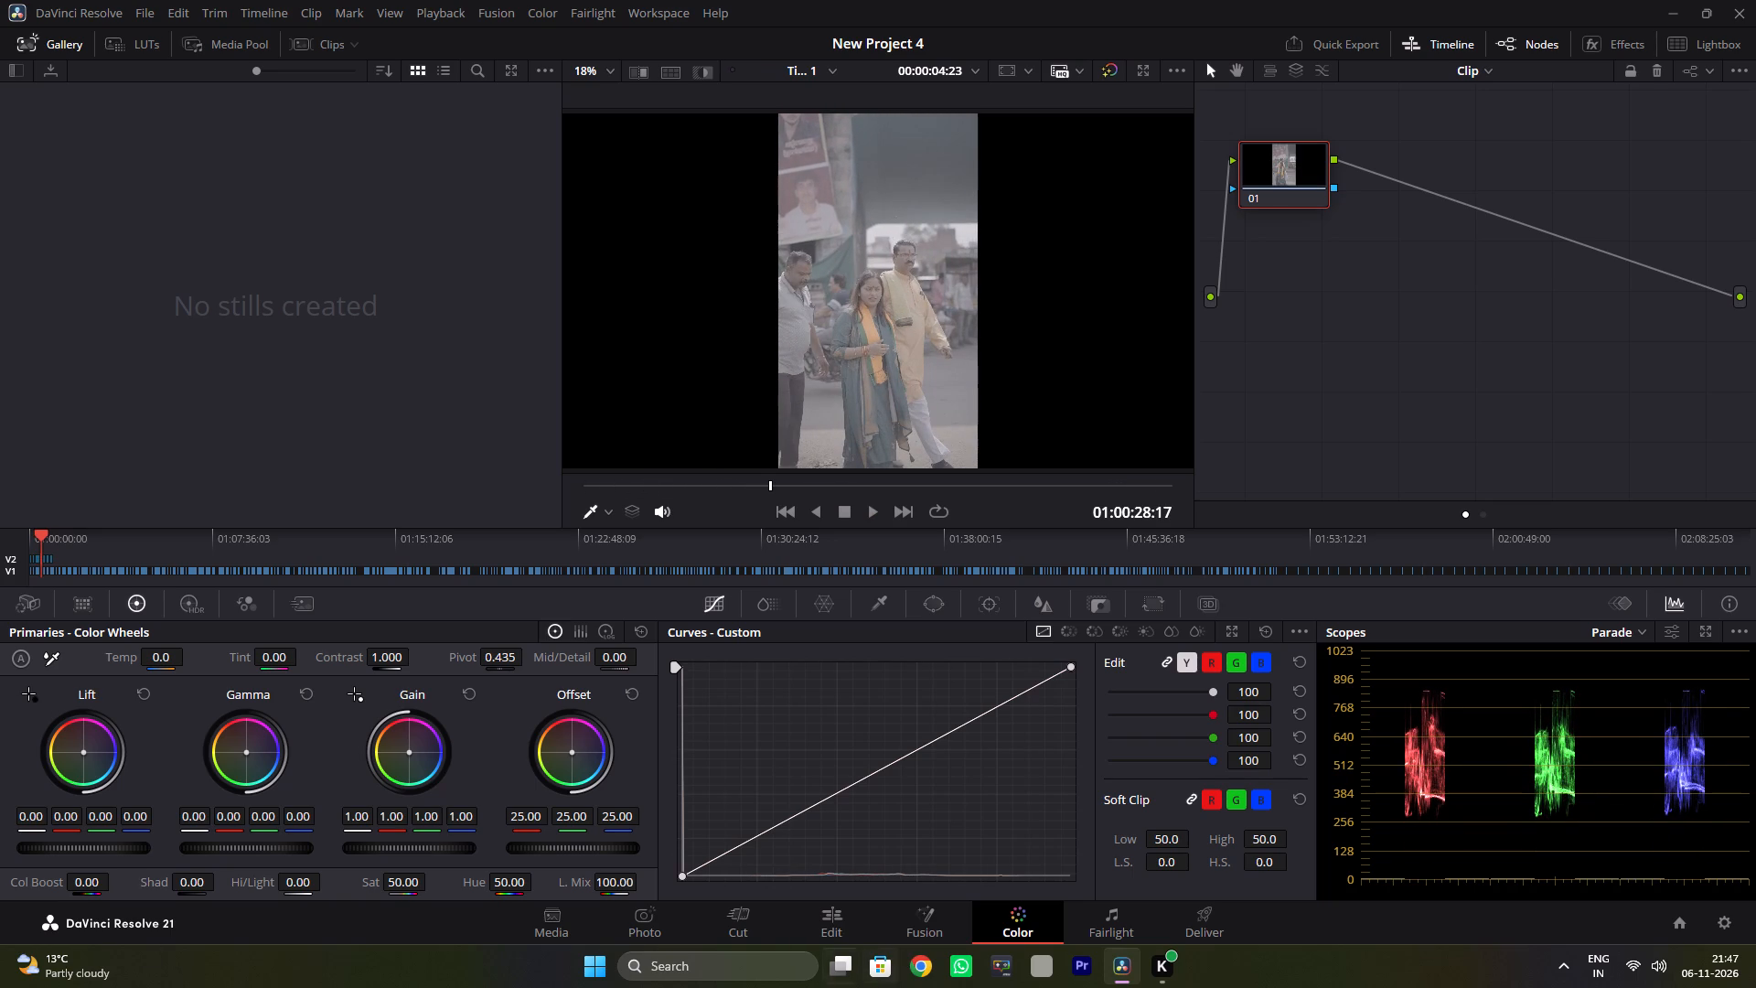
Set the project's timeline resolution to vertical 1080 x 1920 HD and its timeline frame rate to 30, and save the settings.
left_click(1722, 929)
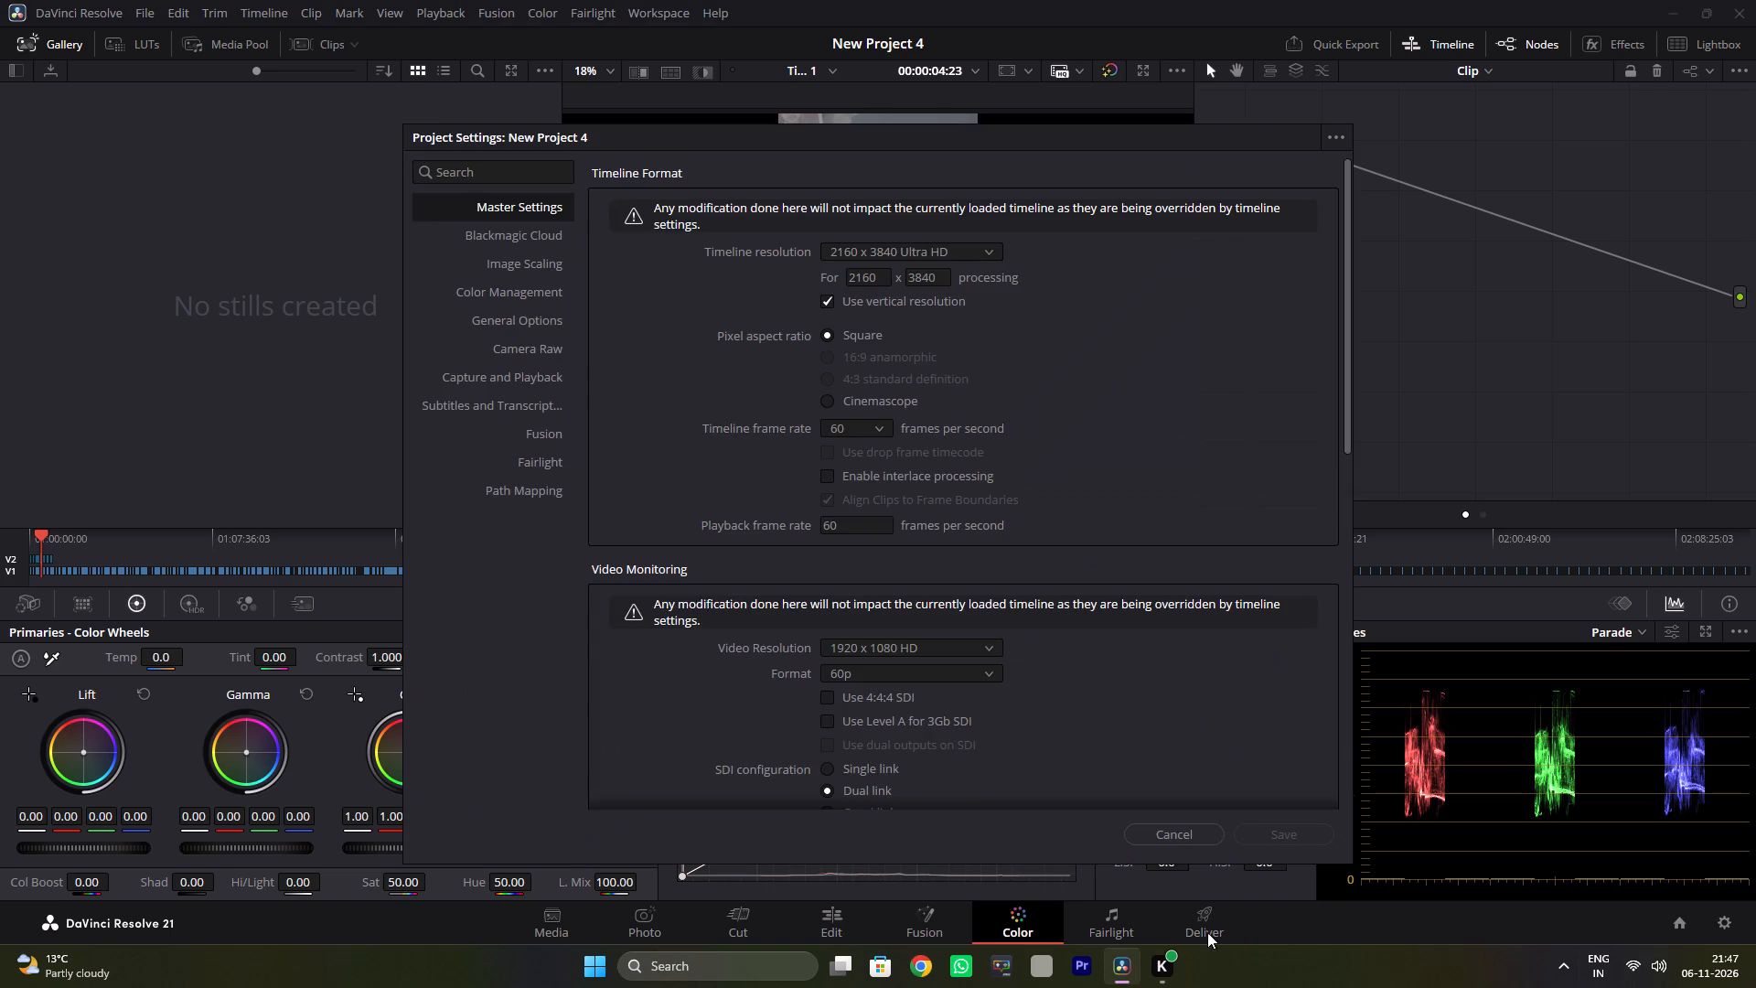
left_click(978, 254)
left_click(856, 360)
left_click(824, 296)
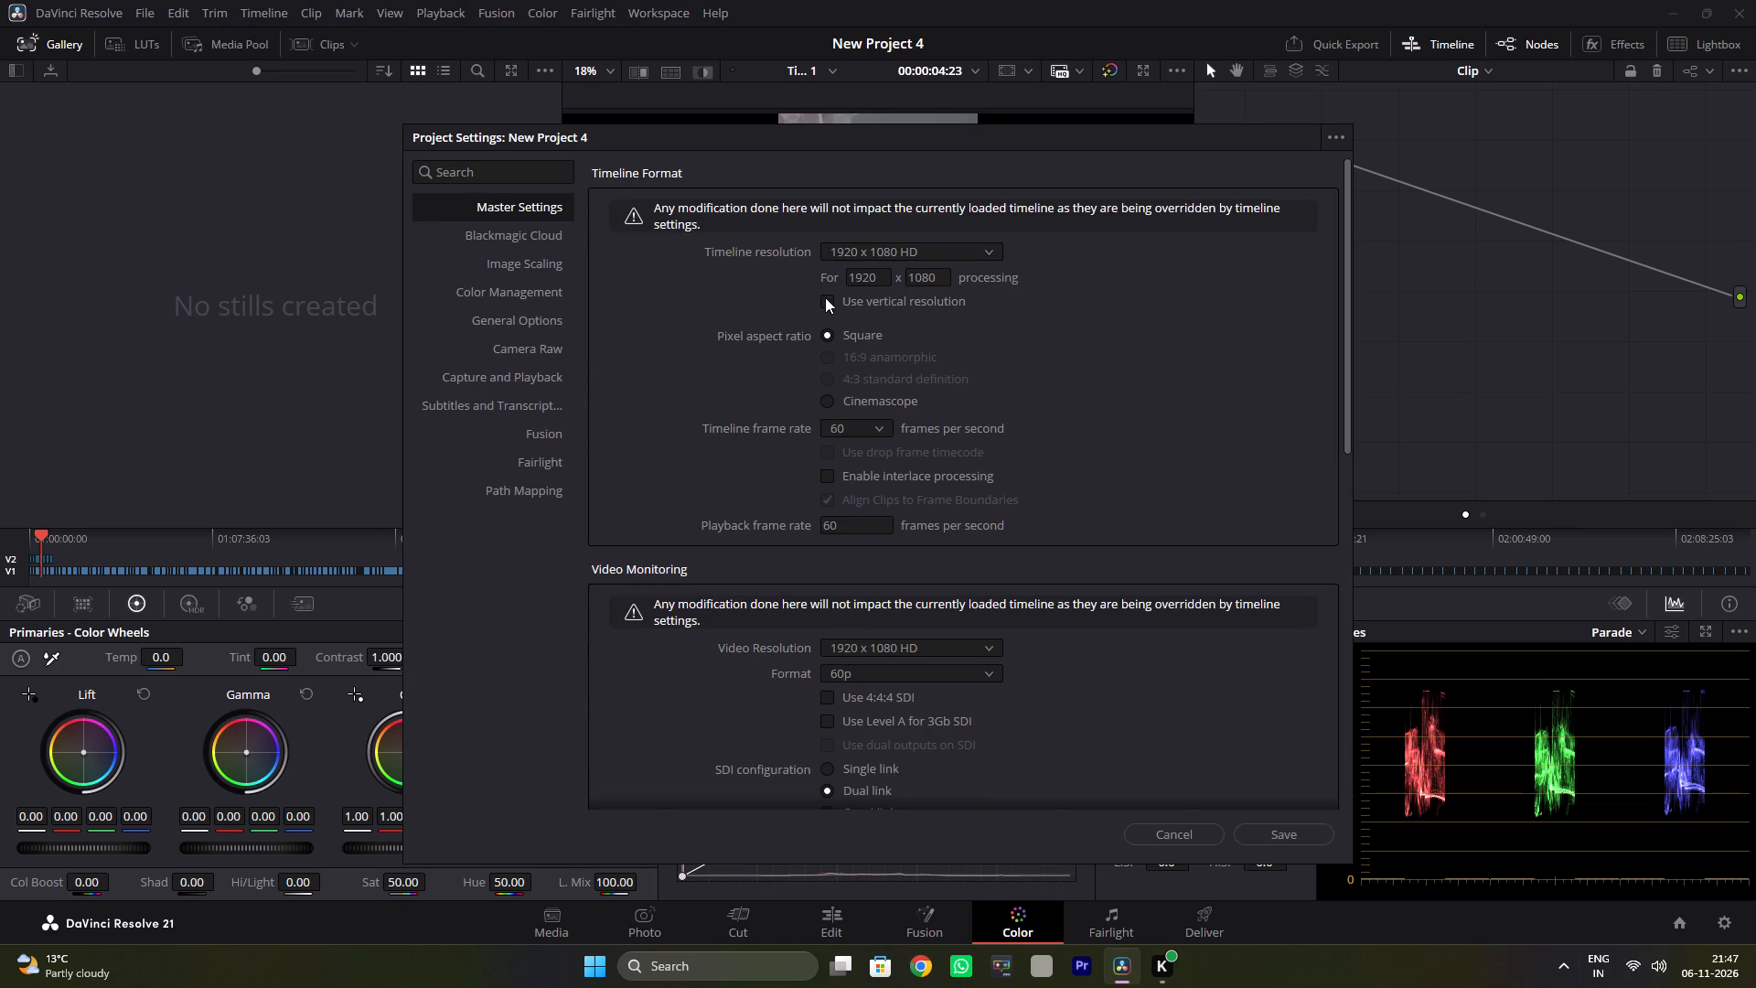
left_click(825, 297)
left_click(867, 431)
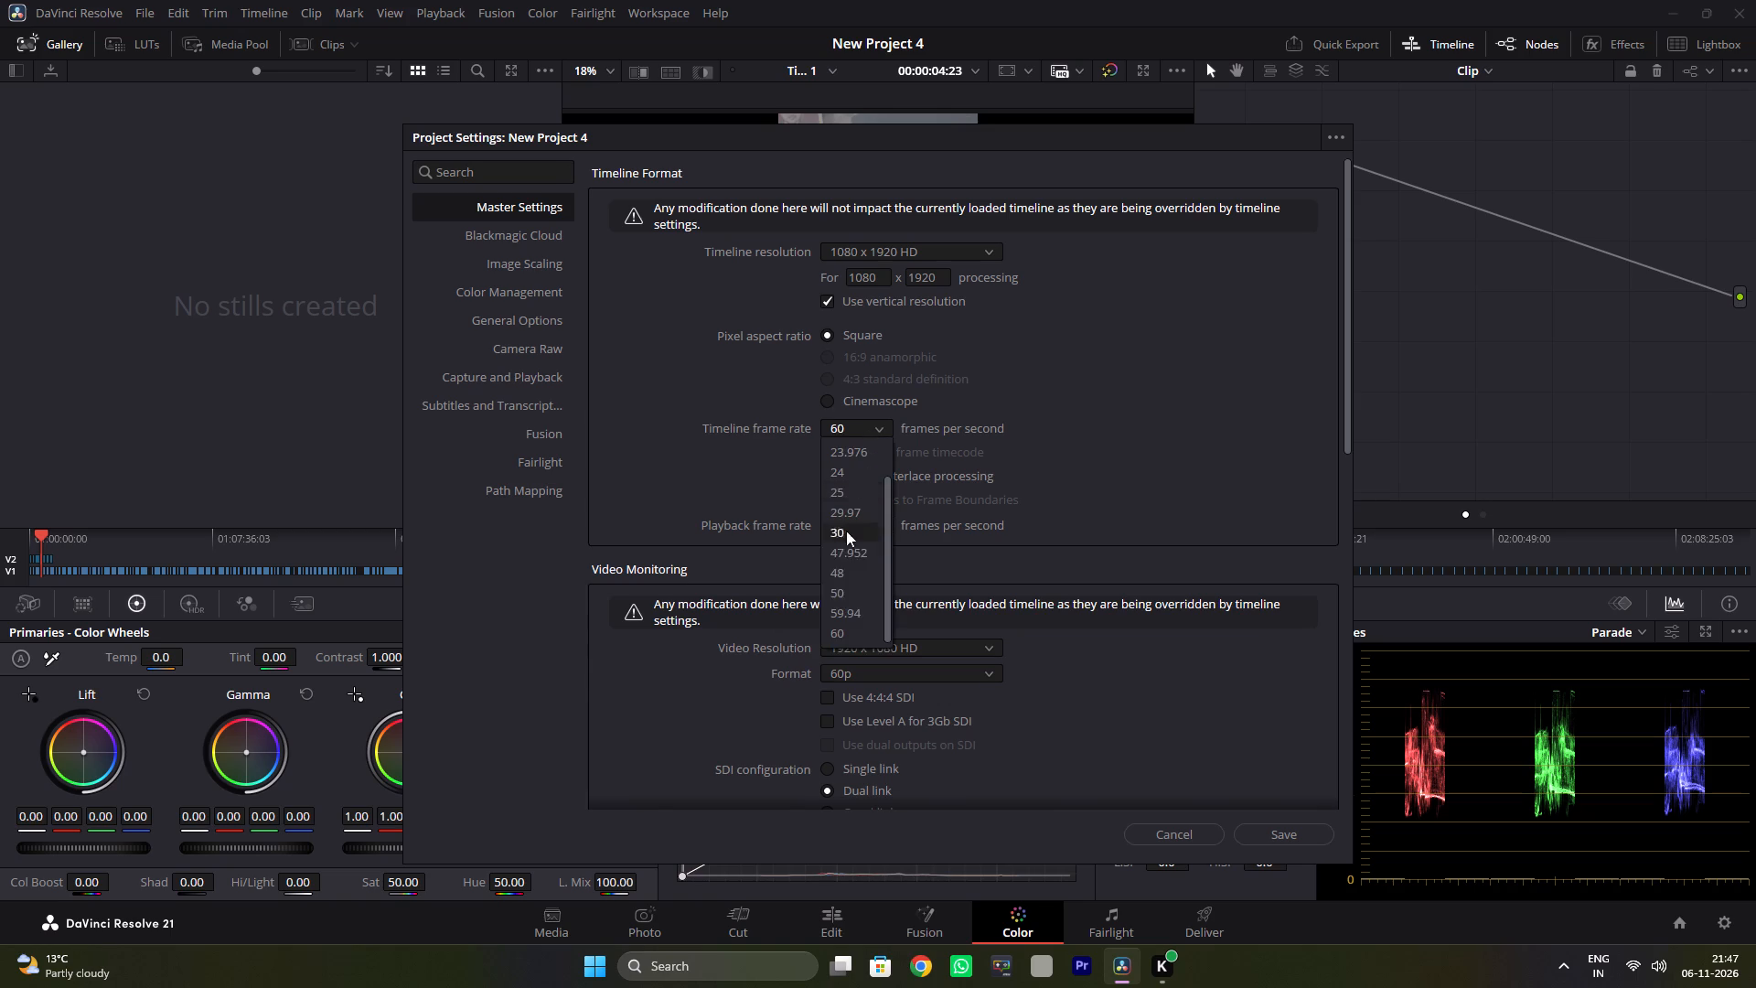
left_click(842, 536)
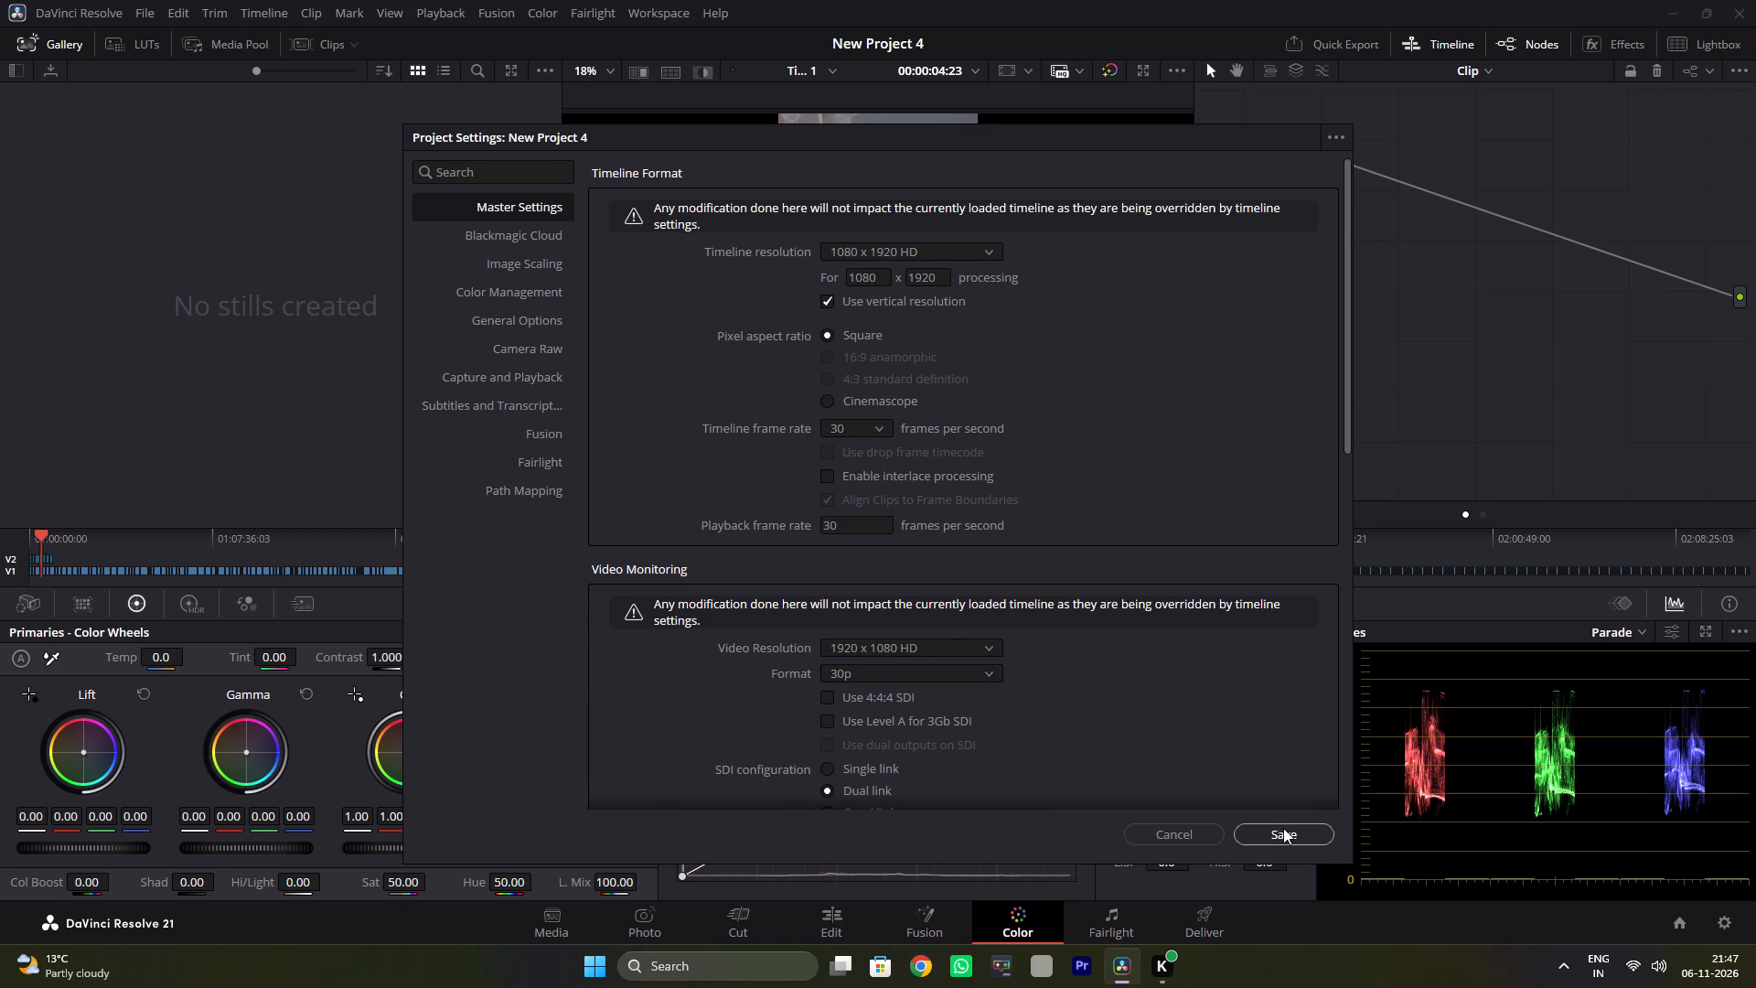
left_click(1283, 828)
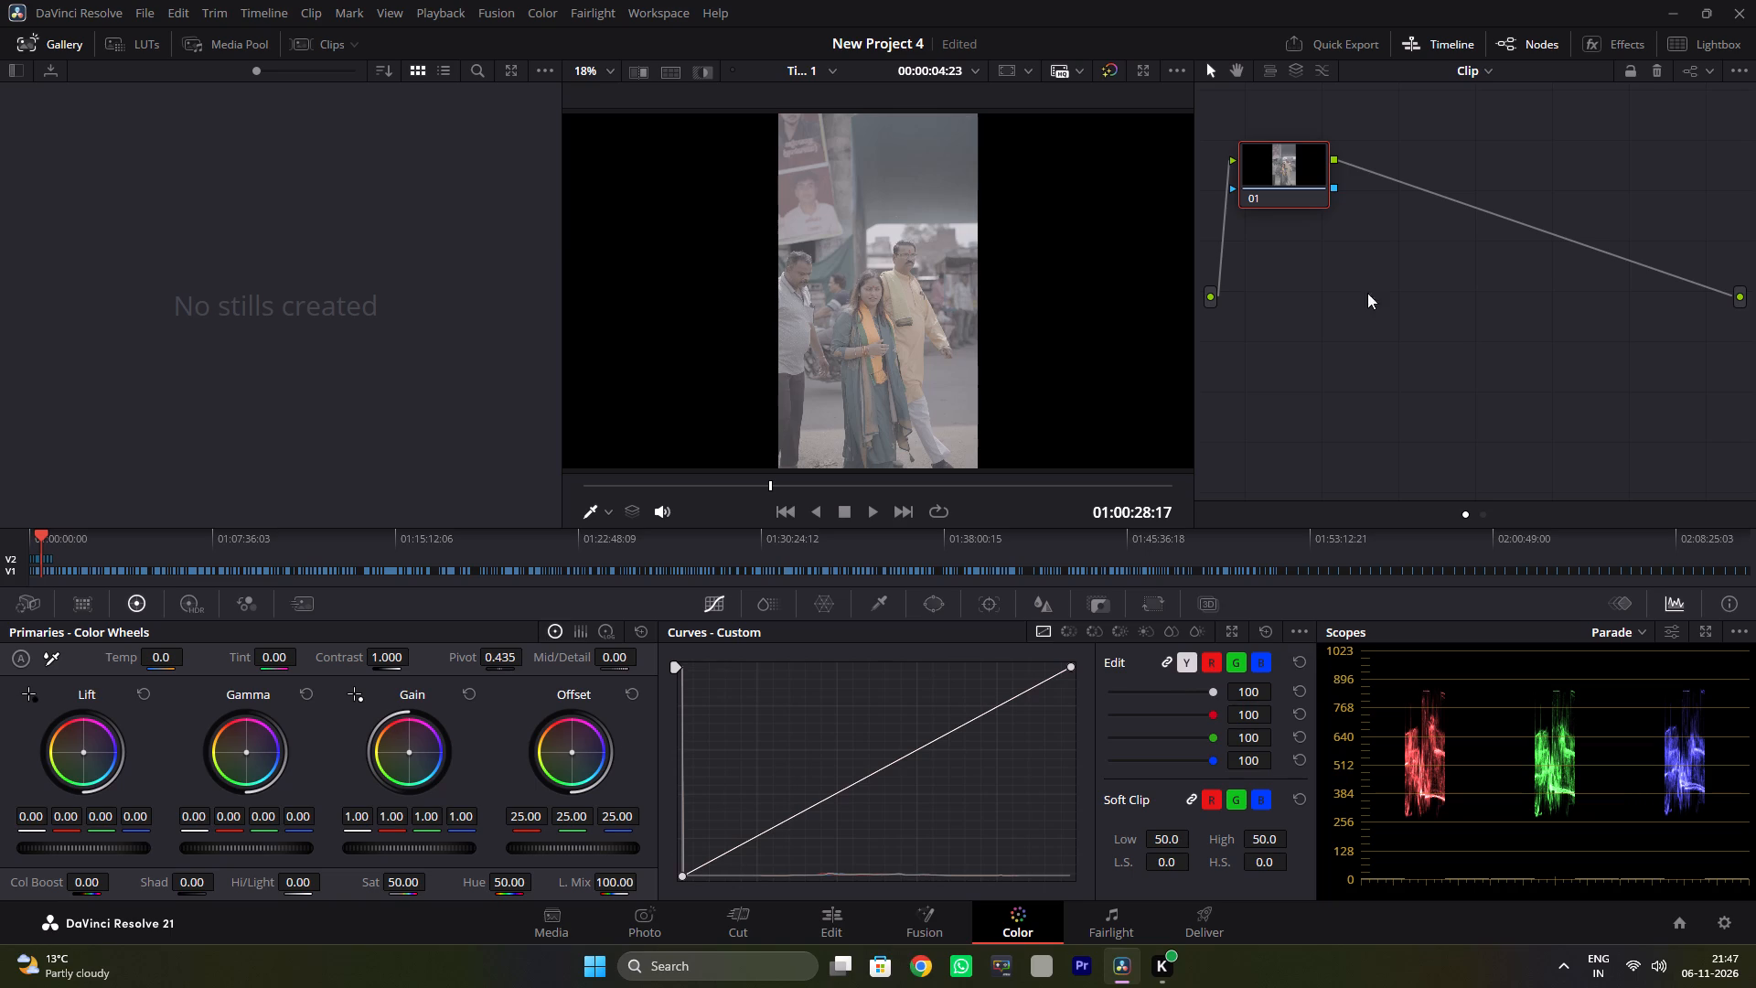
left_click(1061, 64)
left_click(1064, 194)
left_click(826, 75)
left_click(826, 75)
Check playback on the Edit page and again on the Color page, pausing at about 01:00:30:15.
left_click(837, 922)
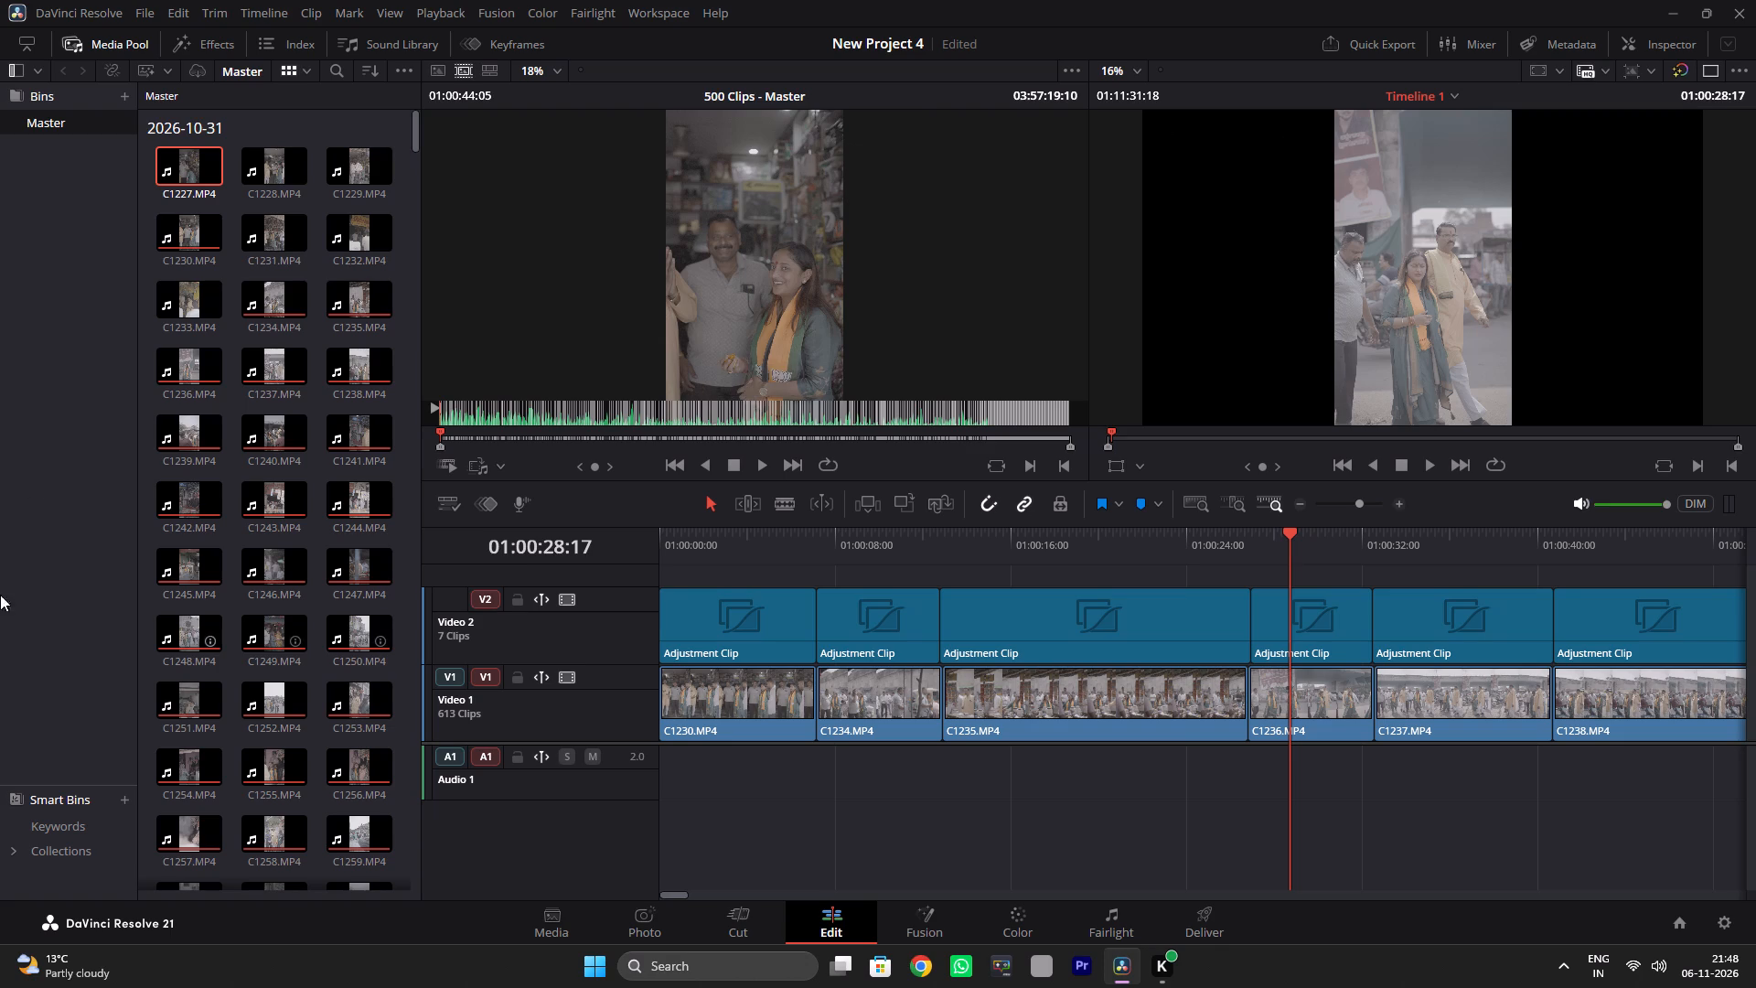
key("space")
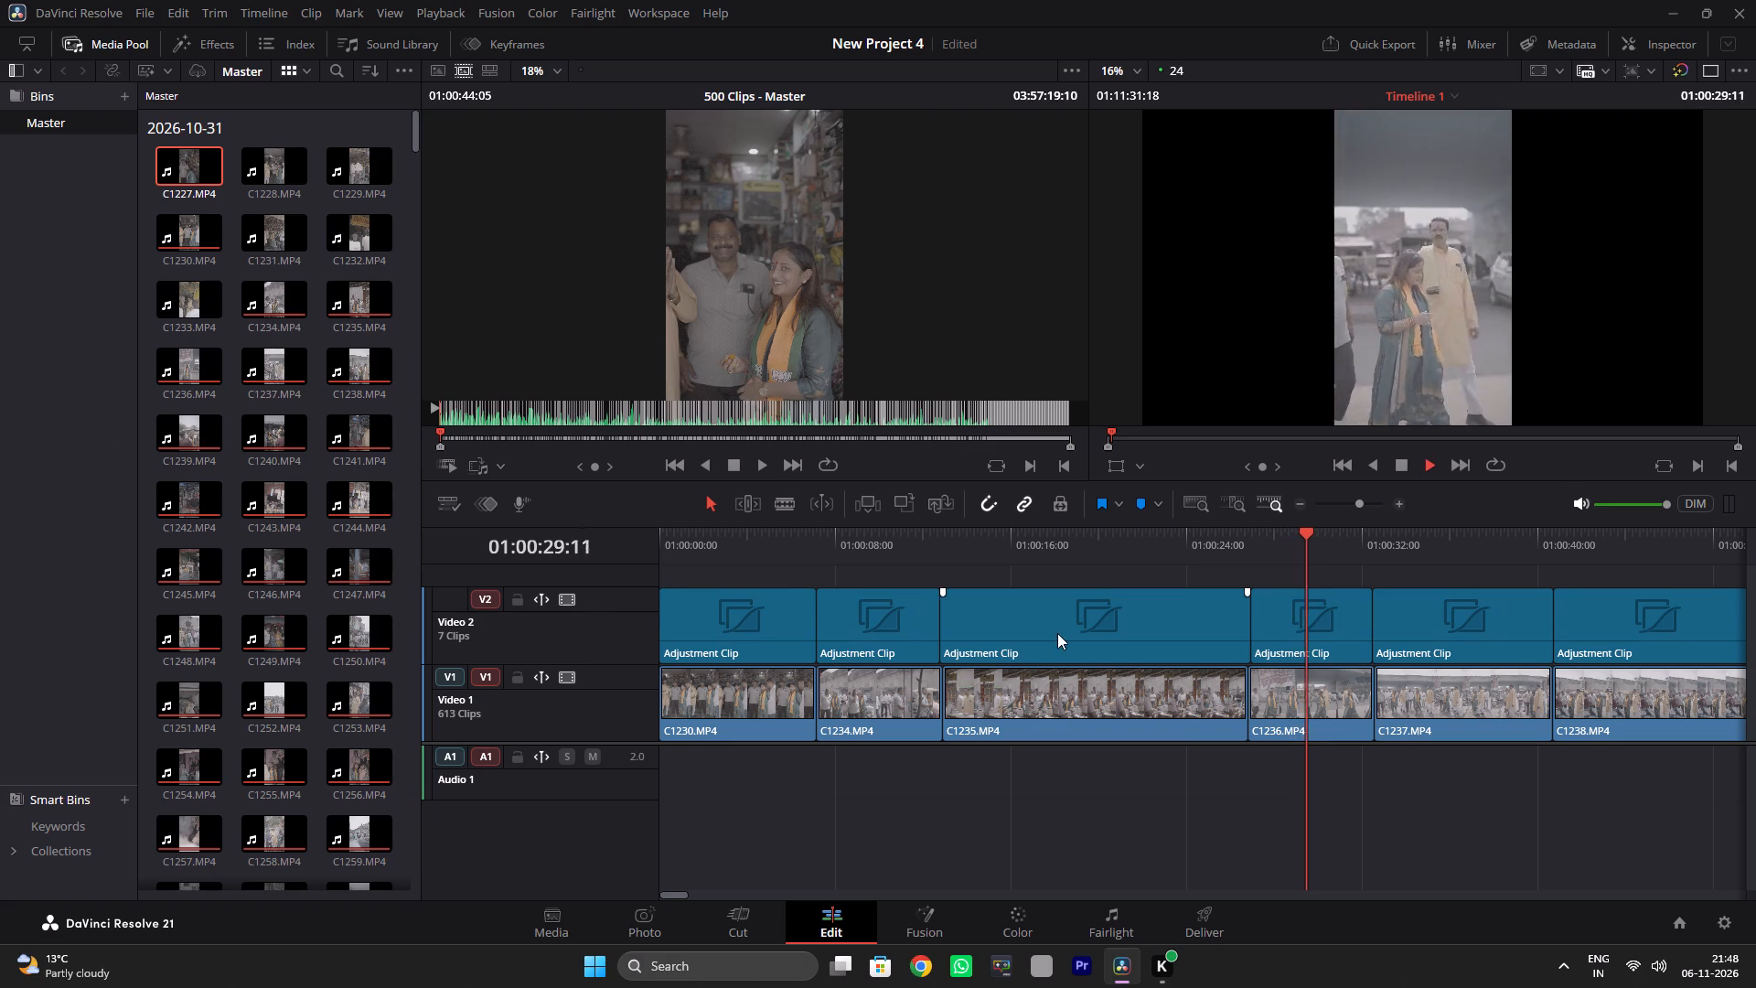
key("space")
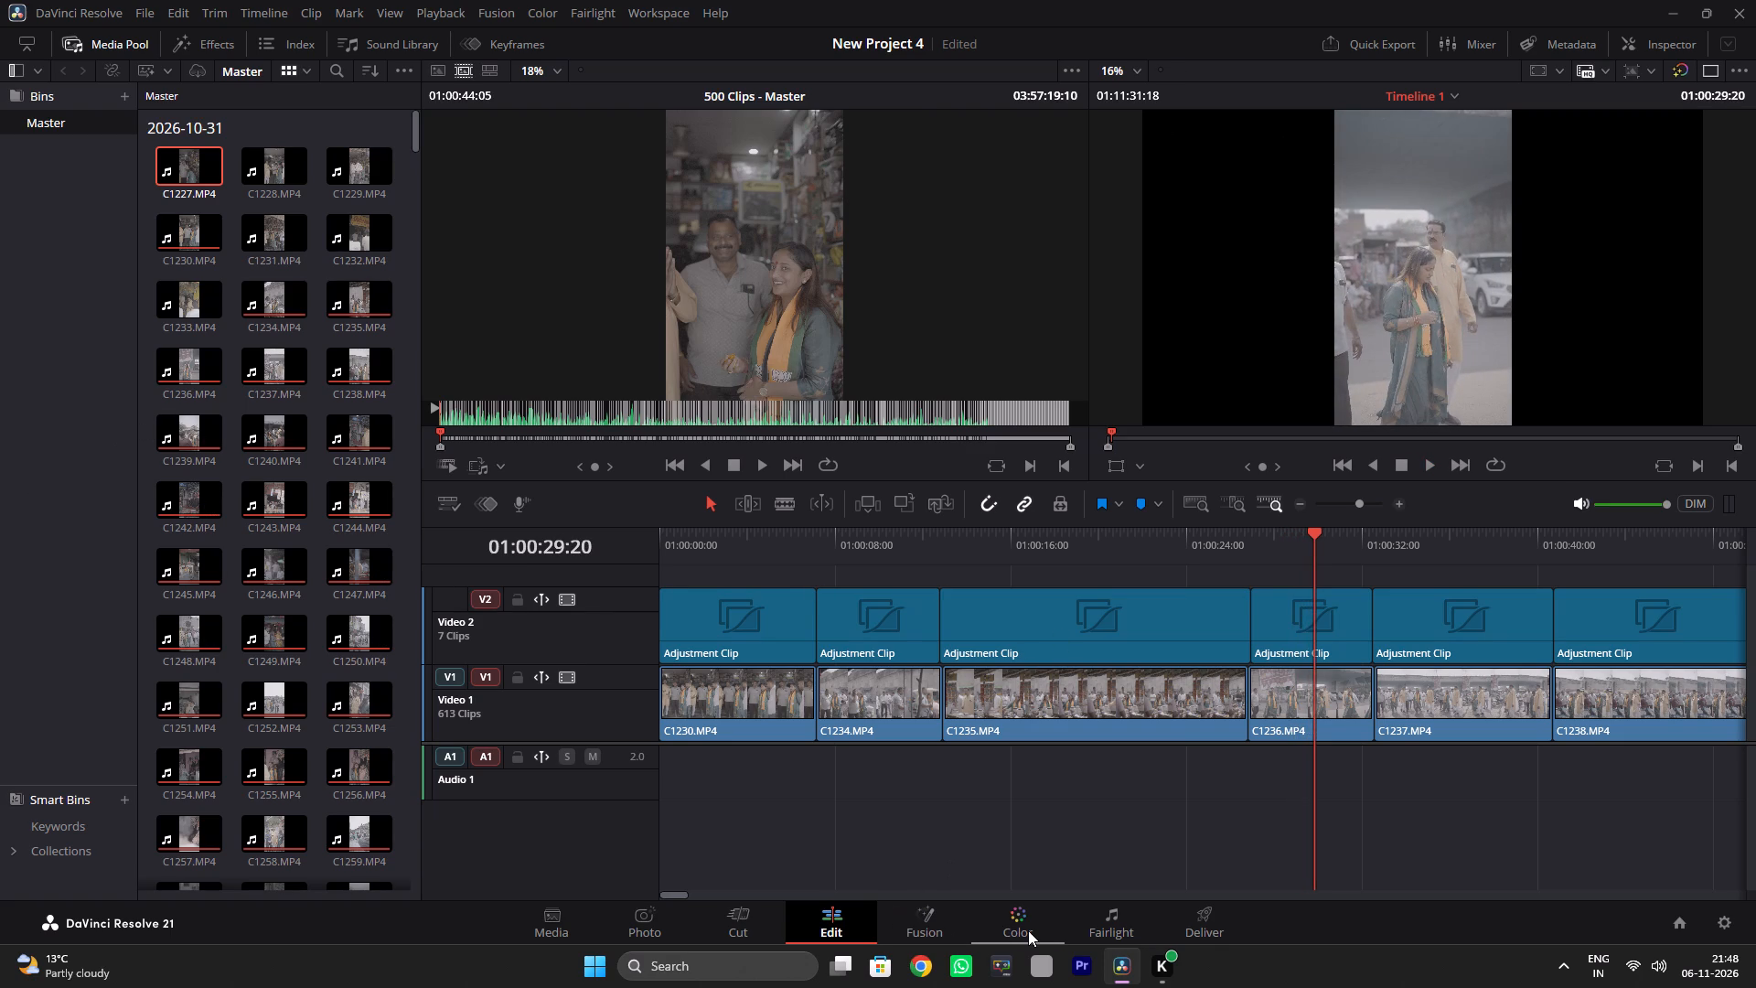
left_click(1028, 930)
key("space")
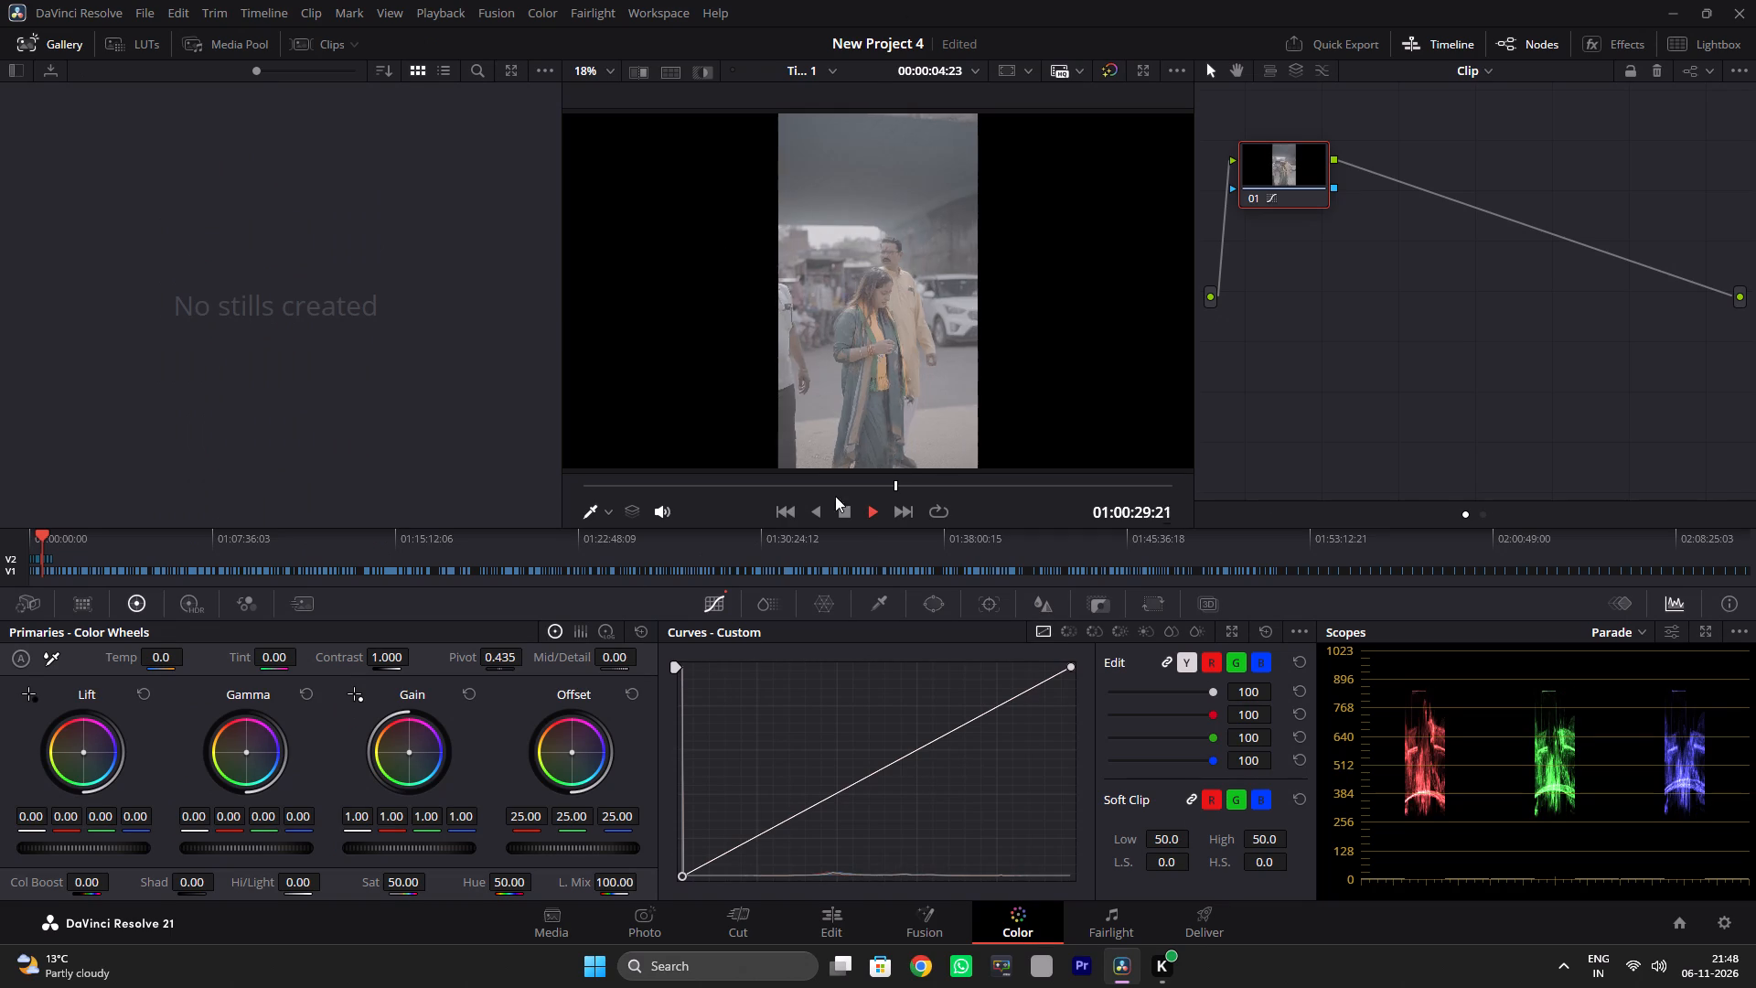
key("space")
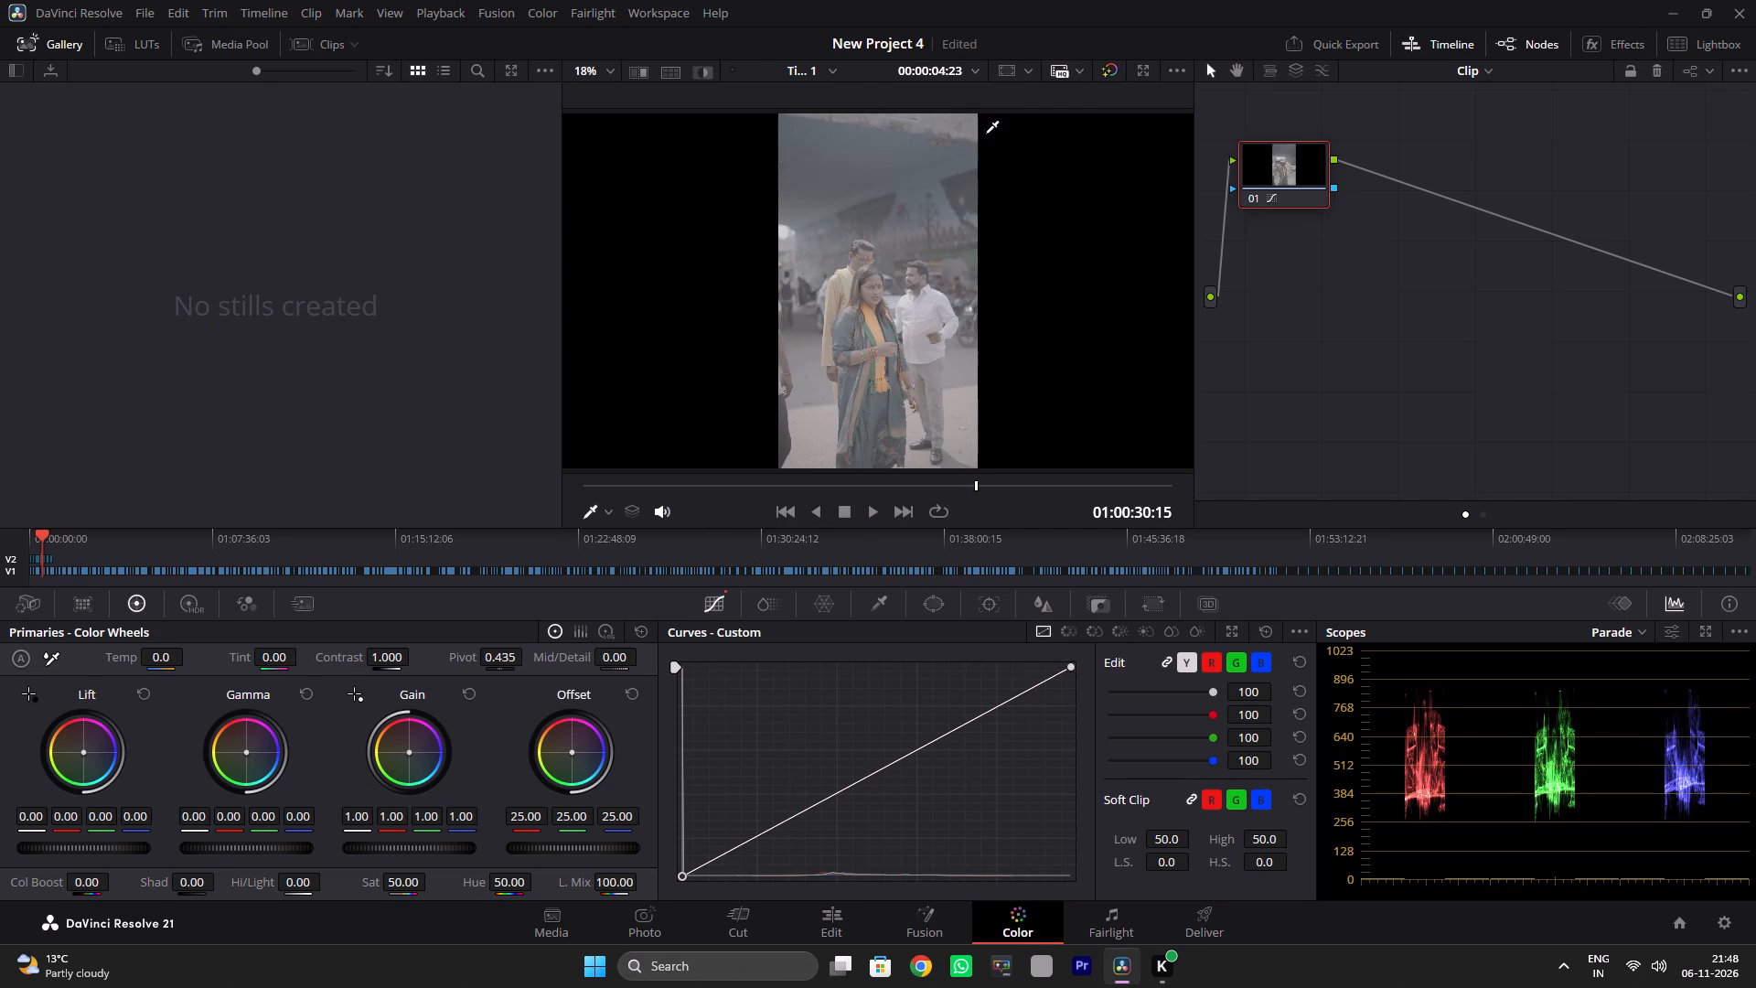
Turn on the 9:16 social media frame guide in the Color page viewer.
left_click(1028, 64)
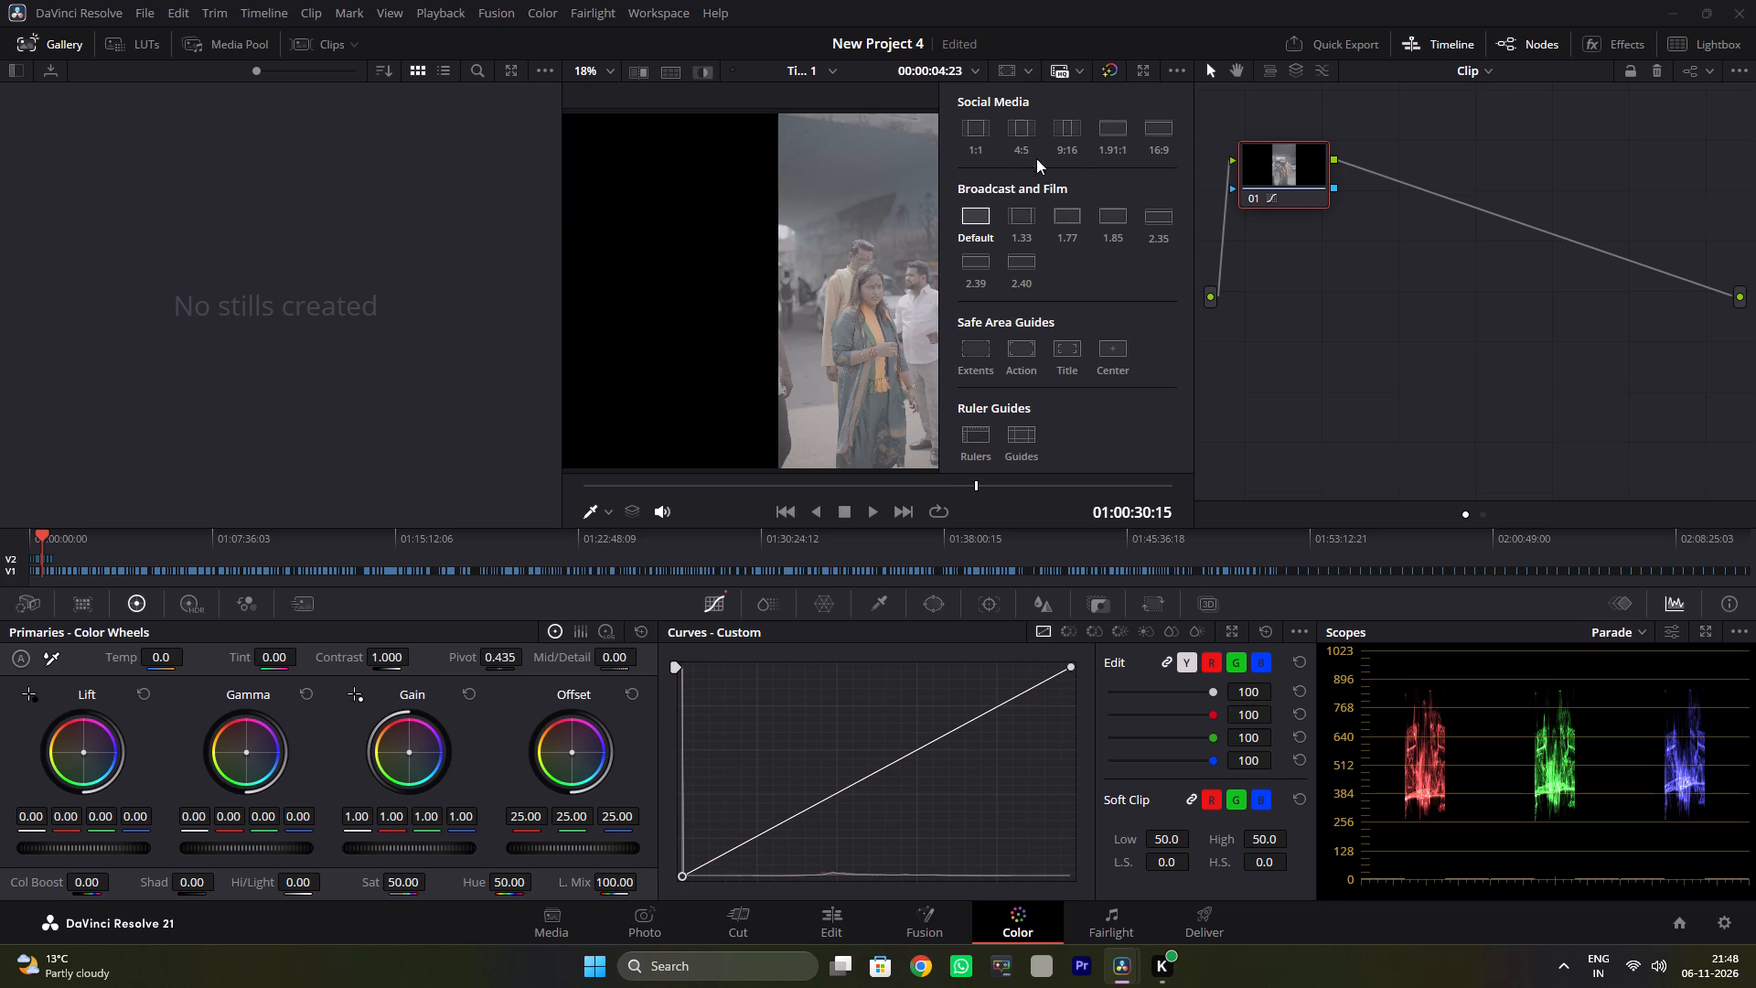
left_click(1069, 145)
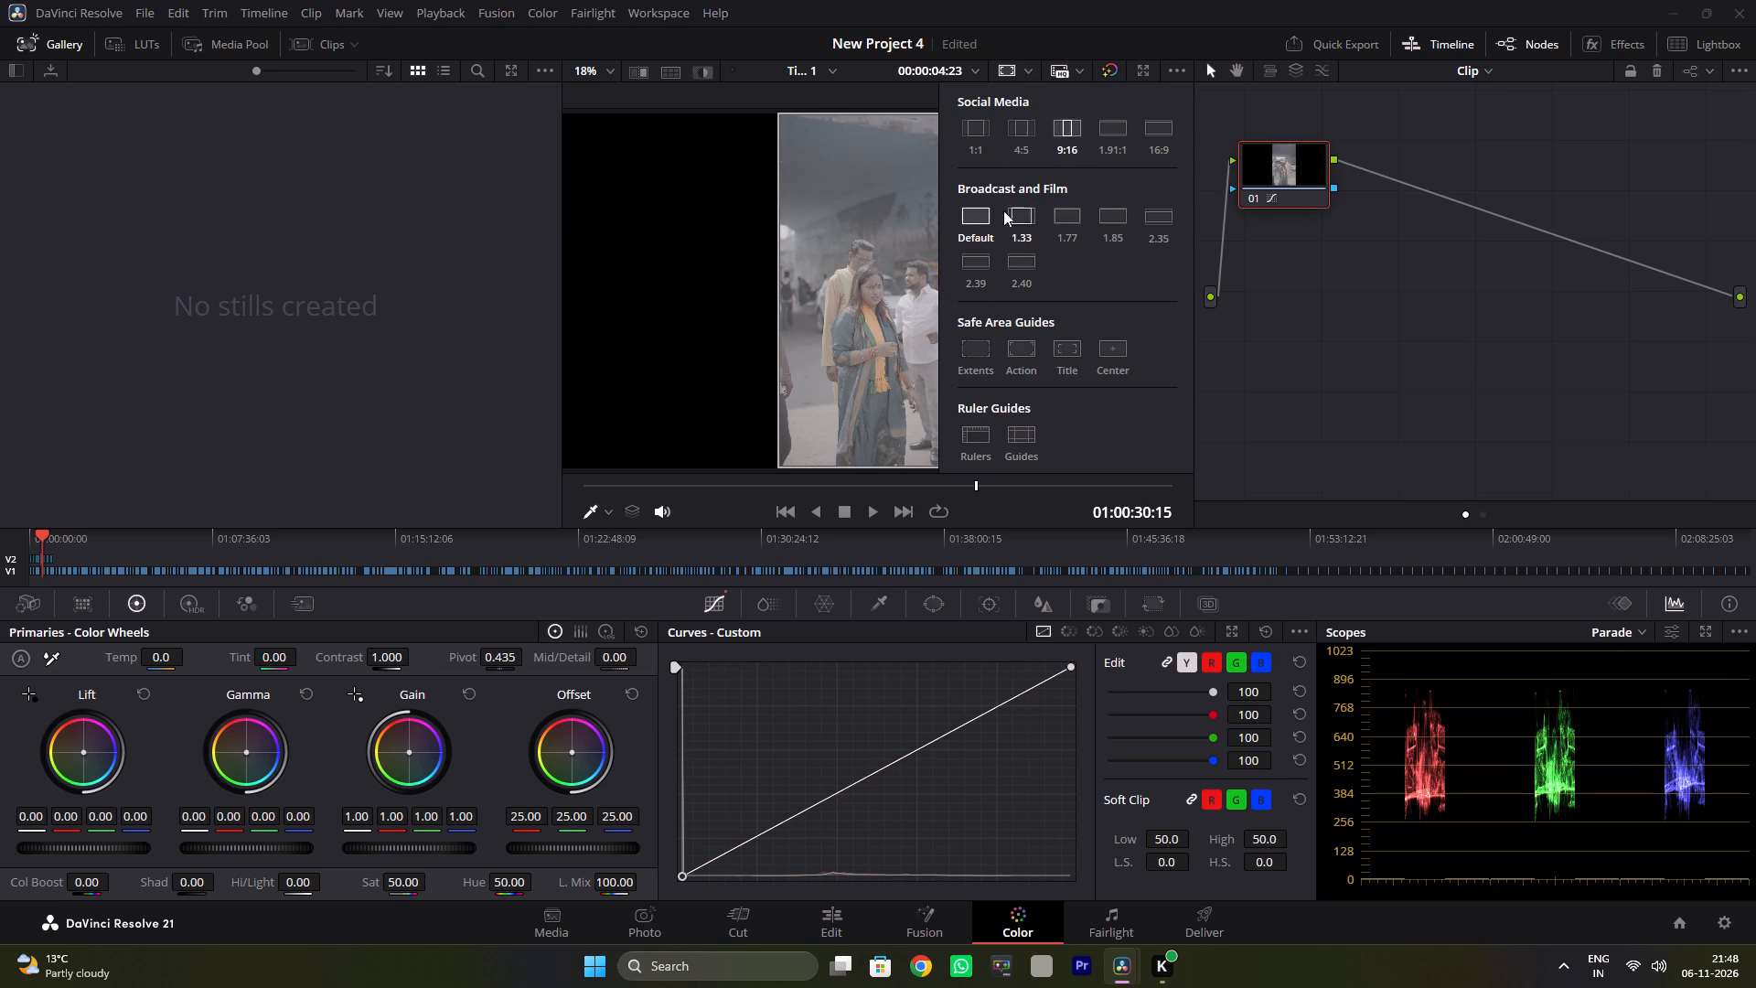
scroll(1055, 411, "down", 4)
left_click(1027, 73)
left_click(1021, 73)
left_click(1056, 251)
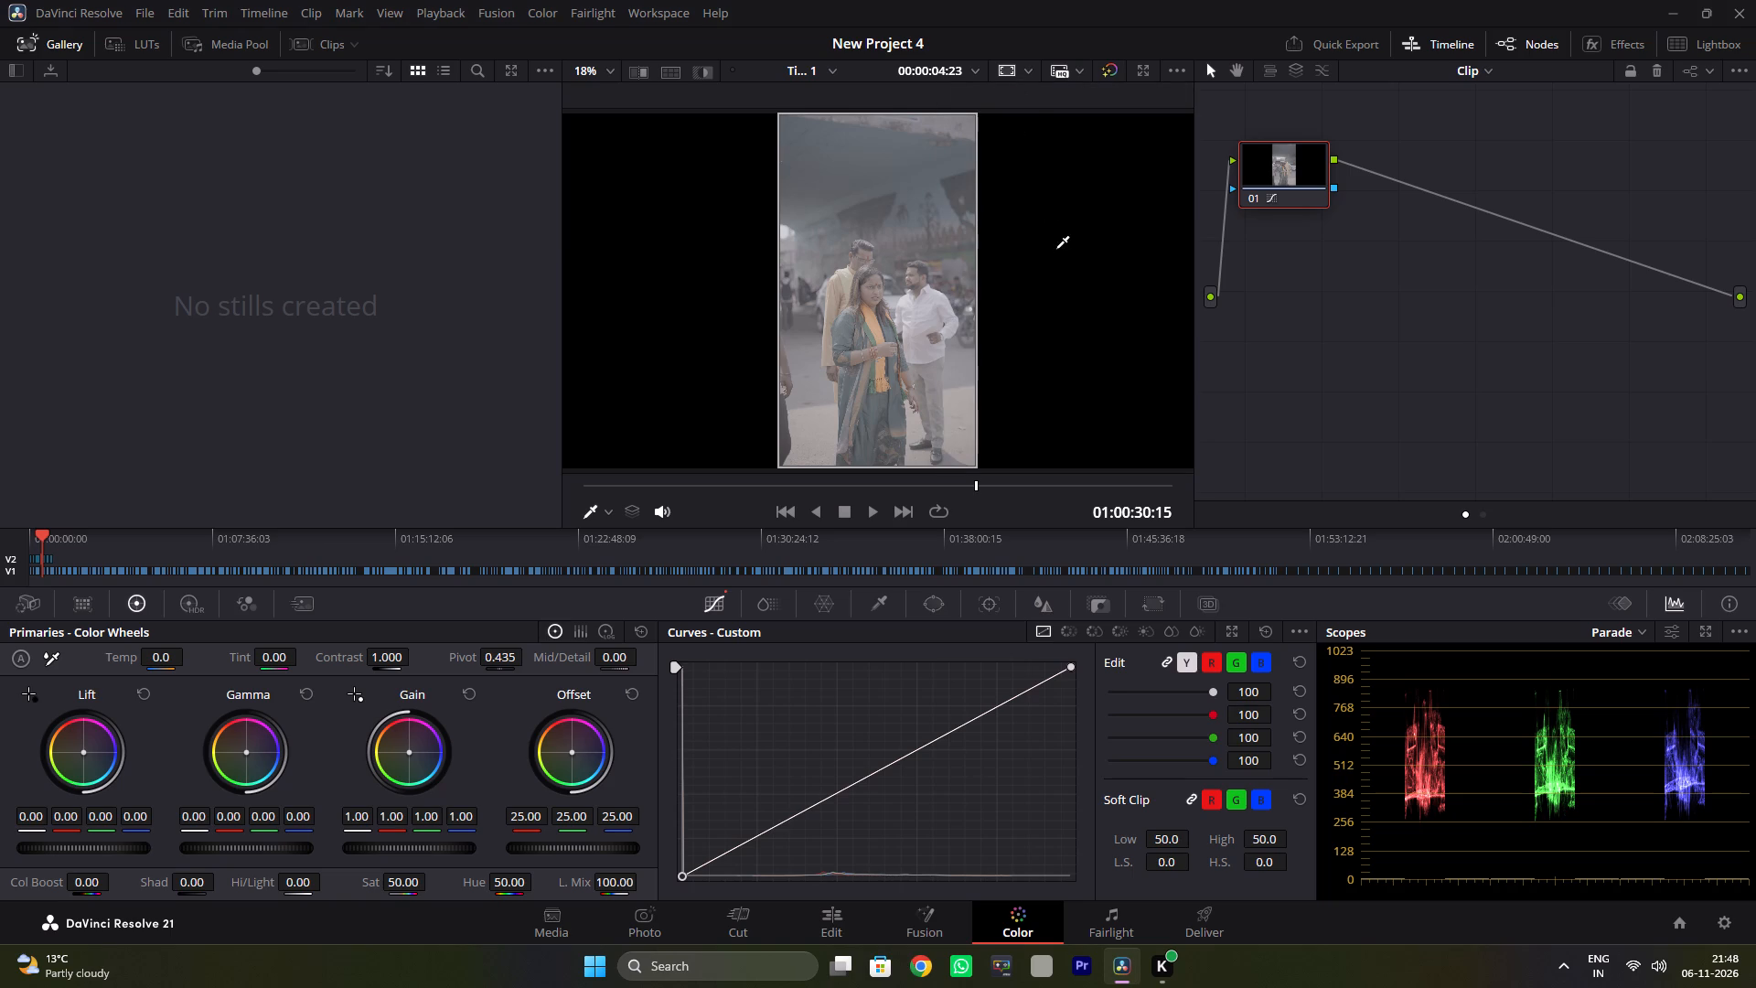
left_click(922, 303)
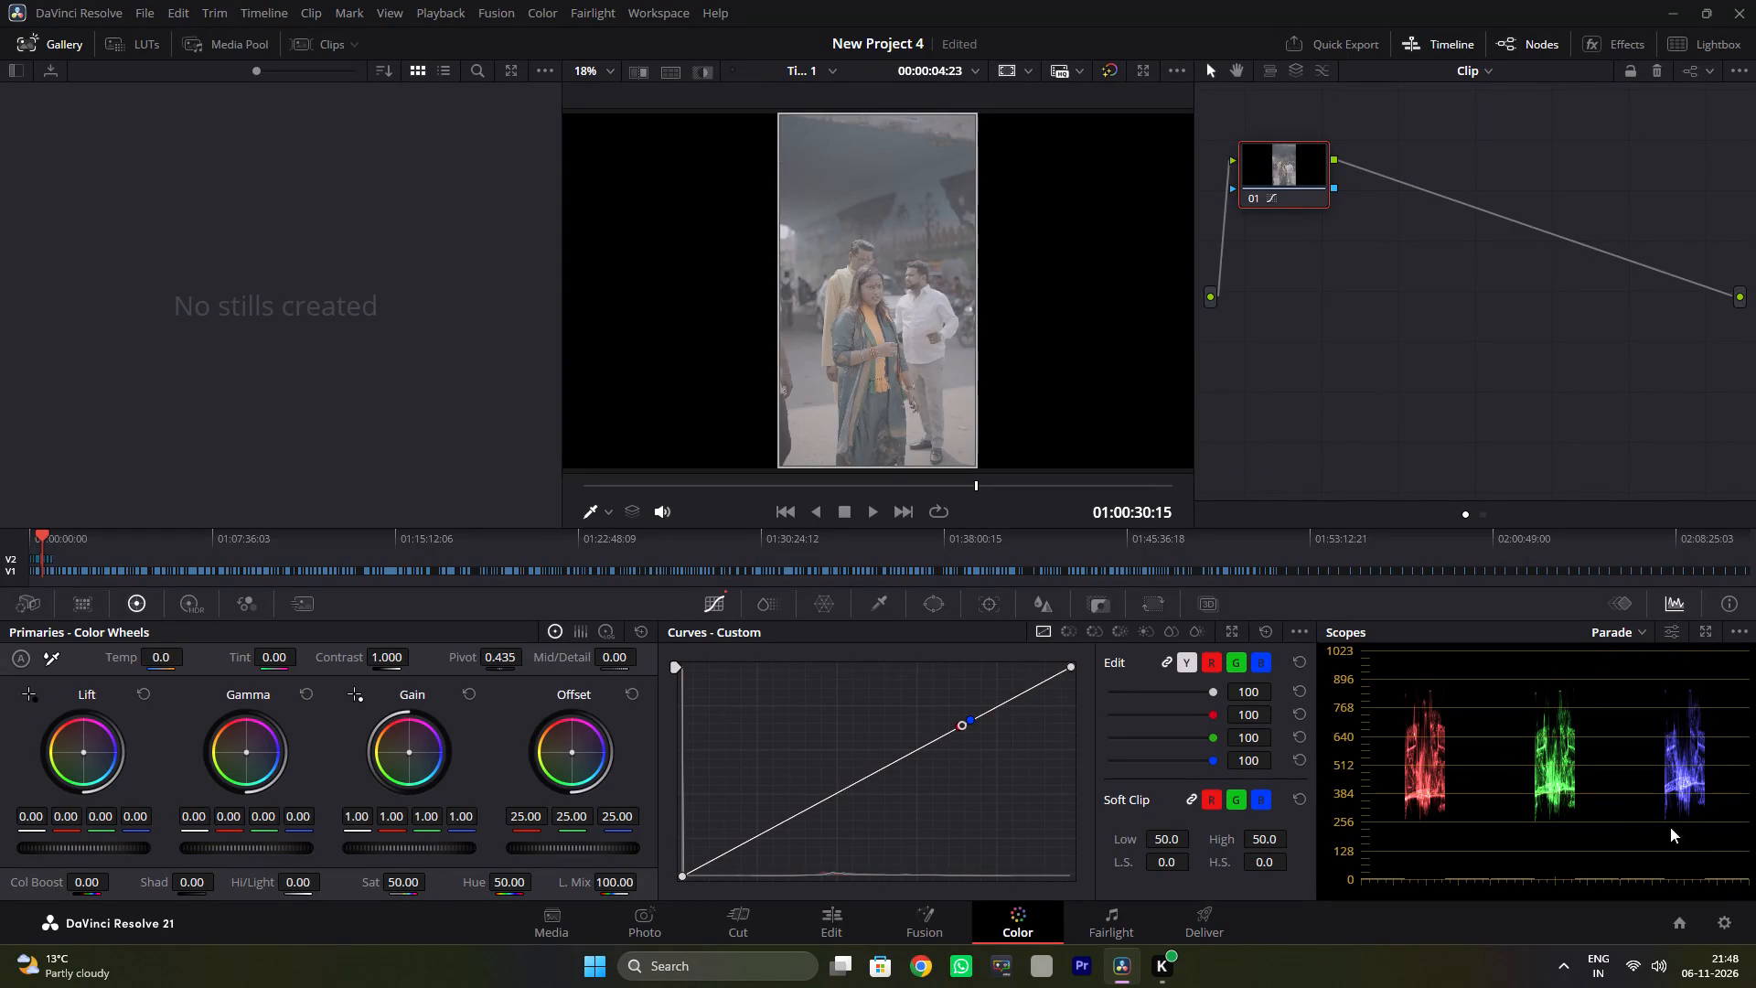
Set the project's playback frame rate to 60 frames per second and save the project settings.
left_click(1716, 927)
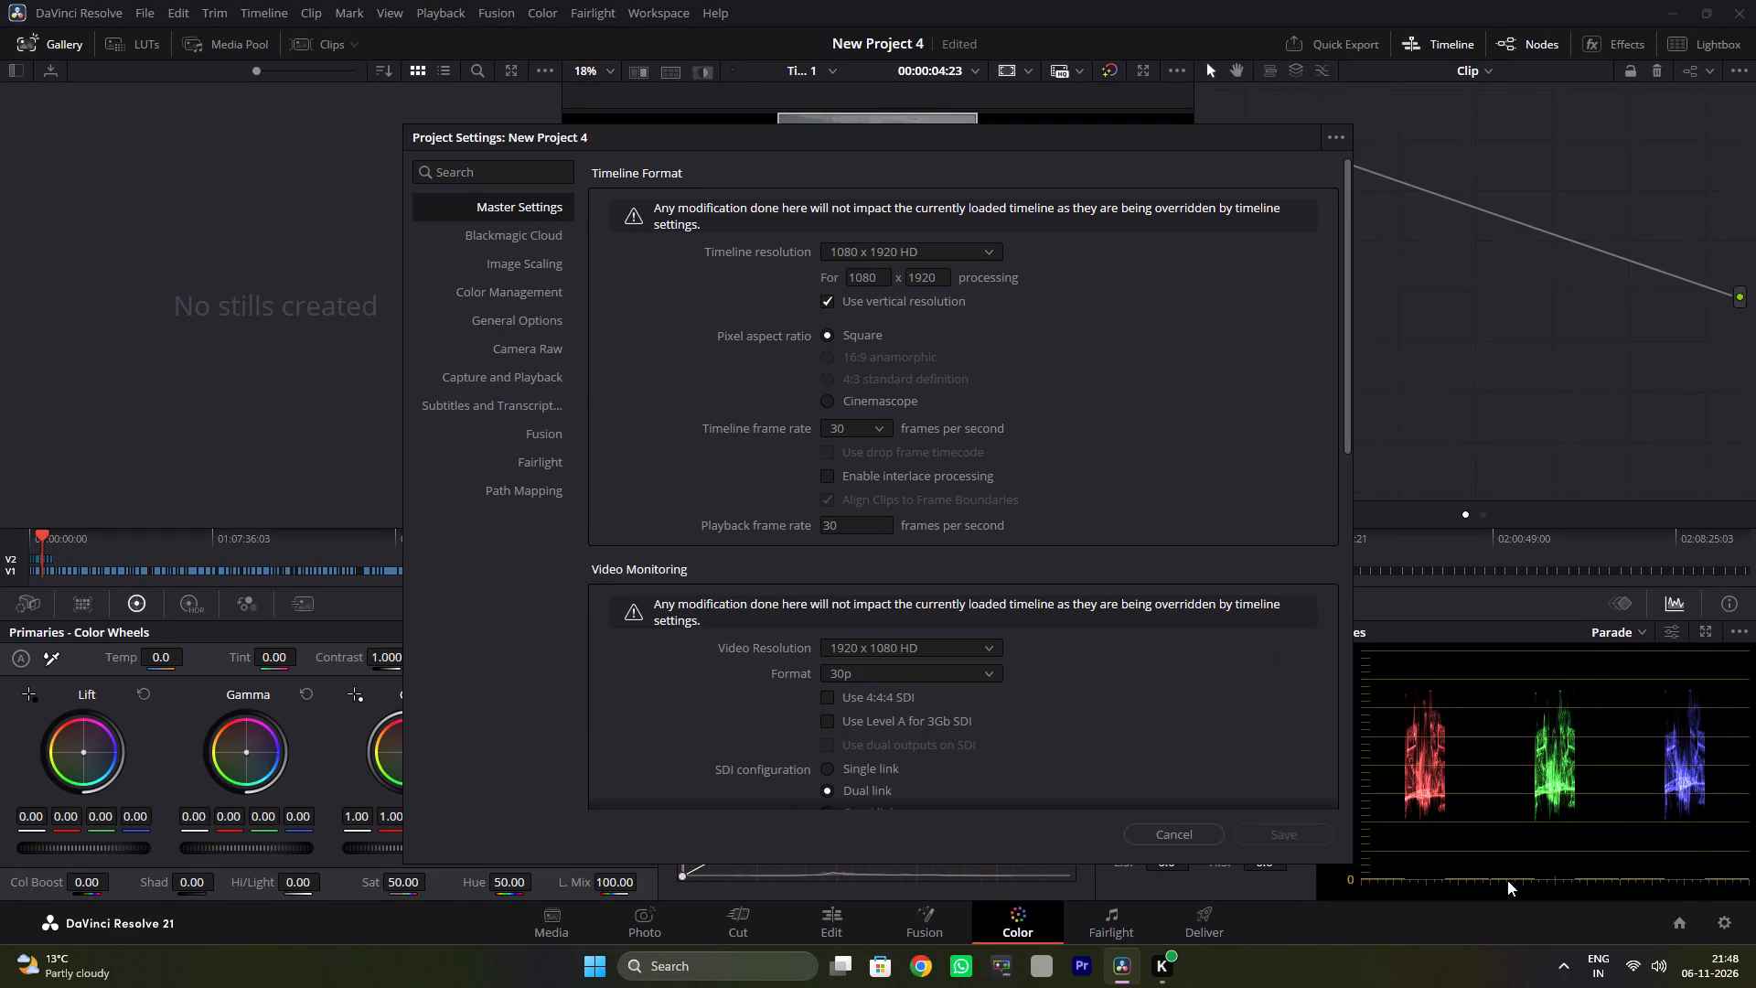
left_click(854, 523)
key("BackSpace")
key("BackSpace")
key("BackSpace")
key("BackSpace")
key("BackSpace")
key("BackSpace")
key("BackSpace")
key("BackSpace")
key("BackSpace")
key("BackSpace")
key("BackSpace")
key("BackSpace")
key("BackSpace")
key("BackSpace")
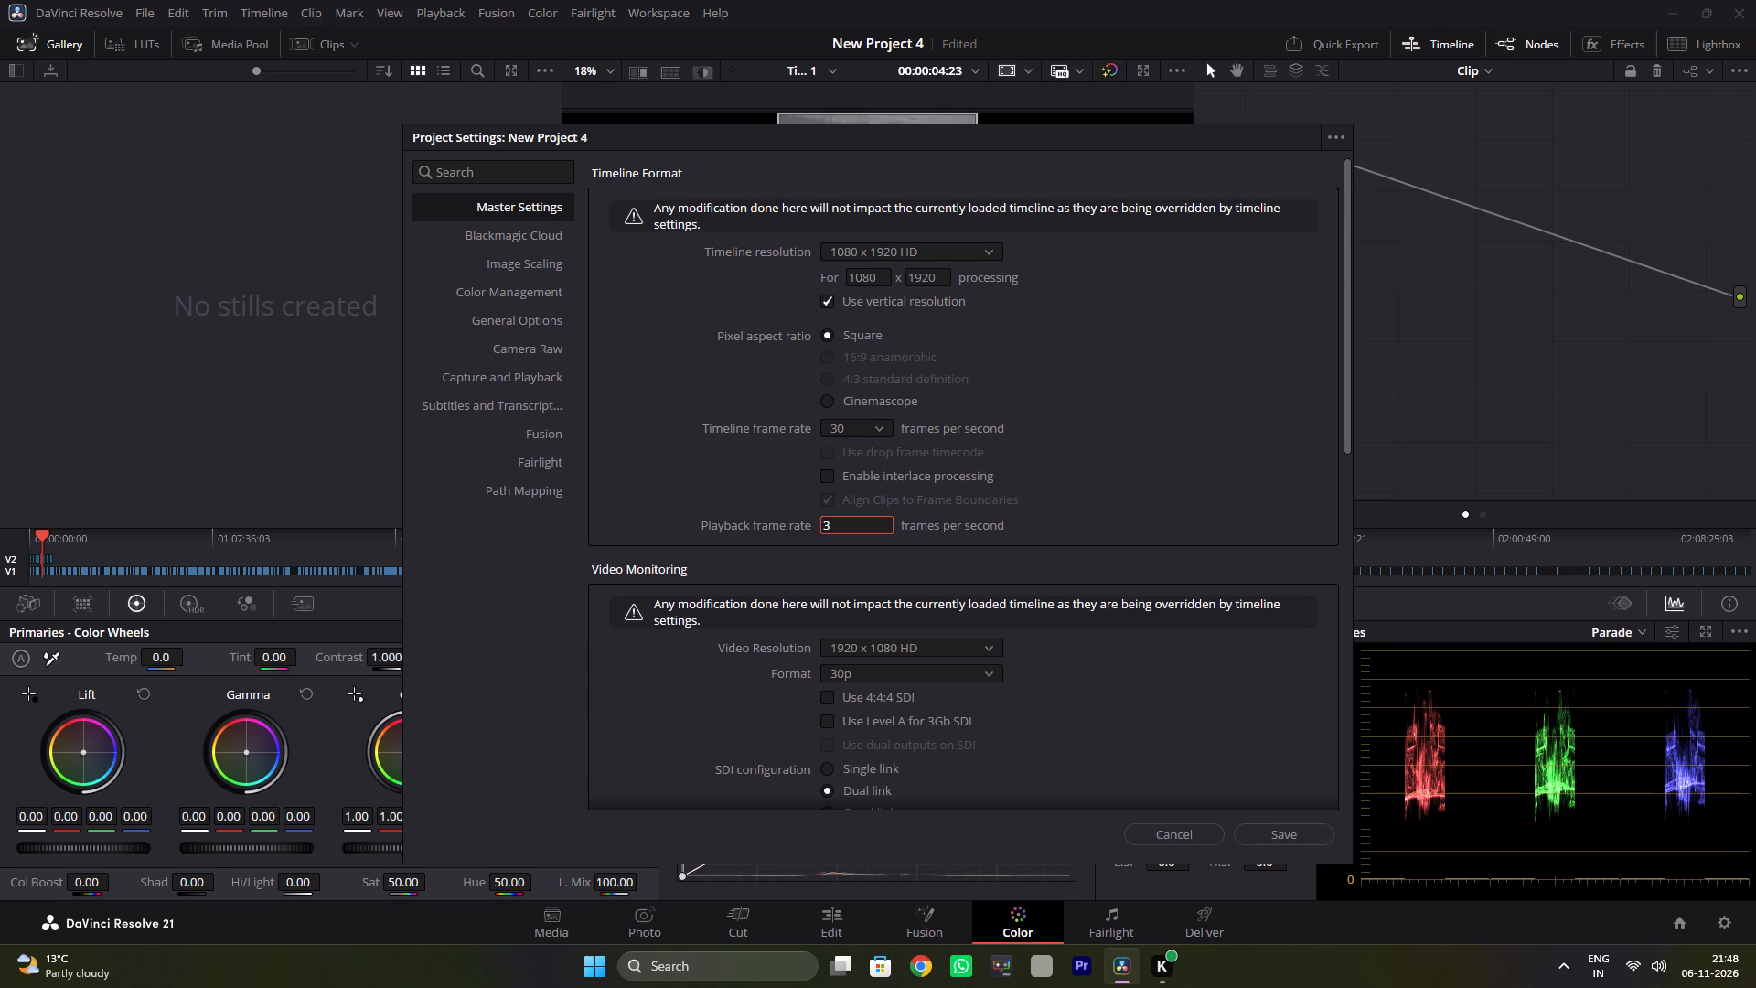
key("6")
key("0")
key("Return")
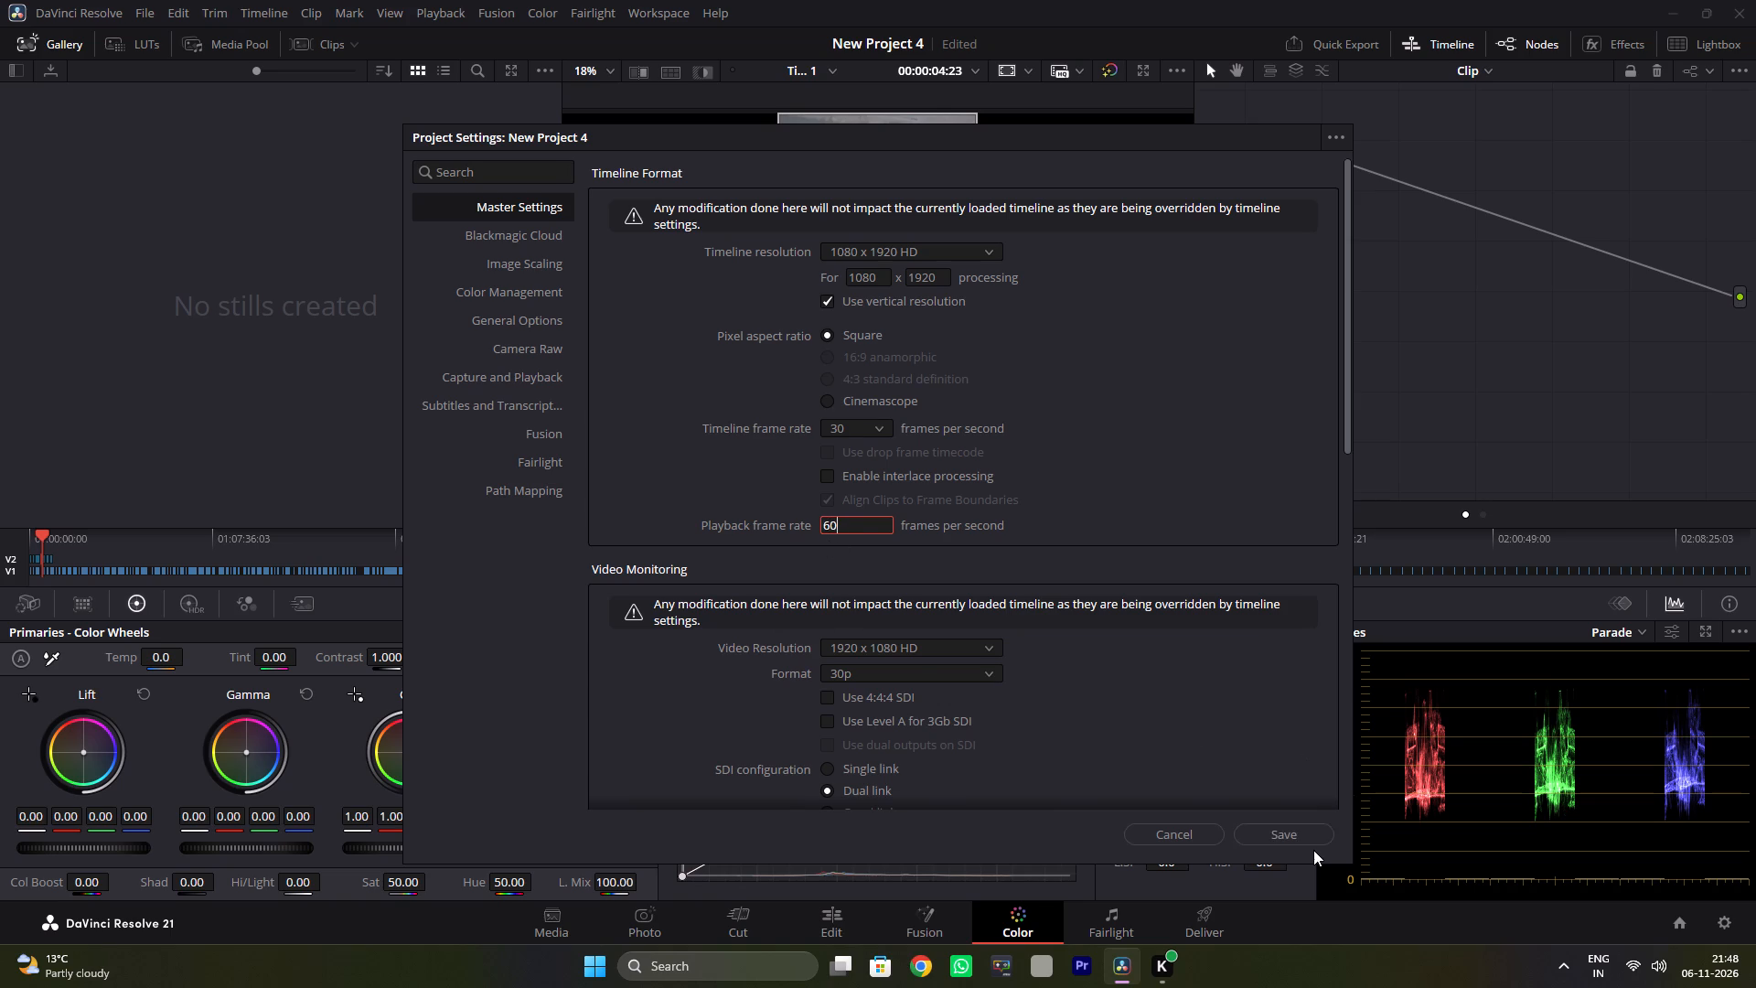
left_click(1319, 834)
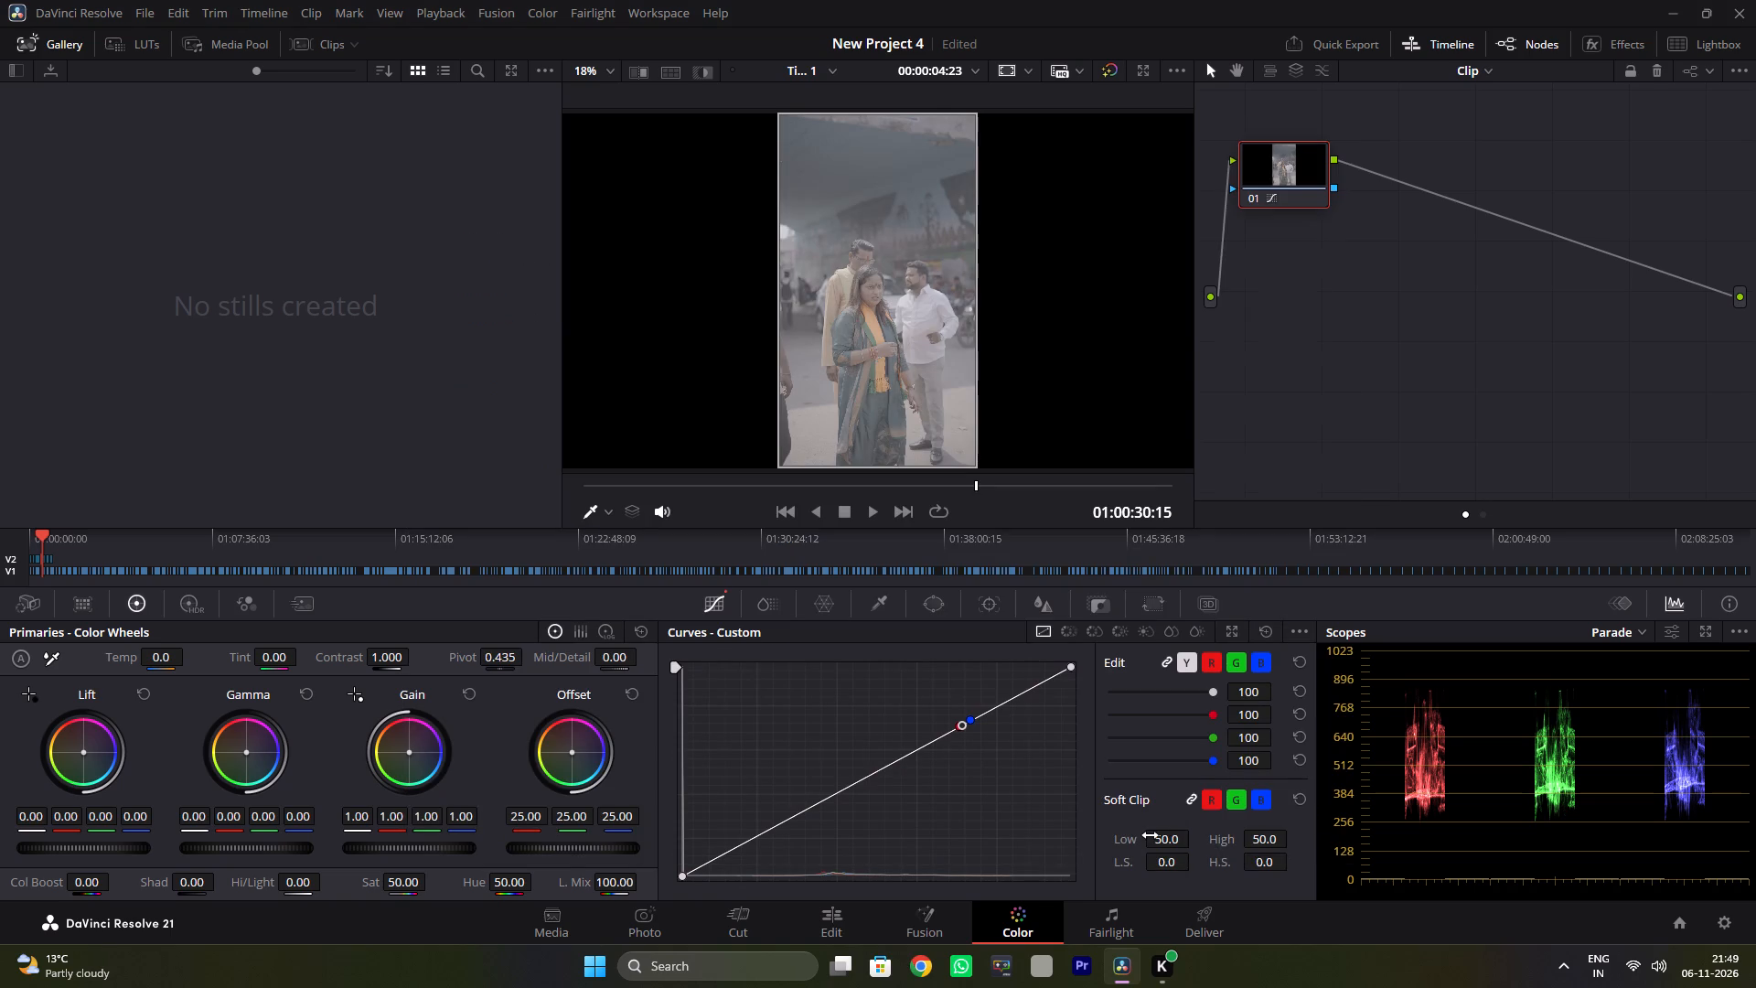
Review the project's Master Settings, from timeline format to frame interpolation, and close them without changes.
left_click(1722, 926)
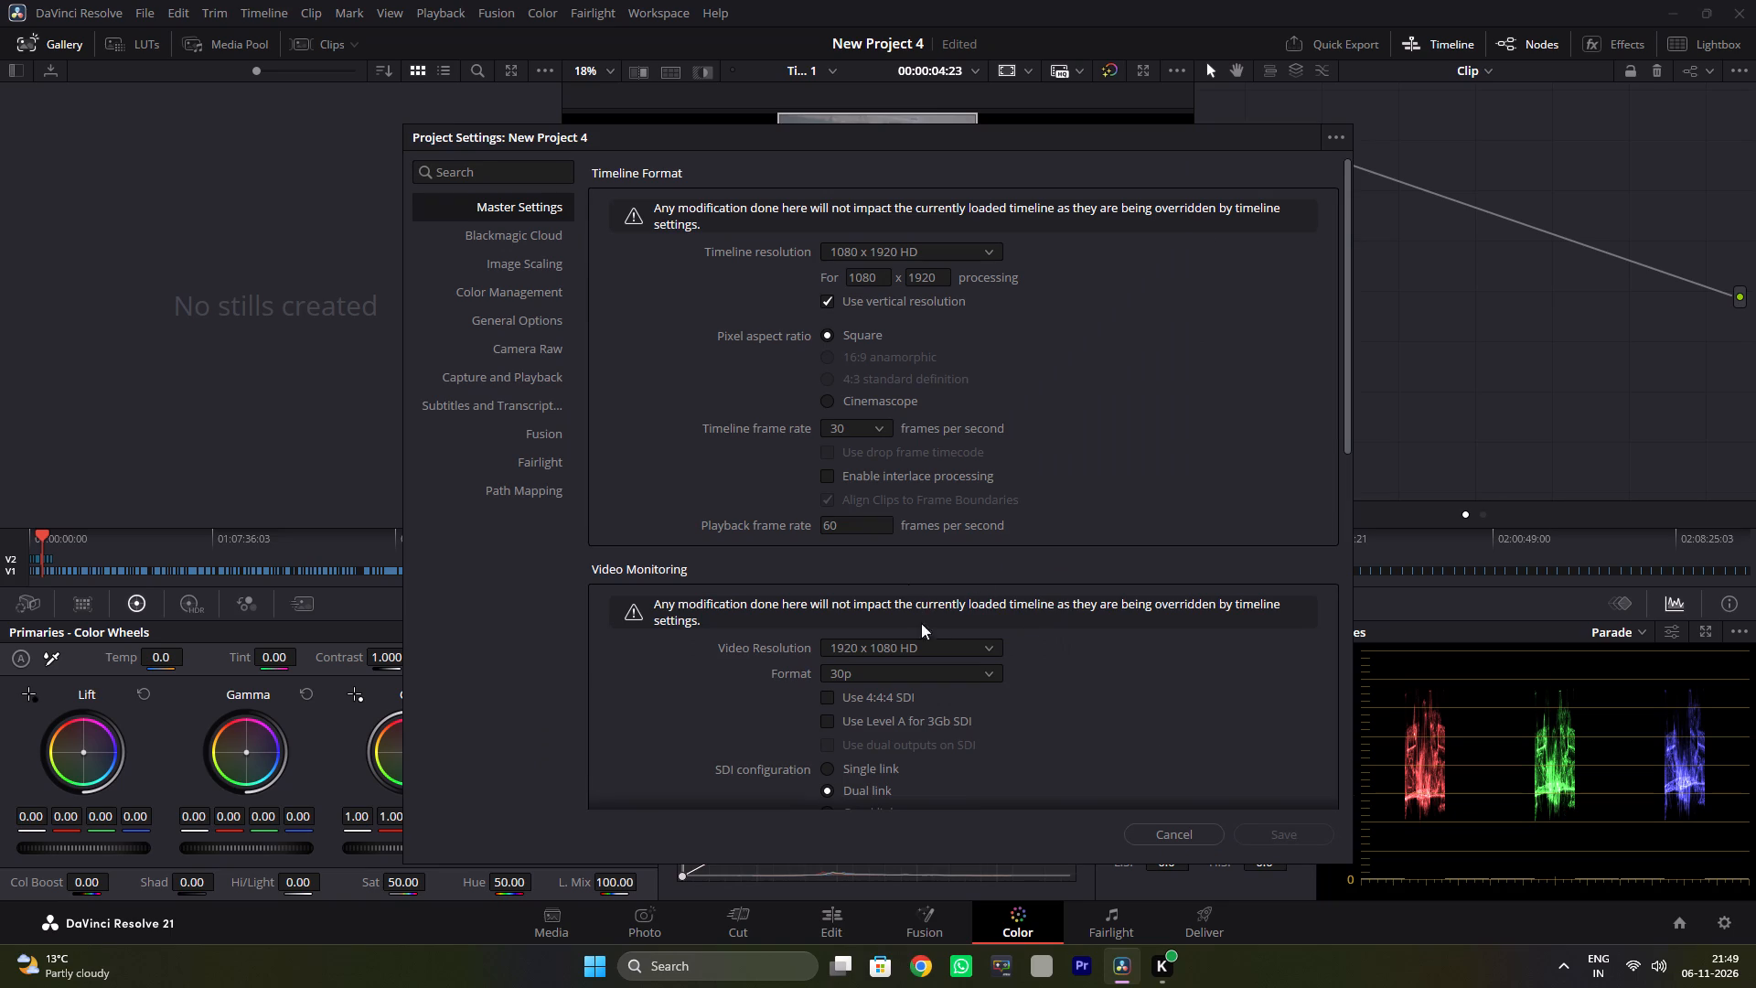
scroll(929, 625, "down", 15)
scroll(1018, 736, "down", 5)
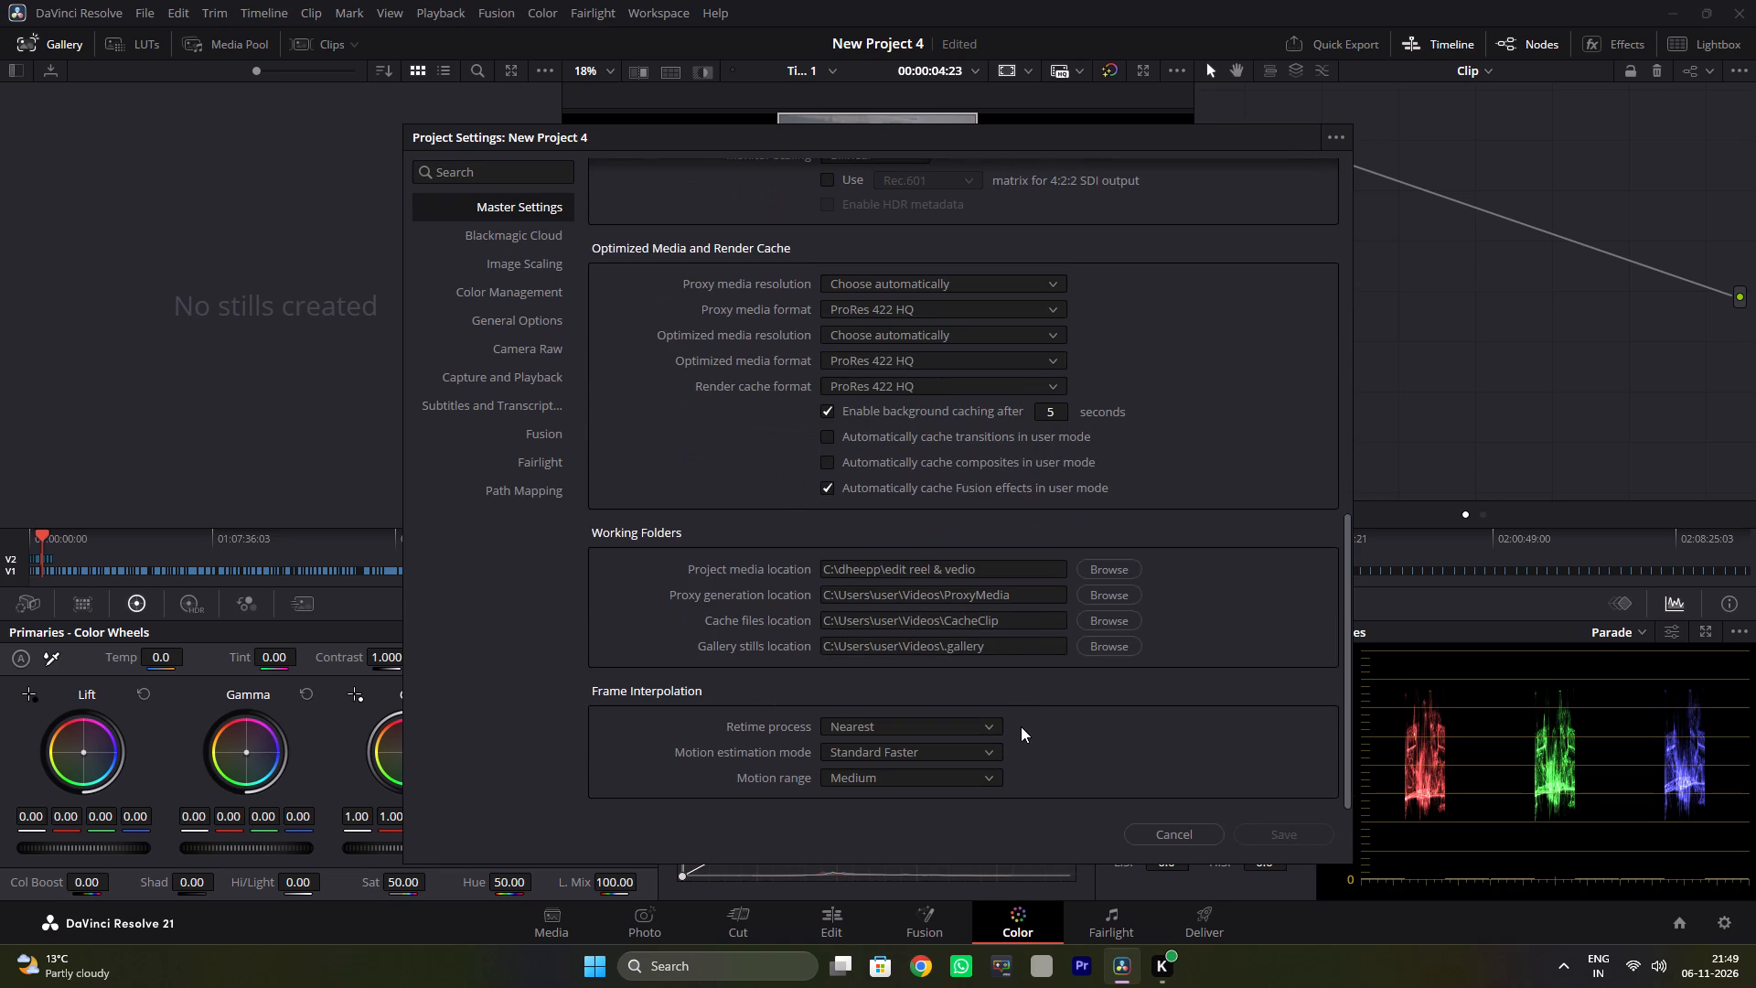
scroll(862, 683, "up", 3)
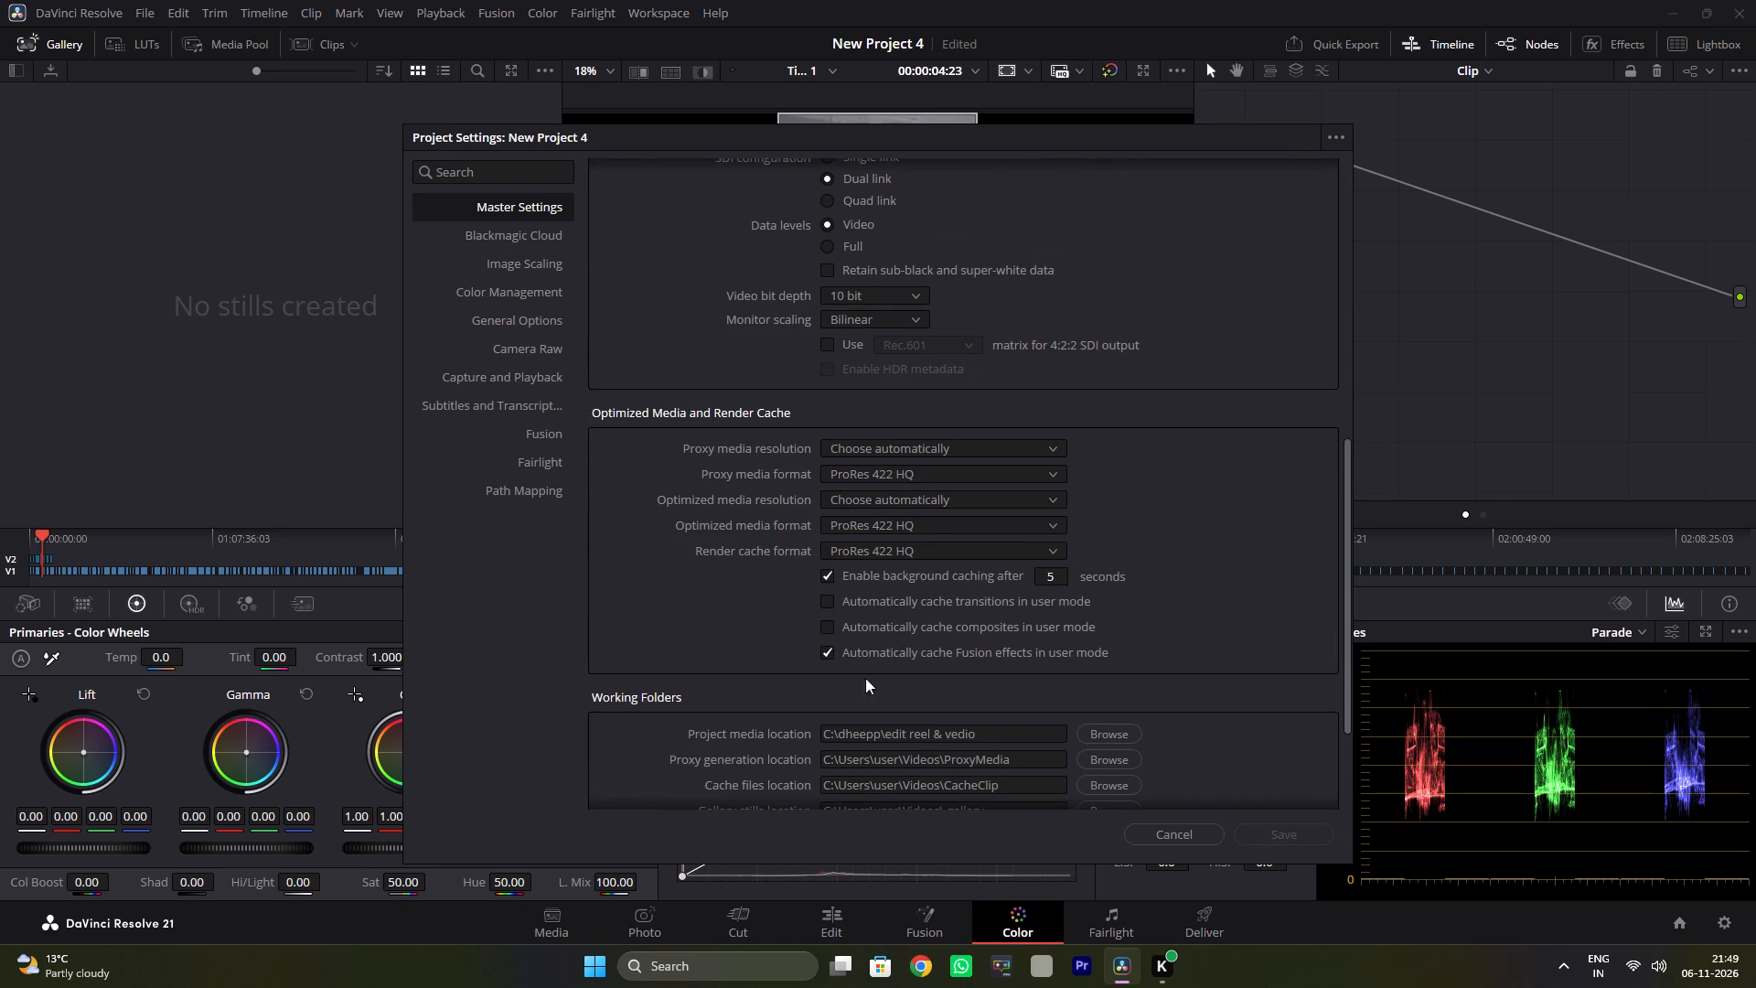
scroll(886, 669, "up", 10)
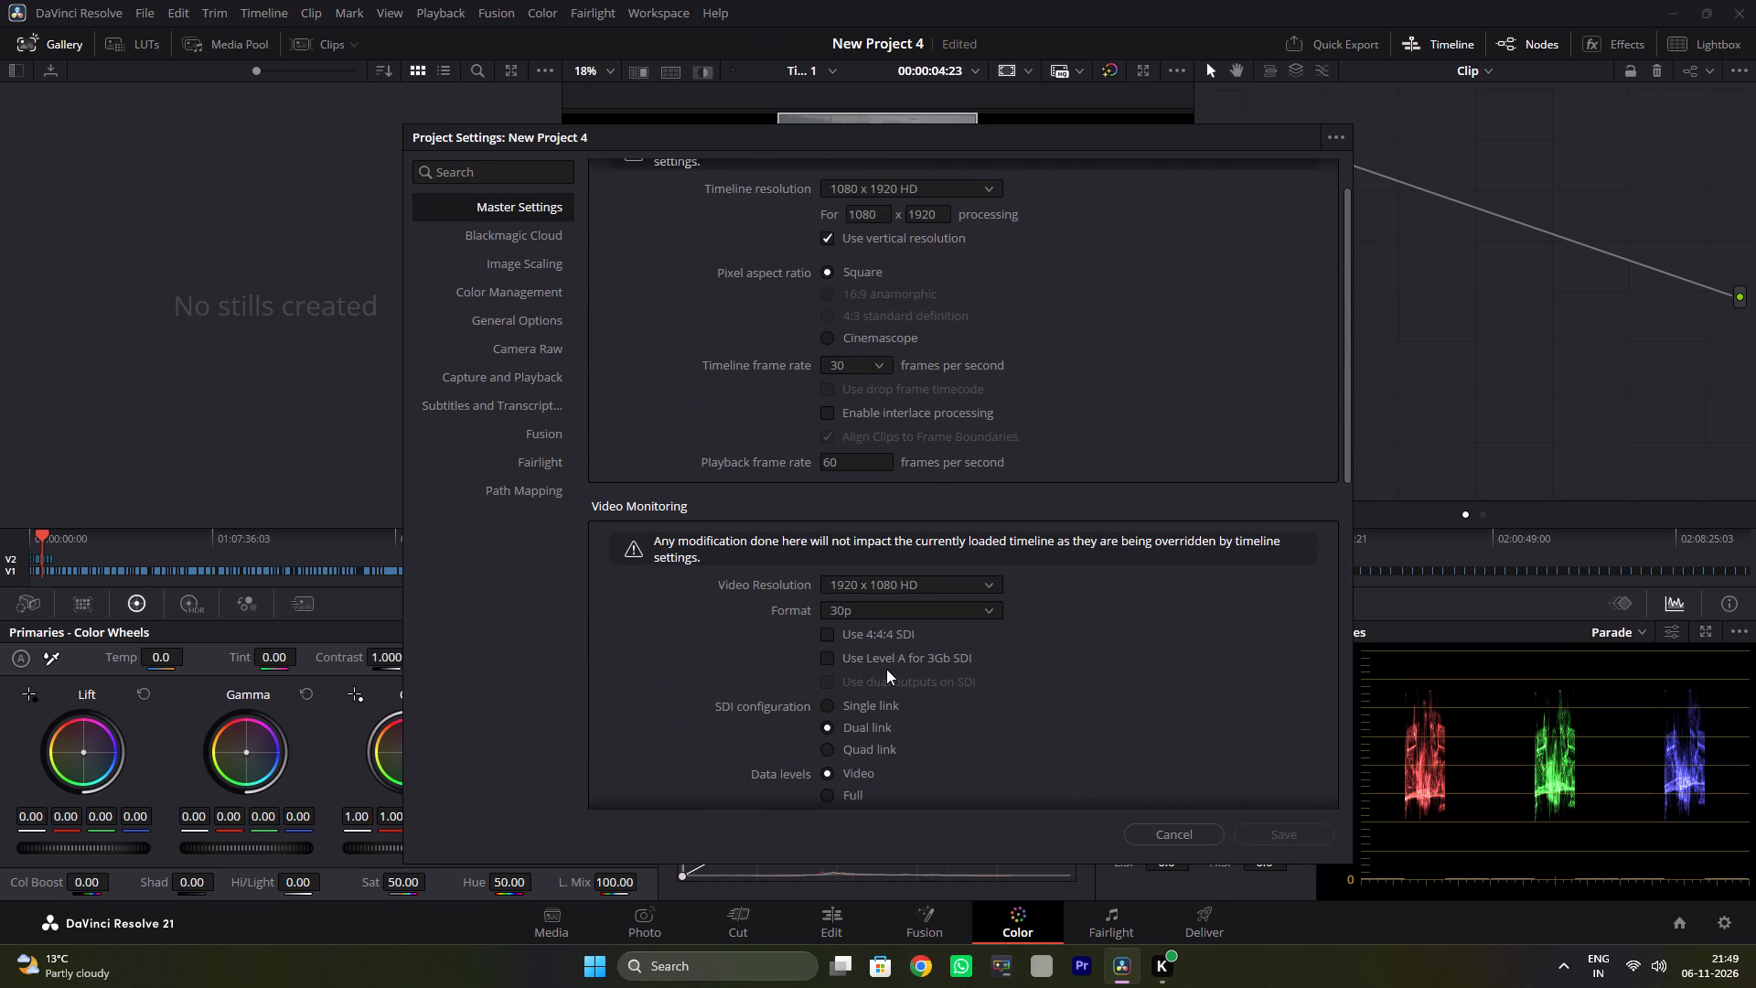
scroll(886, 669, "up", 3)
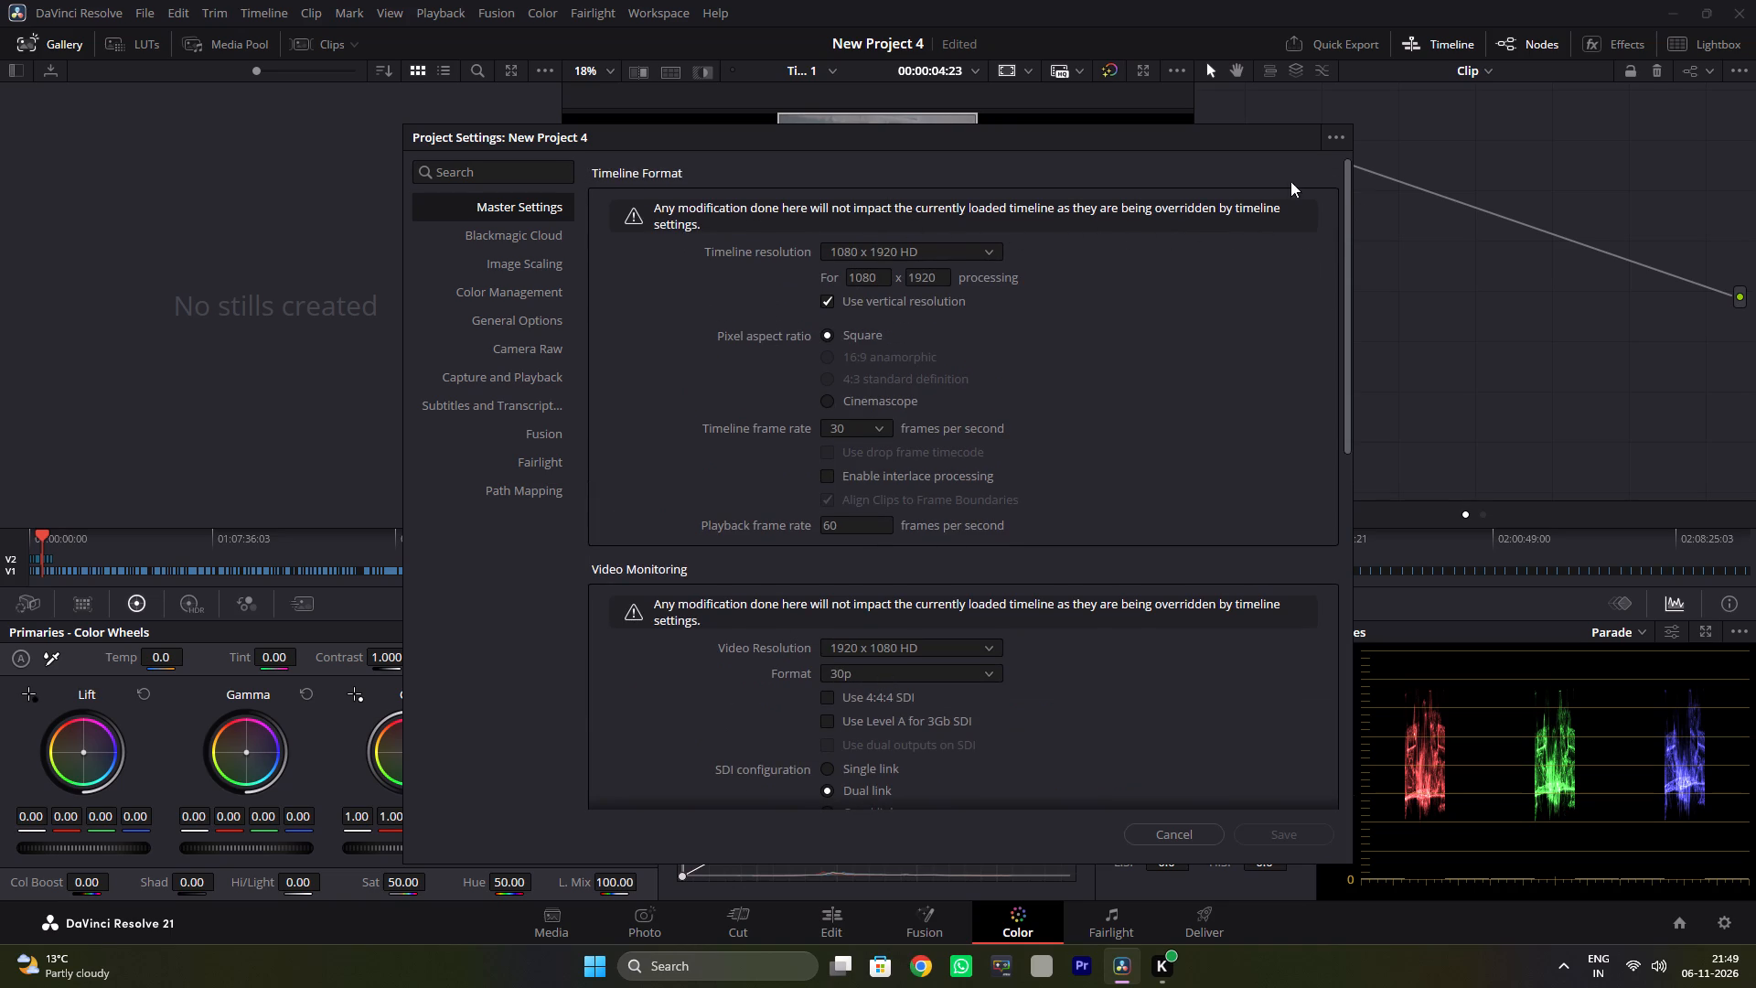
left_click(1418, 424)
right_click(1430, 560)
left_click(1165, 840)
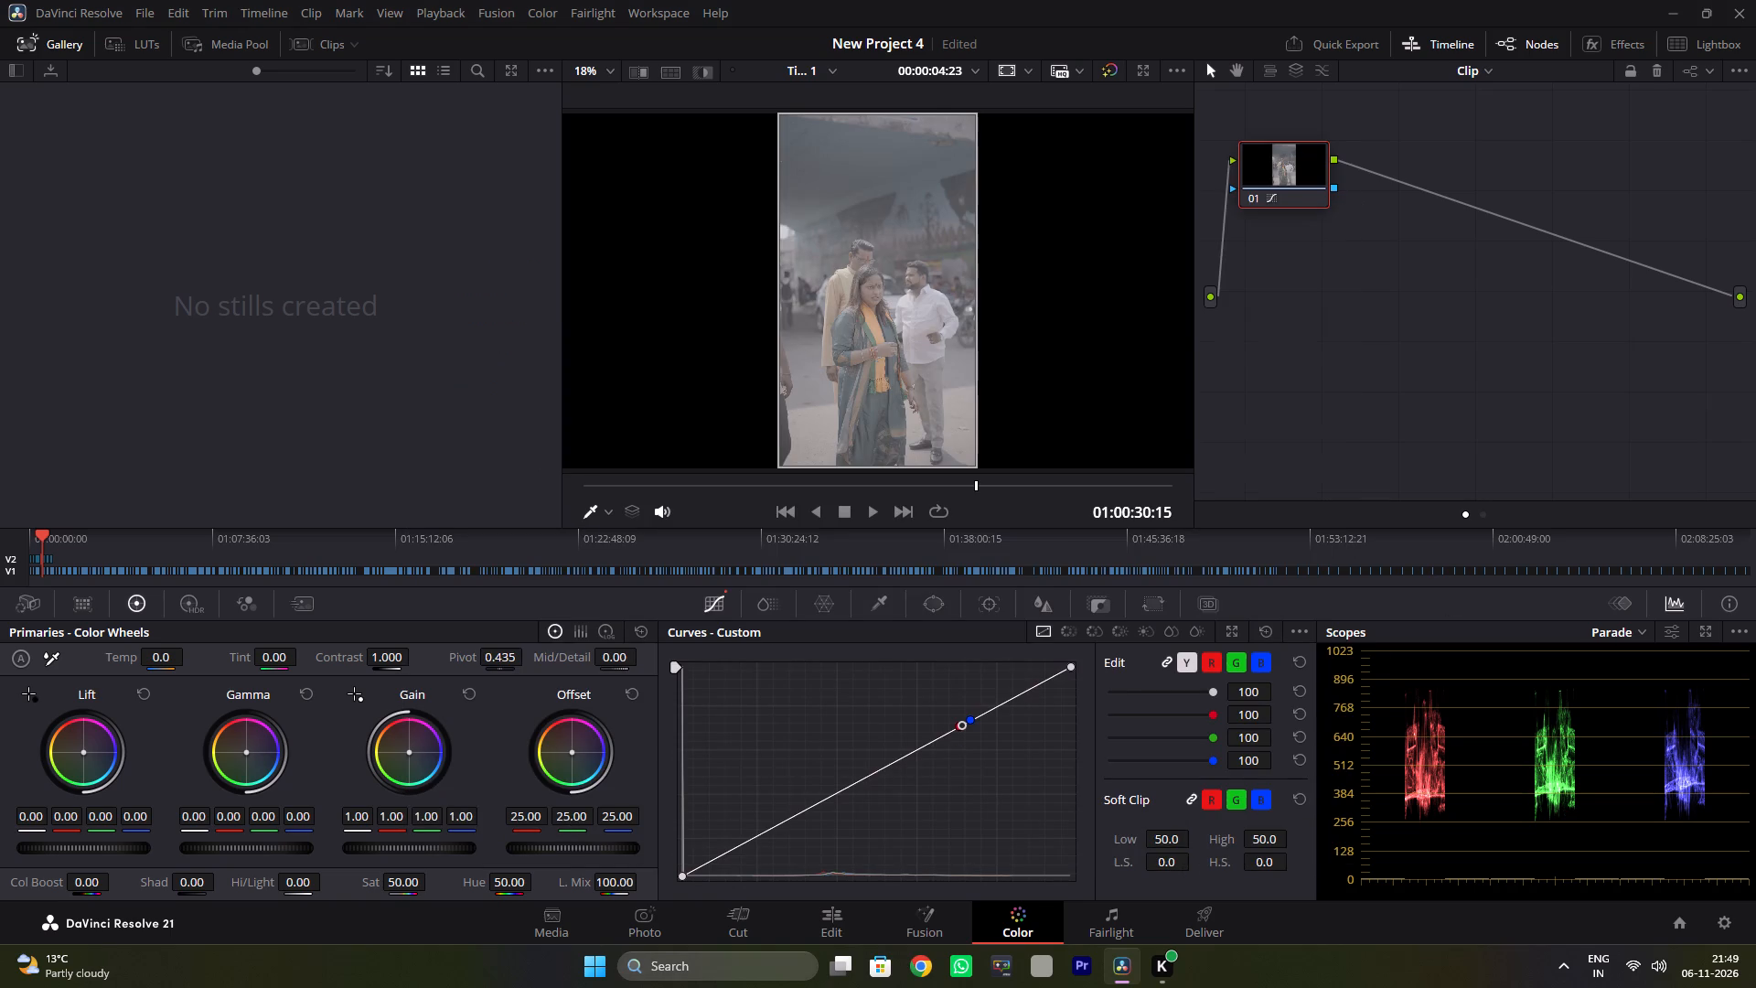
On the Edit page, delete the trailing Video 1 clips, keeping about the first 23 minutes of Timeline 1.
left_click(815, 920)
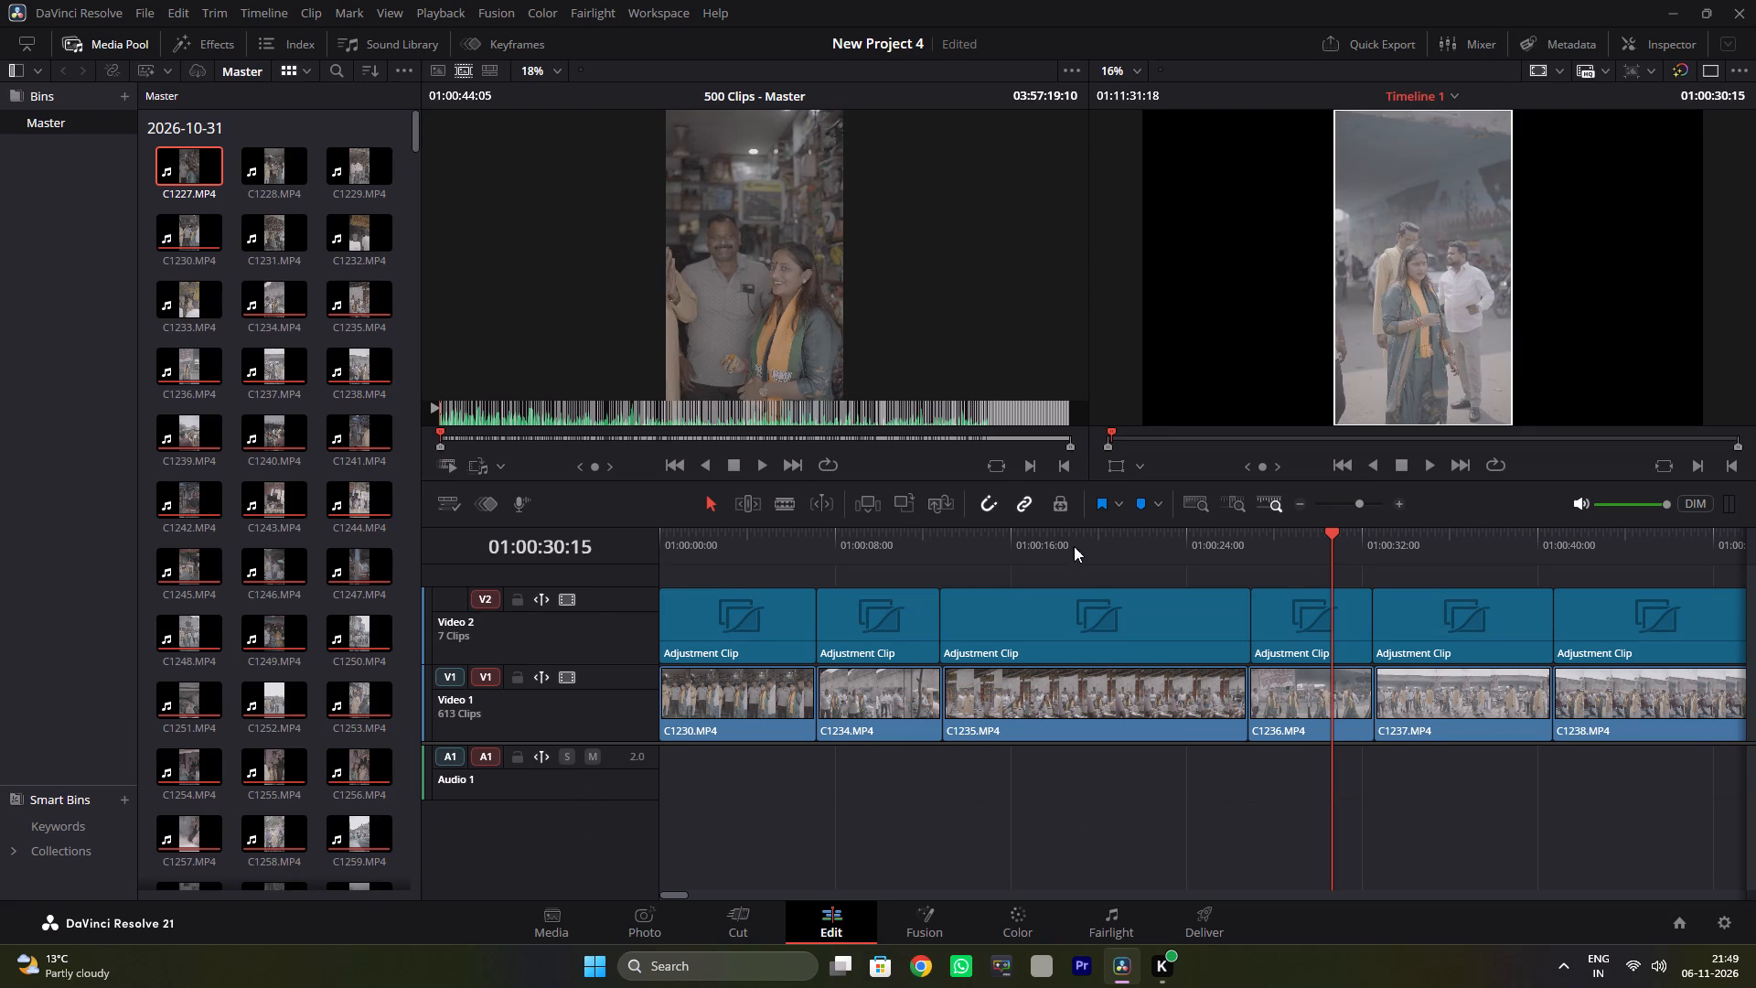
double_click(1299, 501)
left_click(1299, 501)
left_click(1299, 501)
left_click(1299, 501)
triple_click(1299, 501)
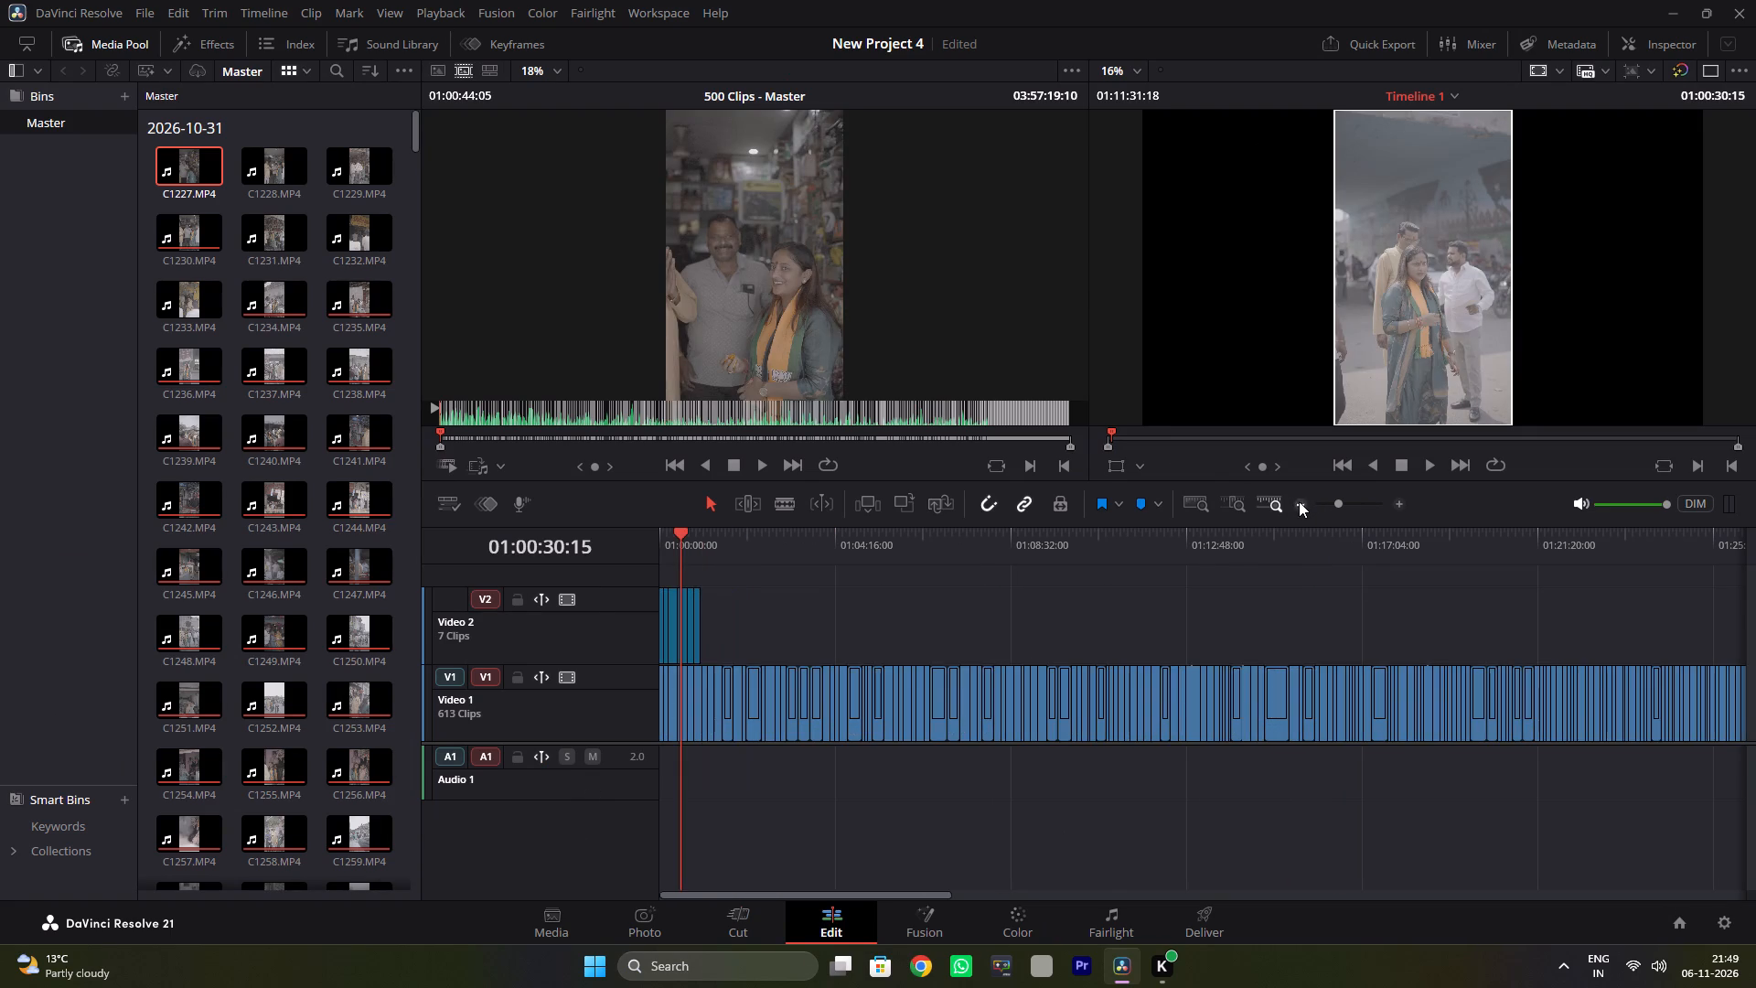
left_click(1299, 501)
left_click_drag(719, 798, 873, 645)
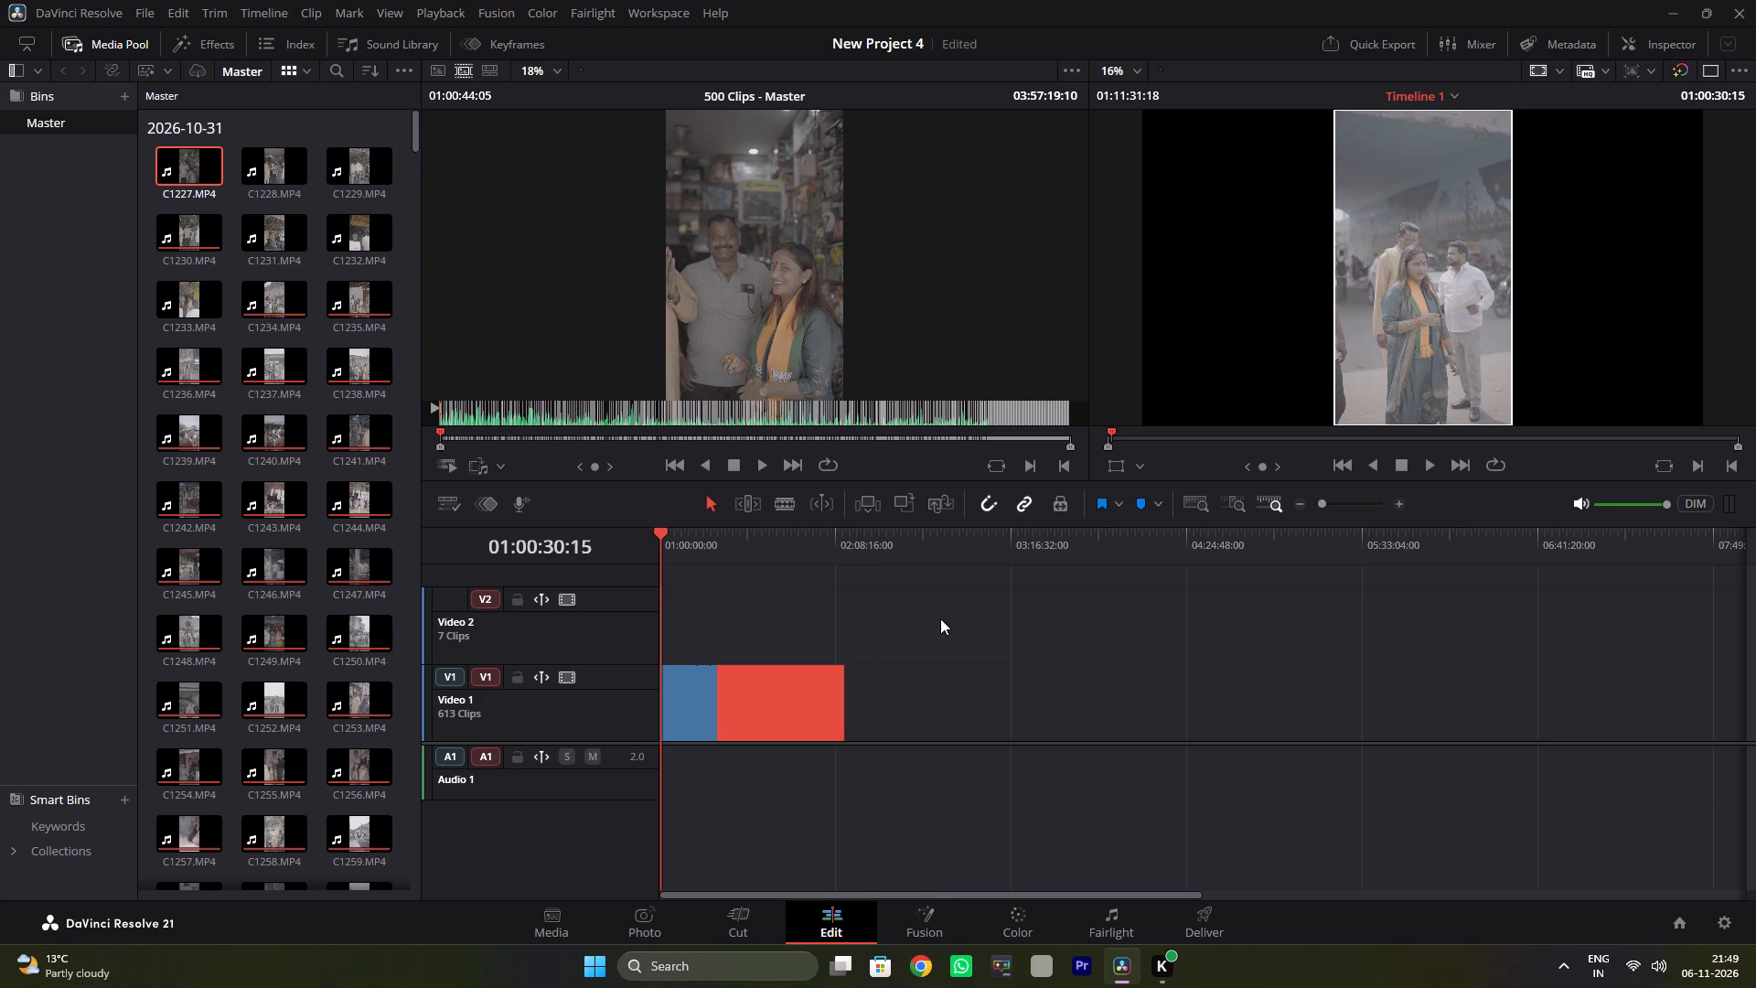
key("BackSpace")
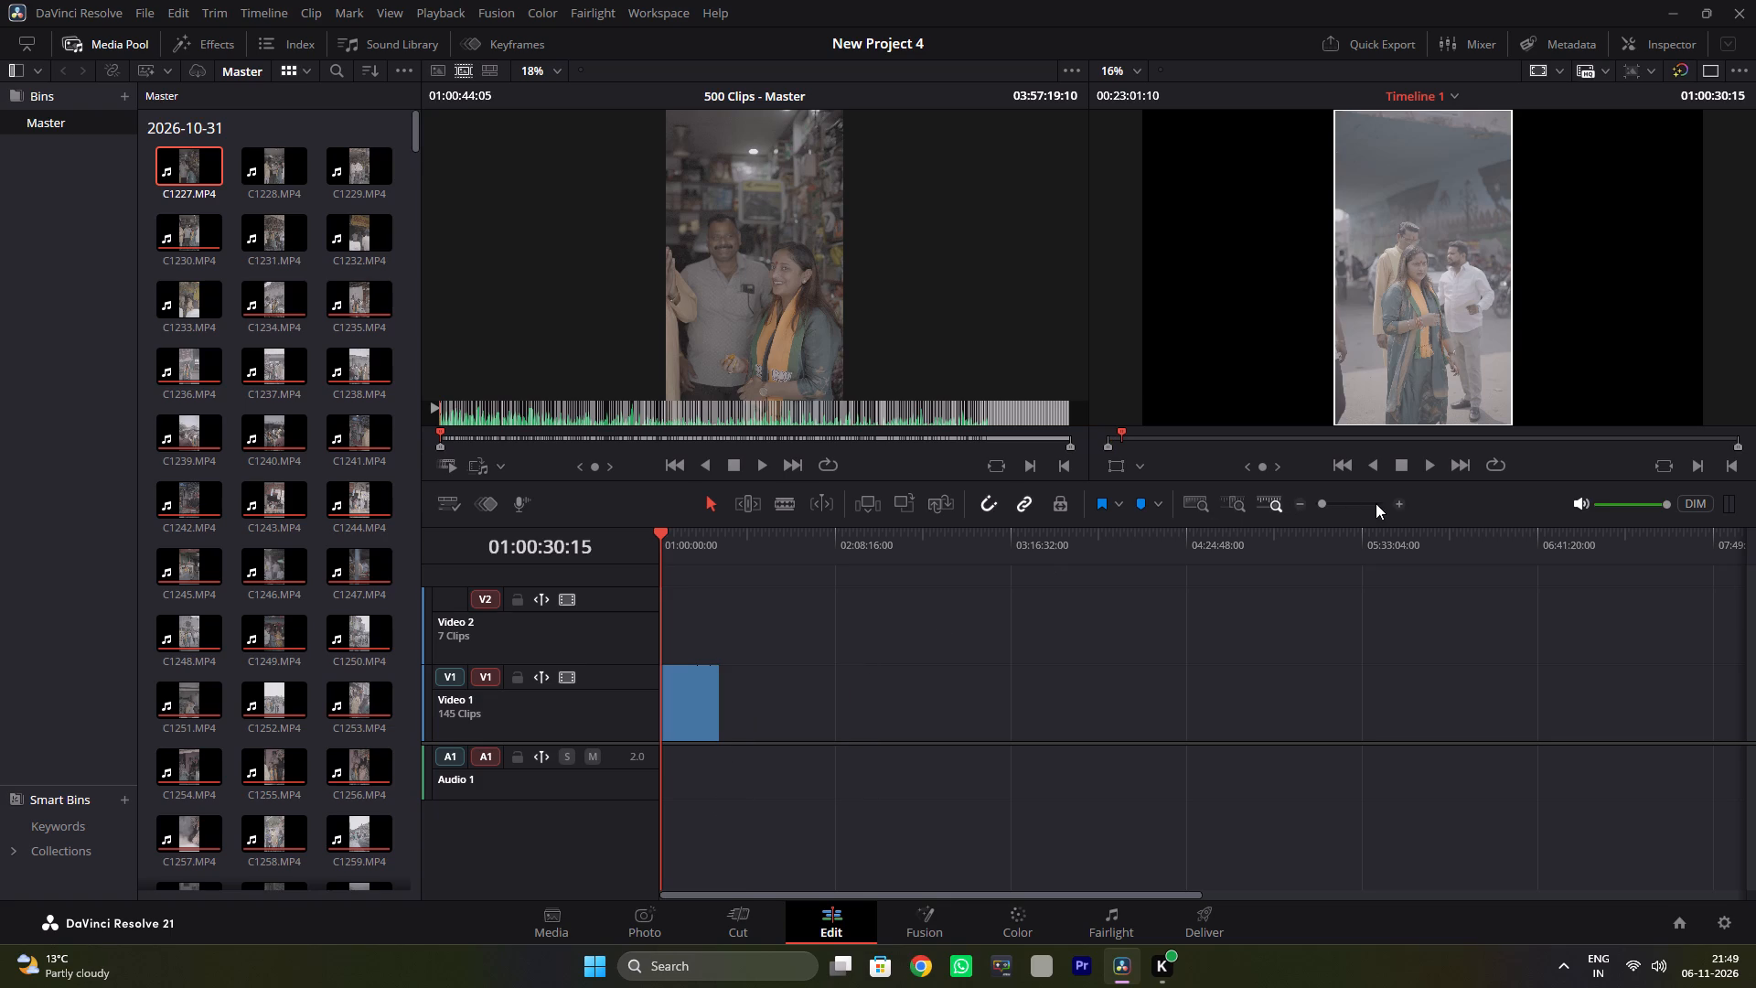
Delete more clips from the end of Video 1, keeping about the first 11 minutes of the timeline.
left_click(1348, 500)
left_click_drag(1348, 500, 1354, 501)
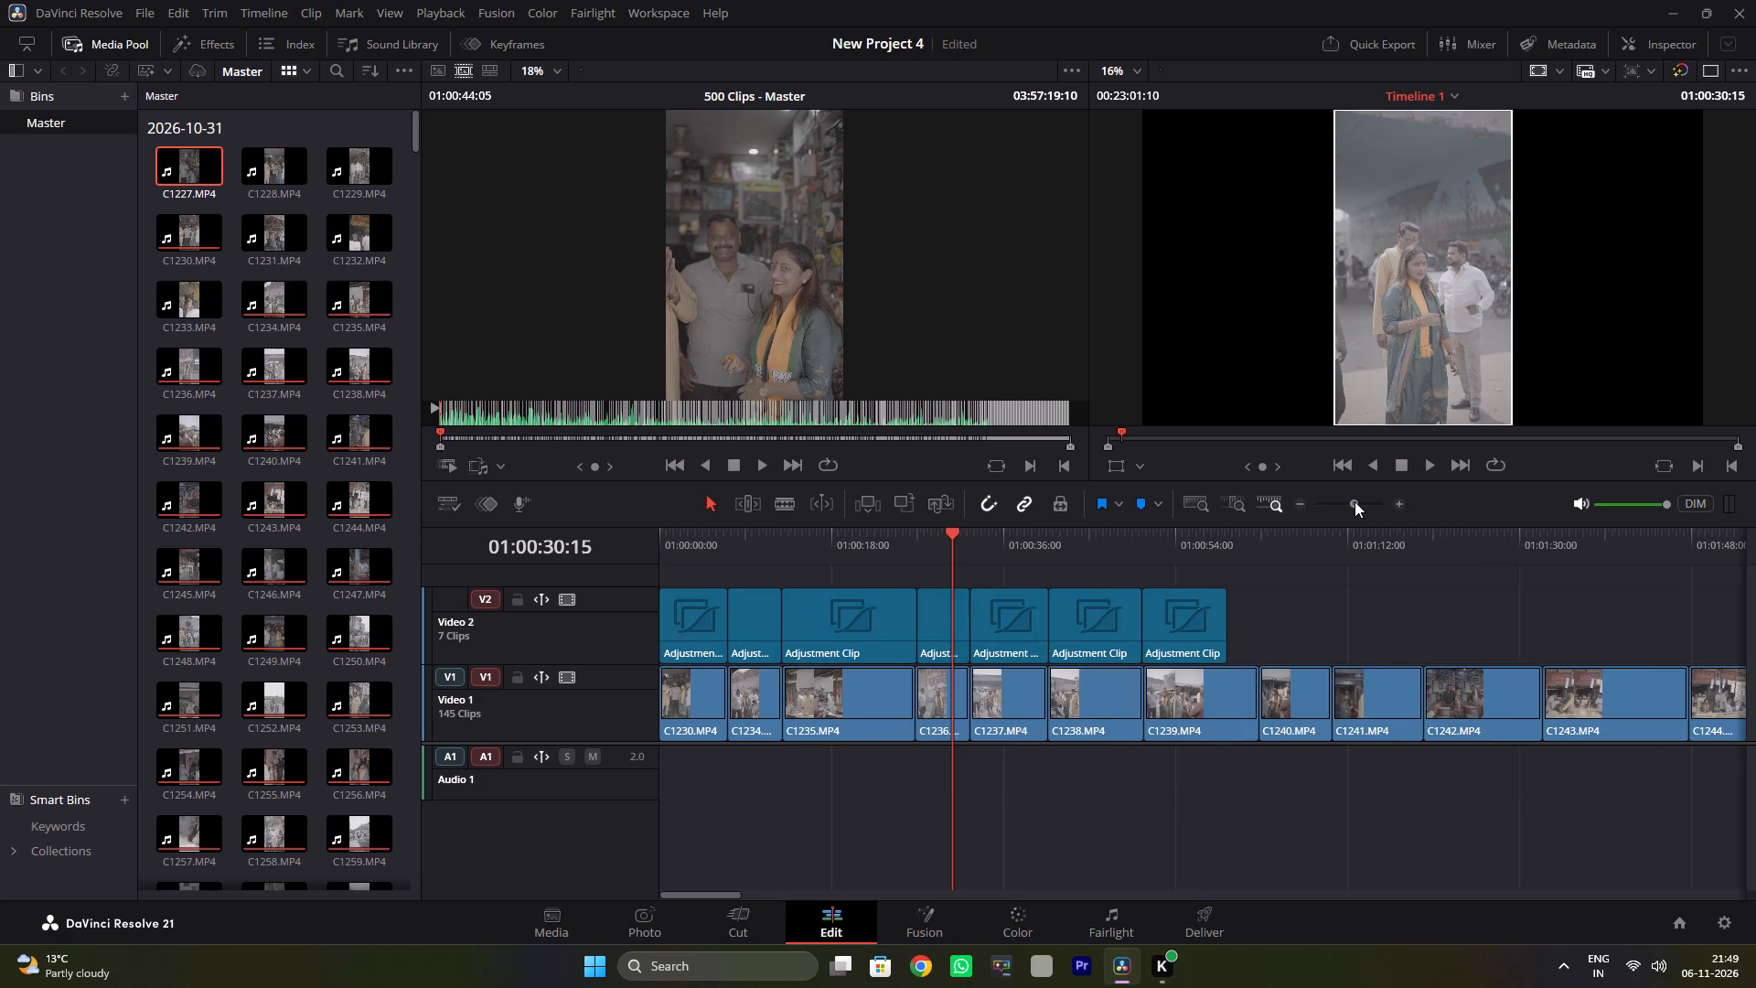
left_click_drag(1354, 501, 1340, 515)
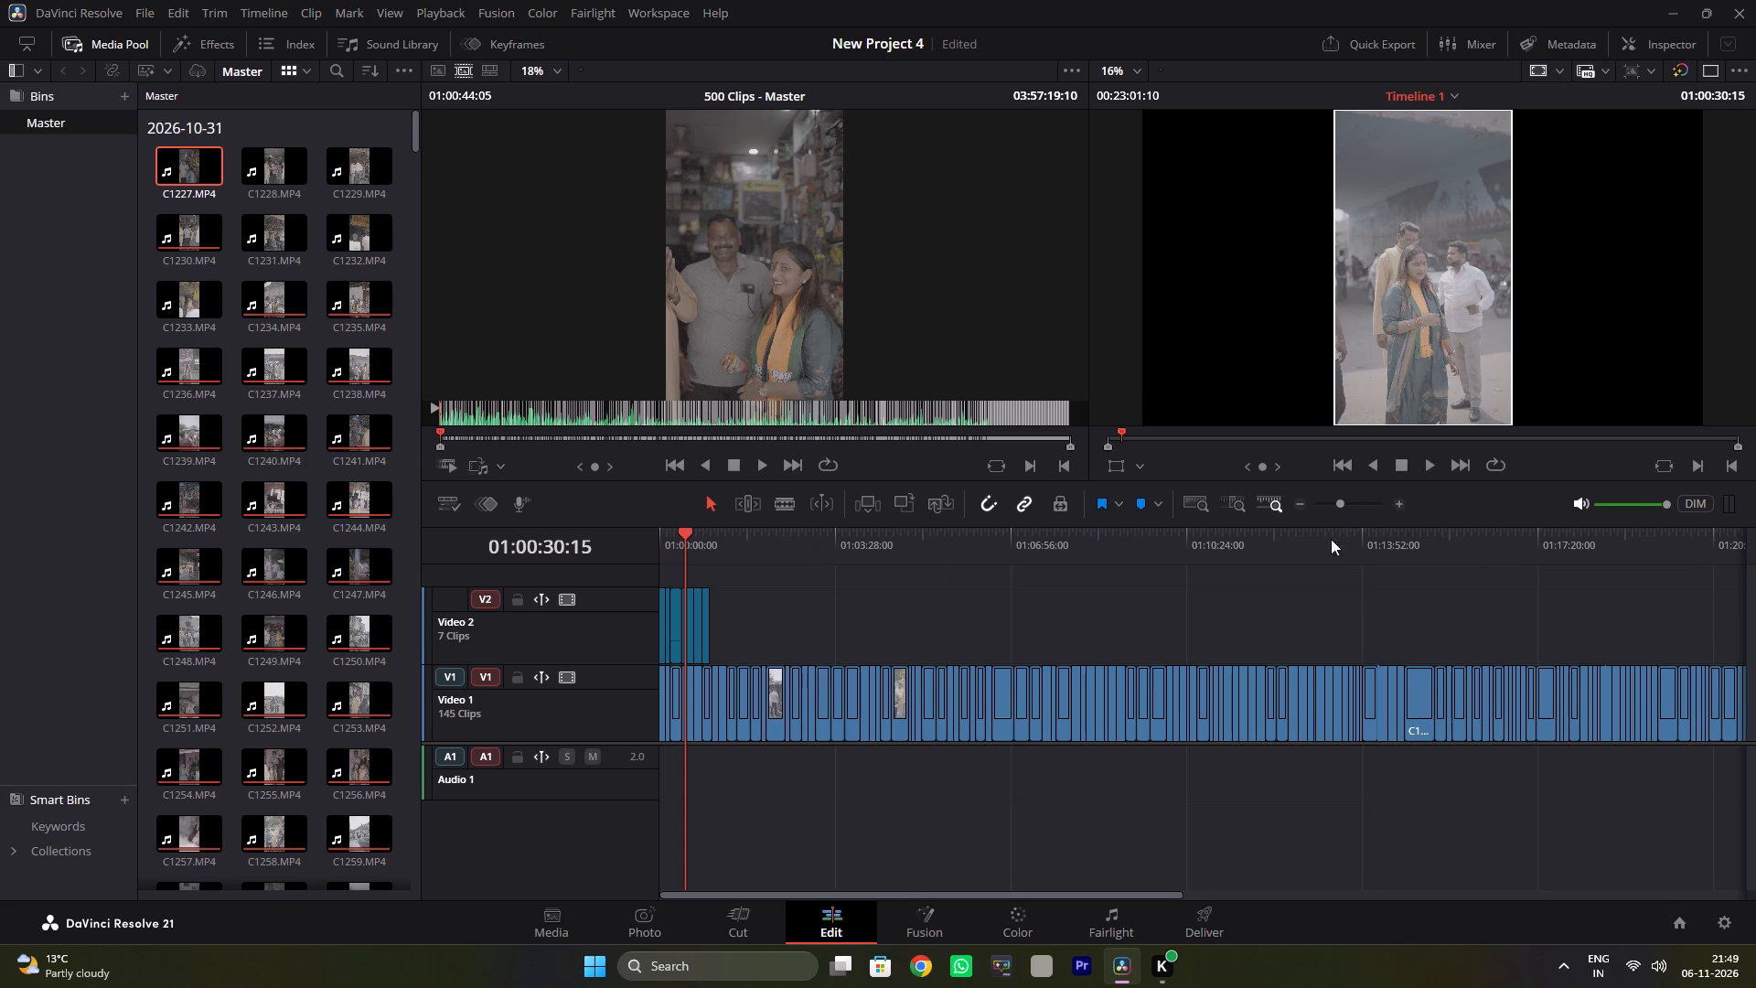
left_click_drag(1227, 817, 696, 586)
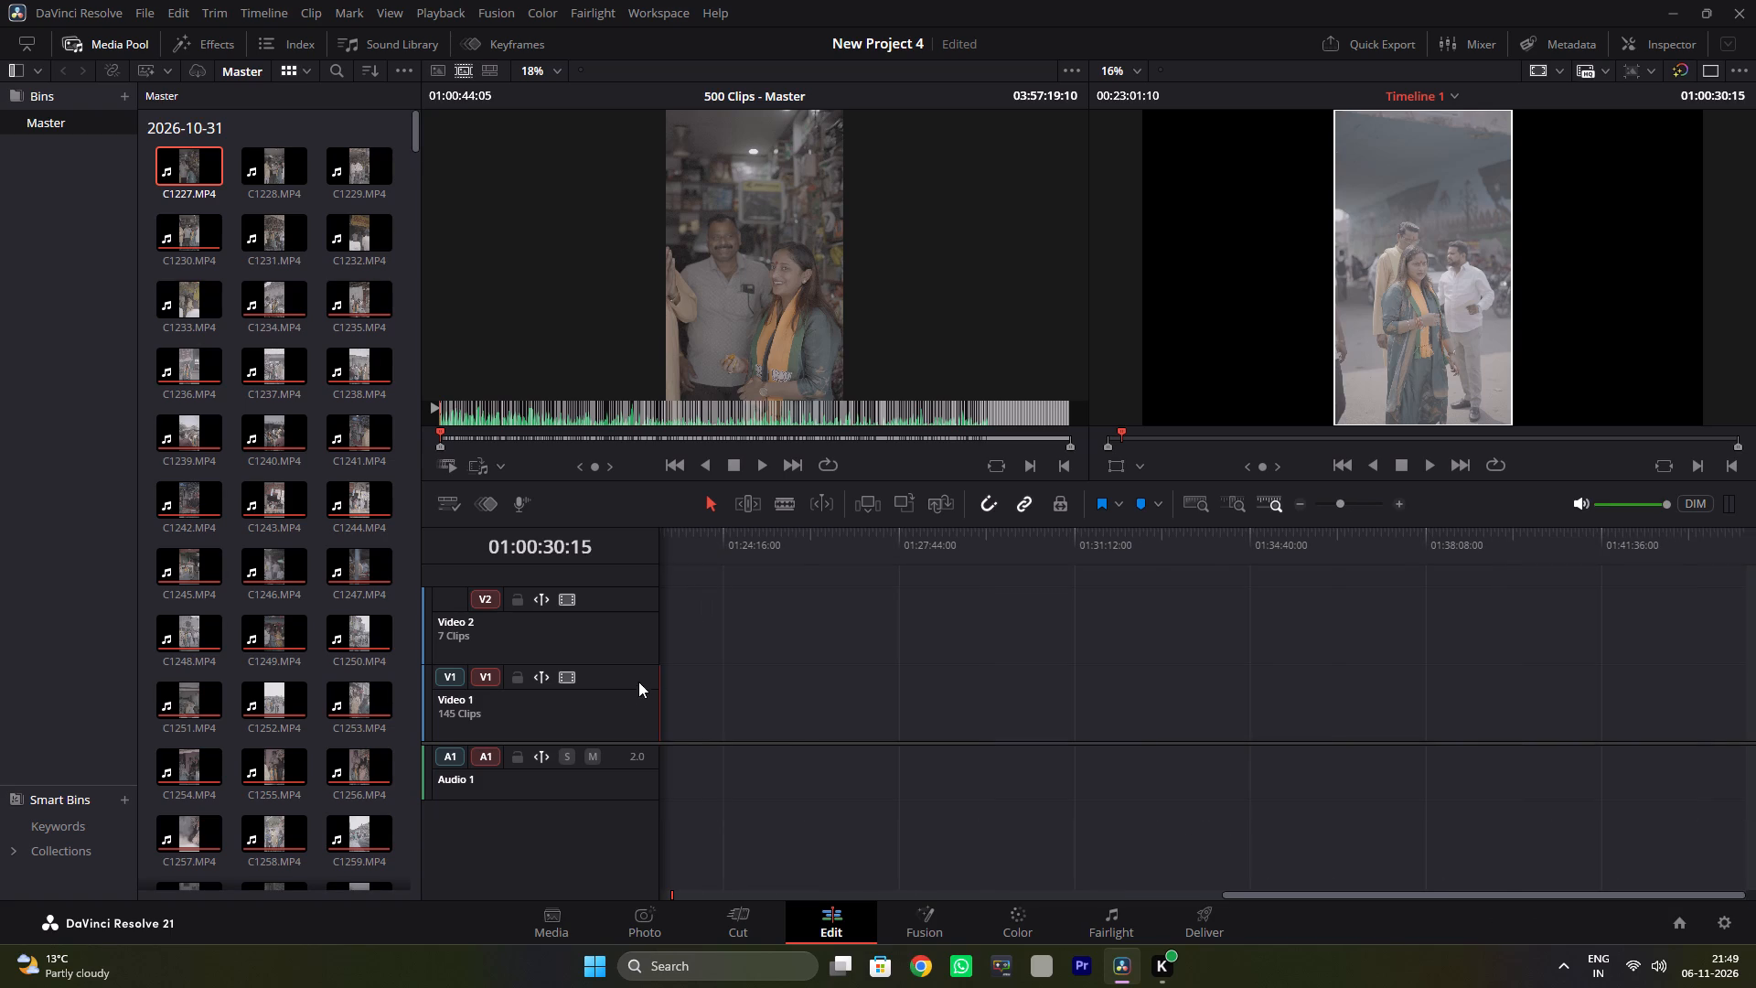
key("BackSpace")
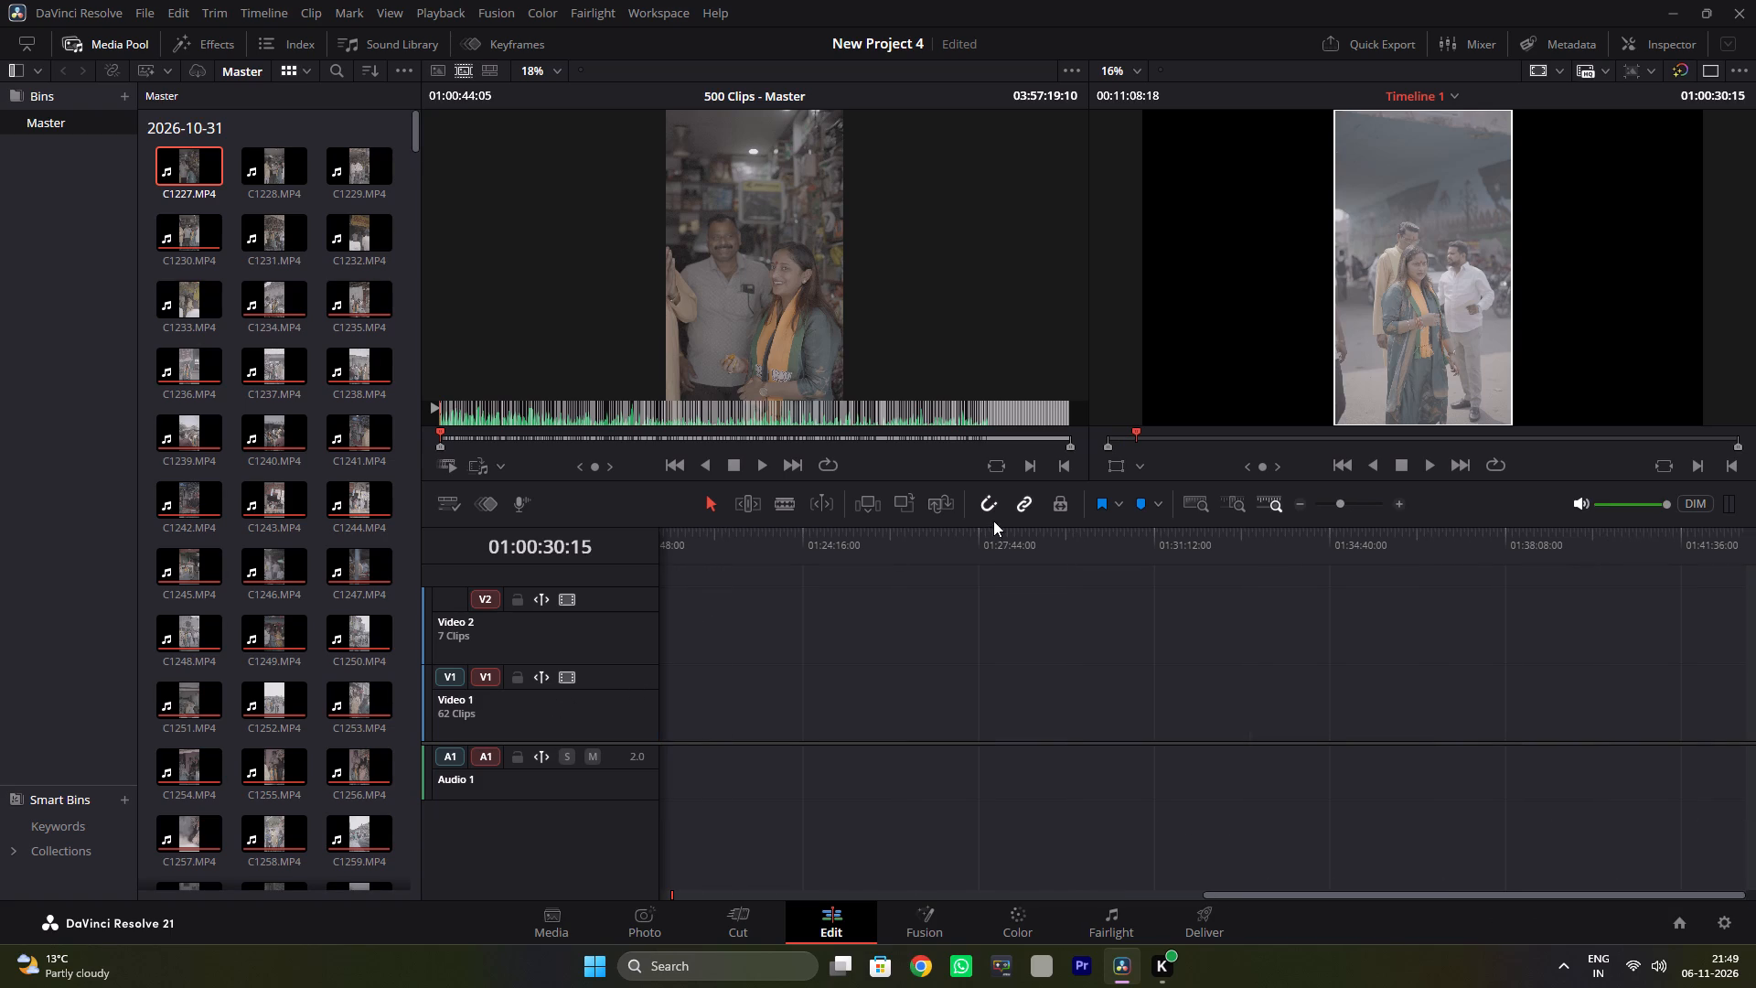
Delete the last part of the remaining Video 1 clips, keeping just under five minutes of footage.
left_click(723, 677)
left_click(759, 529)
key("space")
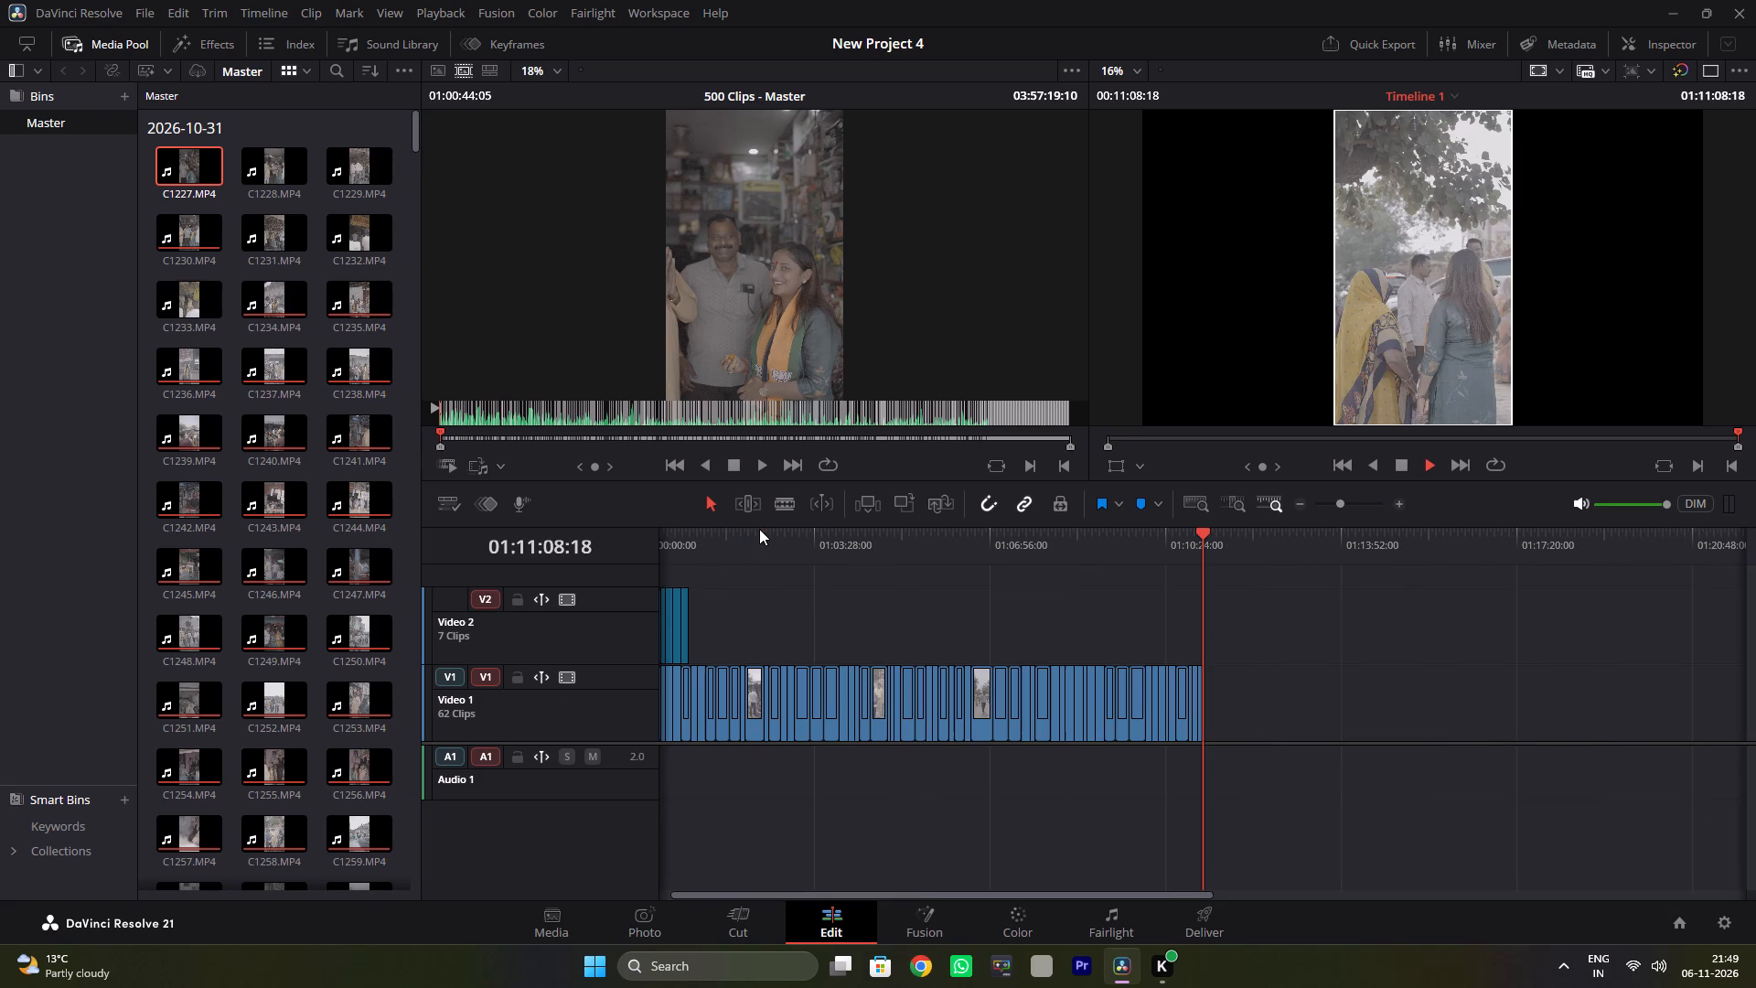
left_click(705, 511)
left_click_drag(890, 595, 1268, 832)
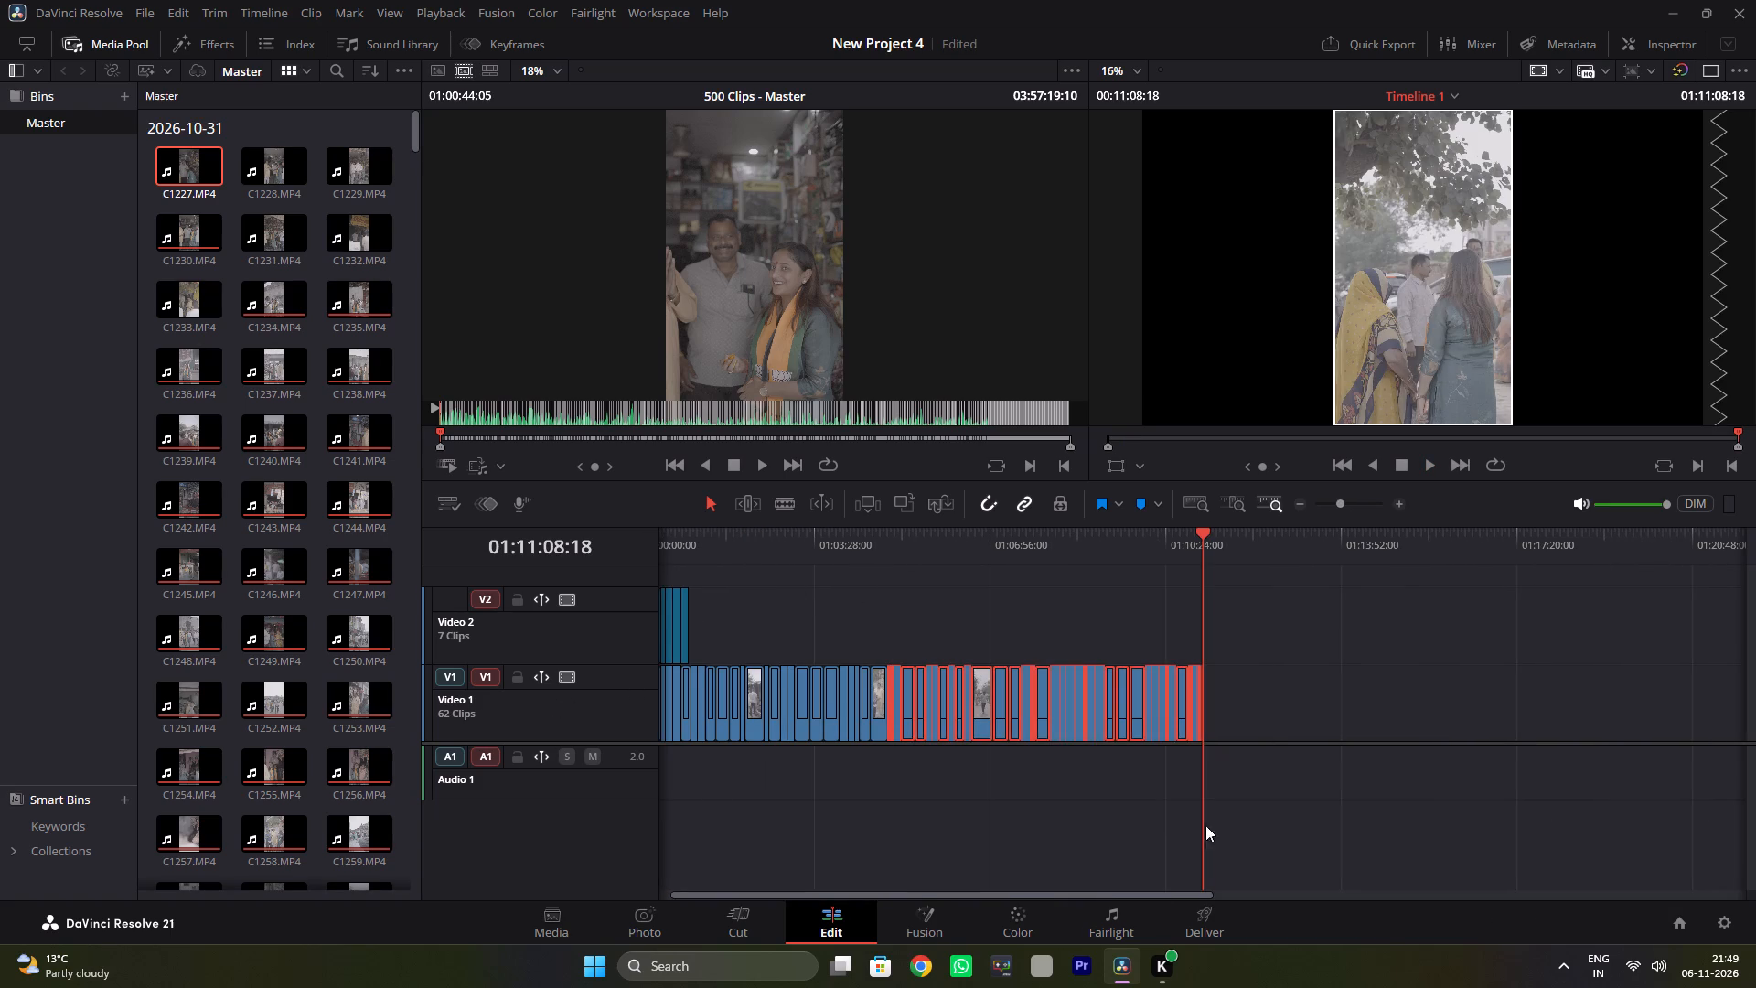
key("BackSpace")
Scrub through the shortened timeline and briefly play it from the start at 01:00:00:00.
left_click(769, 514)
left_click(768, 535)
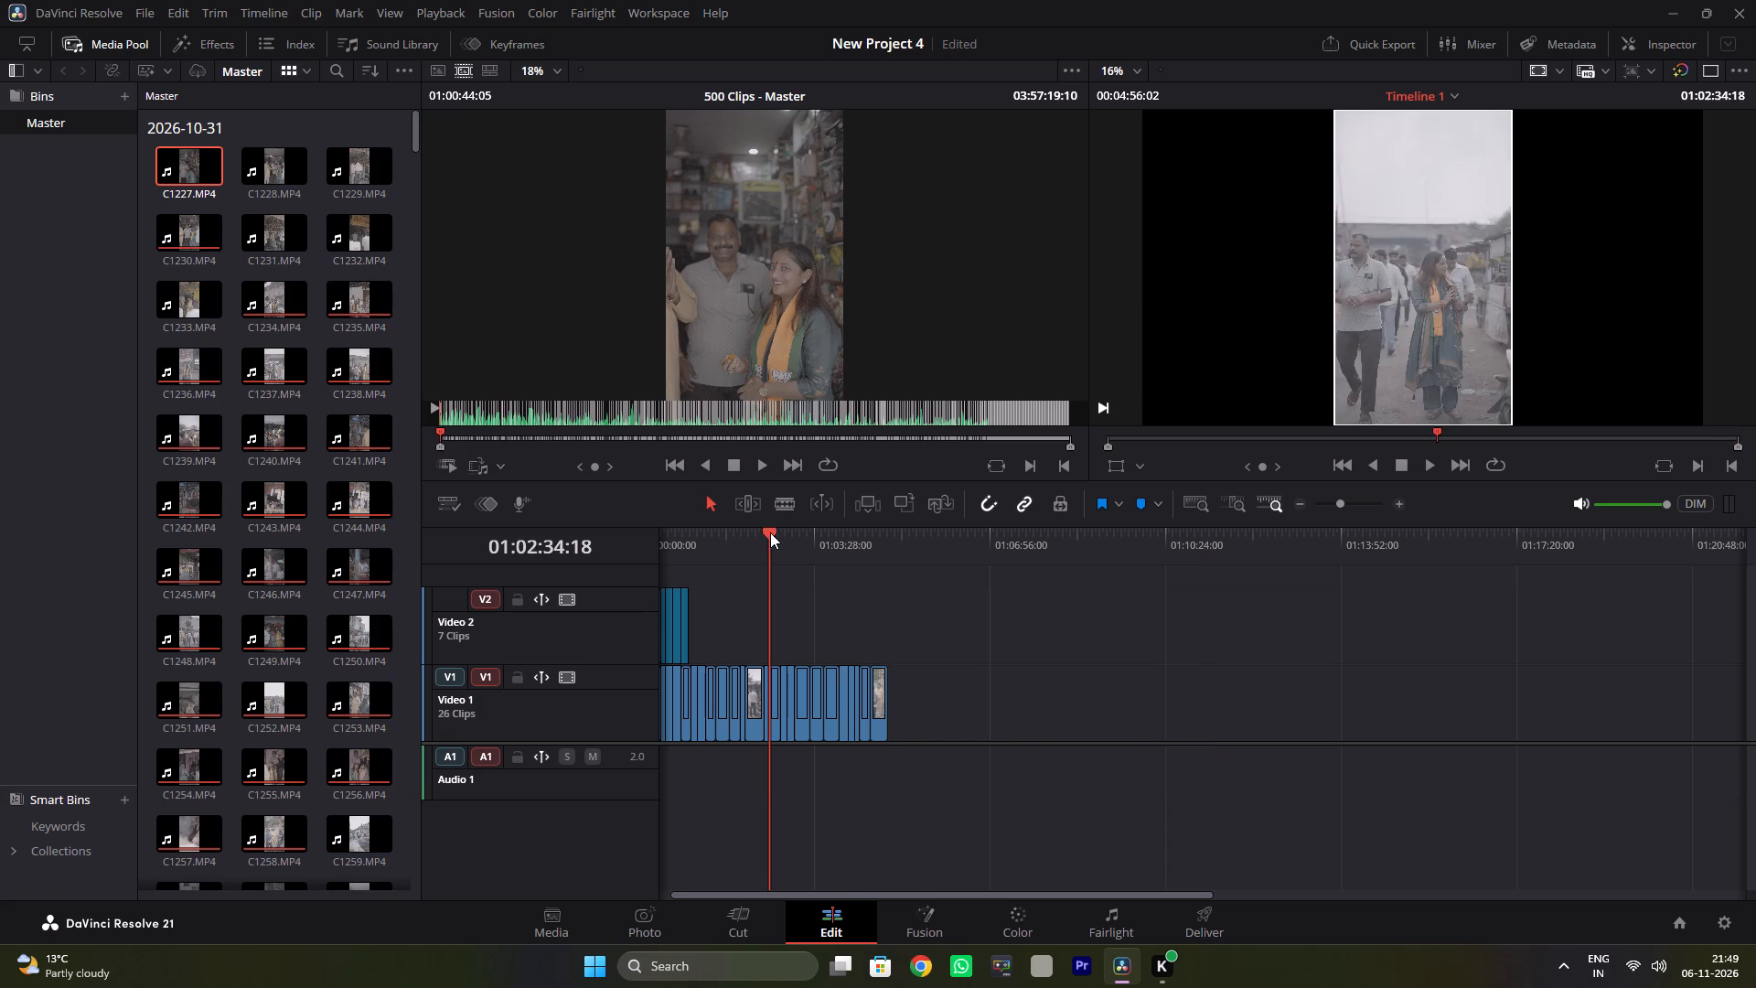
left_click_drag(769, 531, 1087, 562)
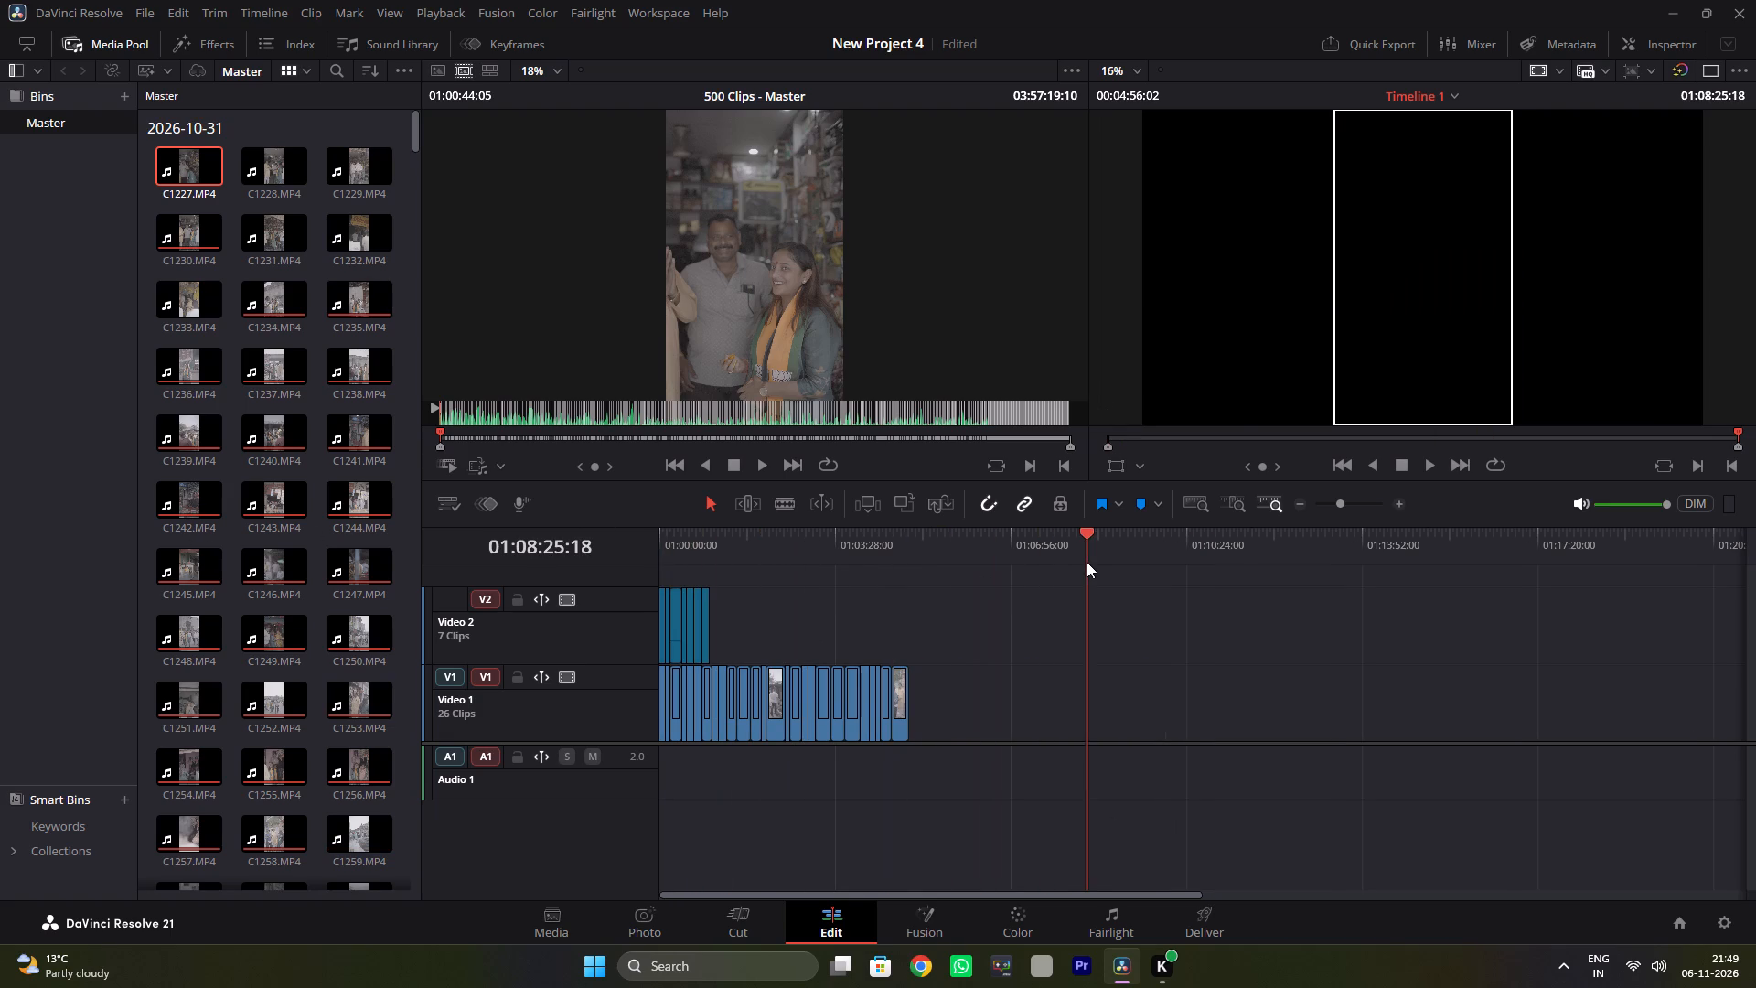
left_click_drag(1087, 562, 537, 564)
key("space")
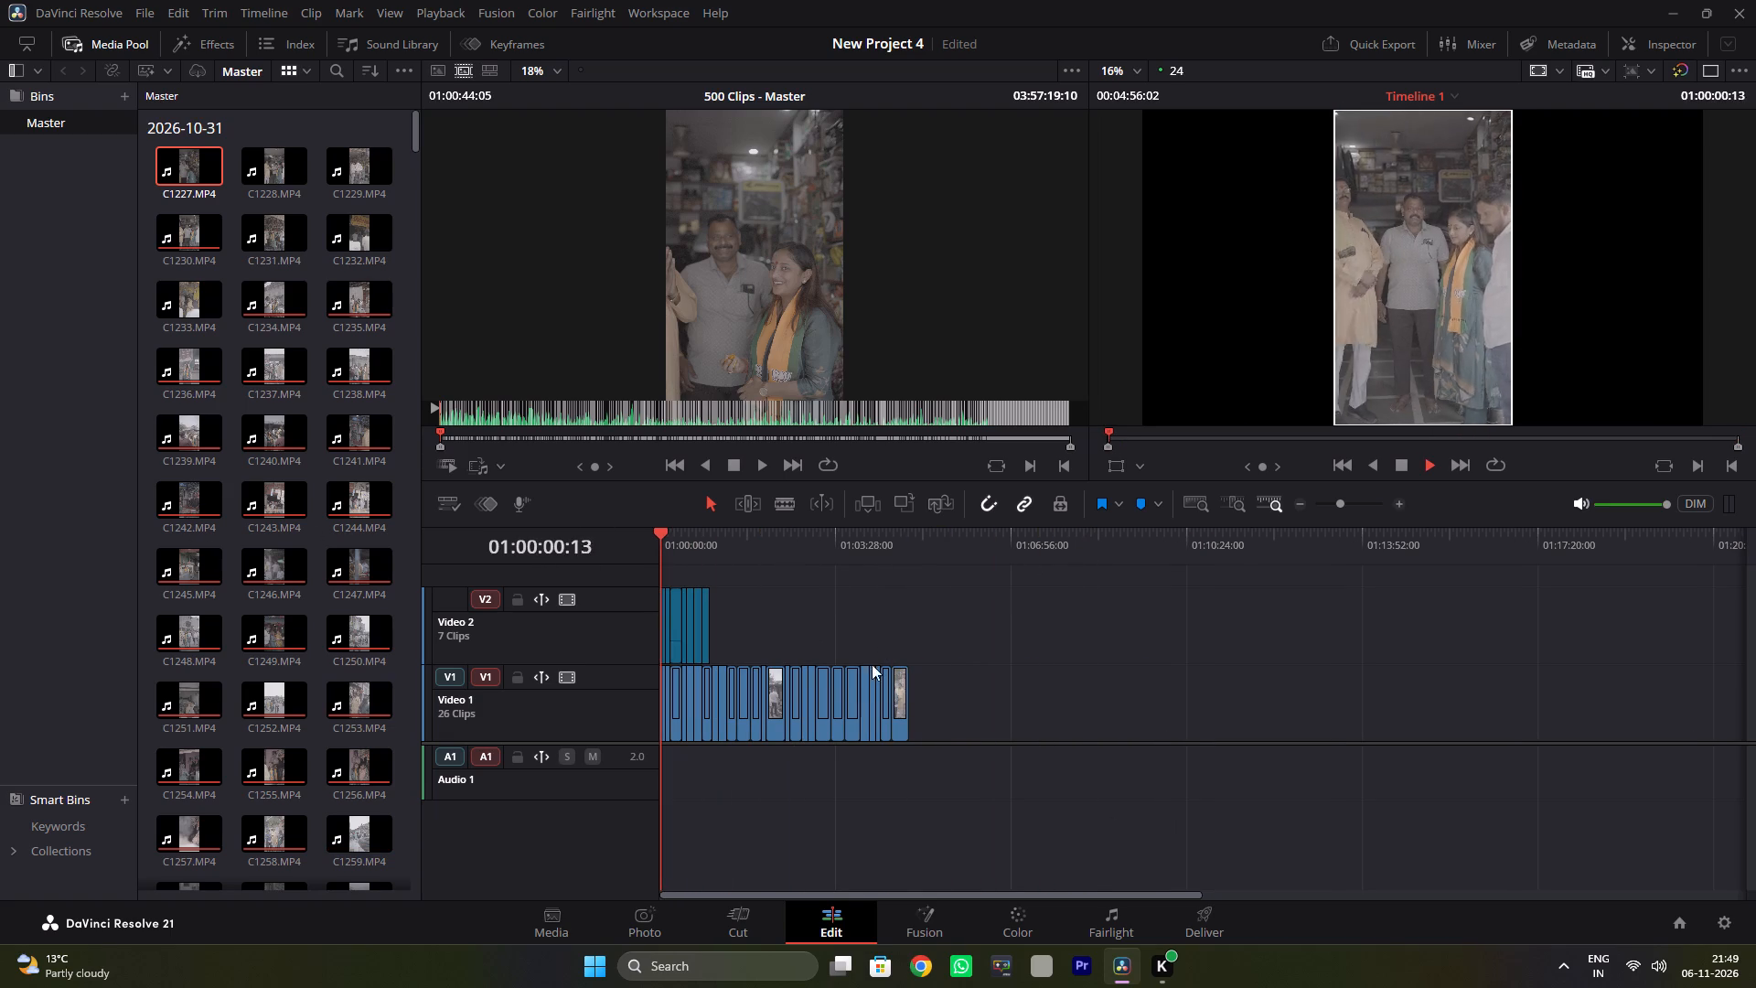
key("space")
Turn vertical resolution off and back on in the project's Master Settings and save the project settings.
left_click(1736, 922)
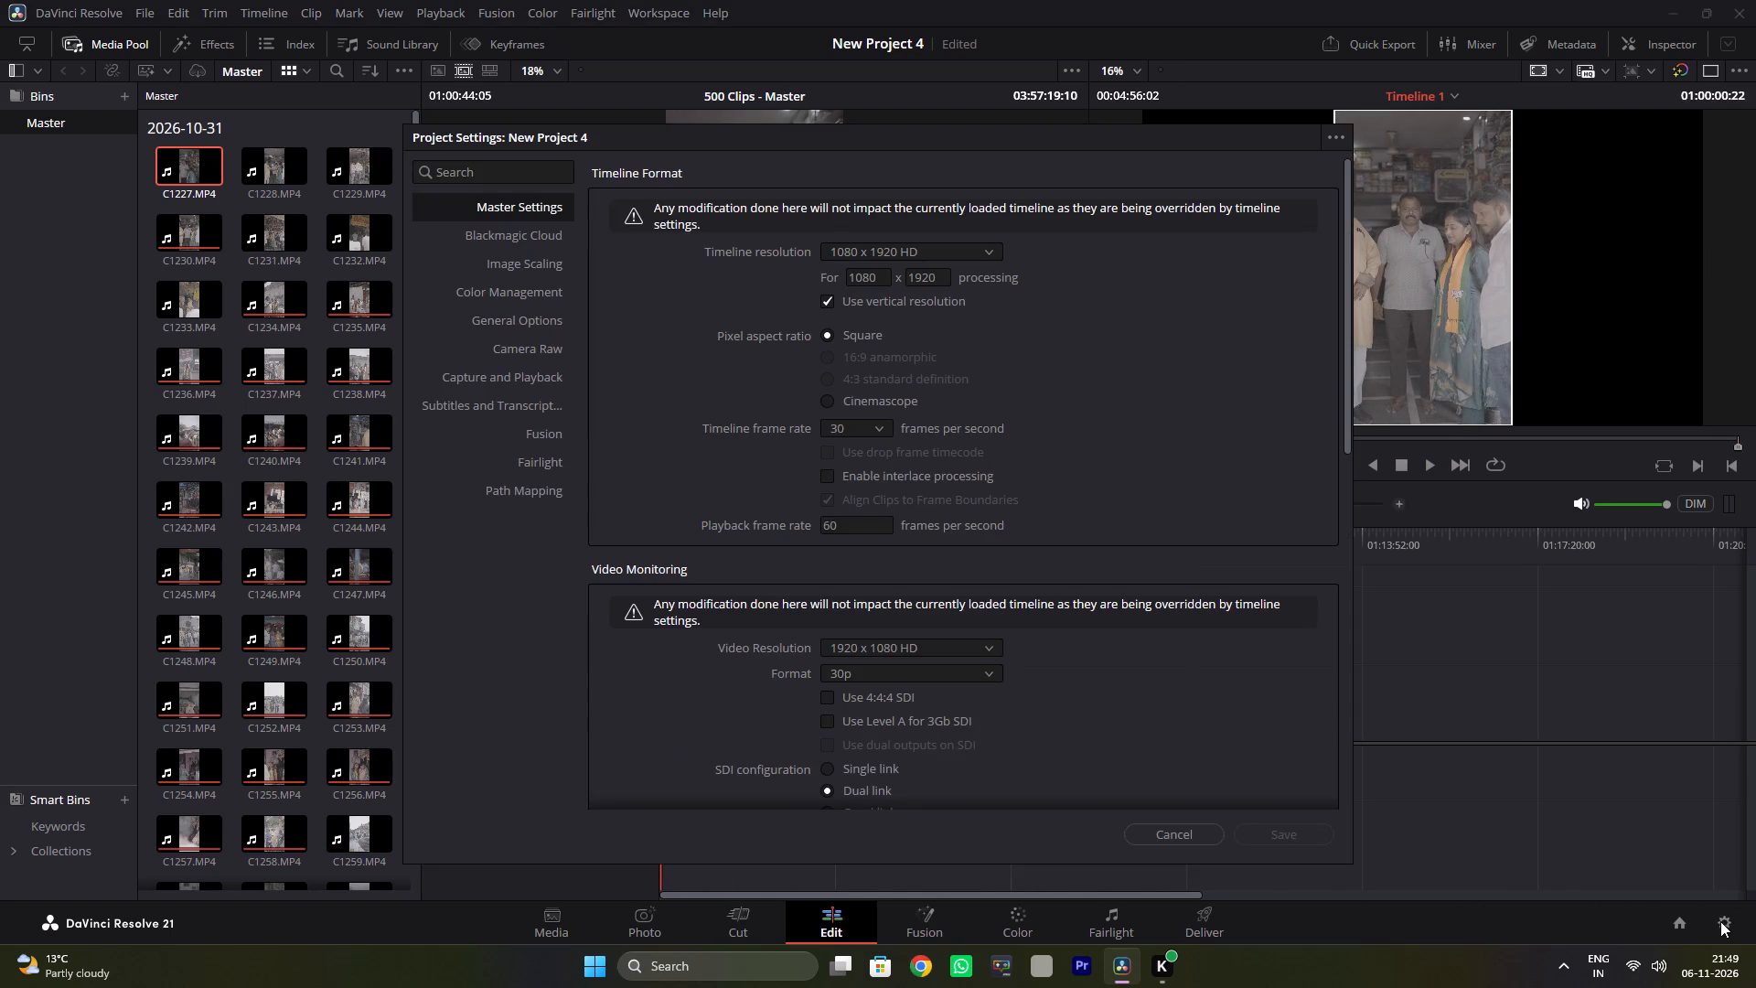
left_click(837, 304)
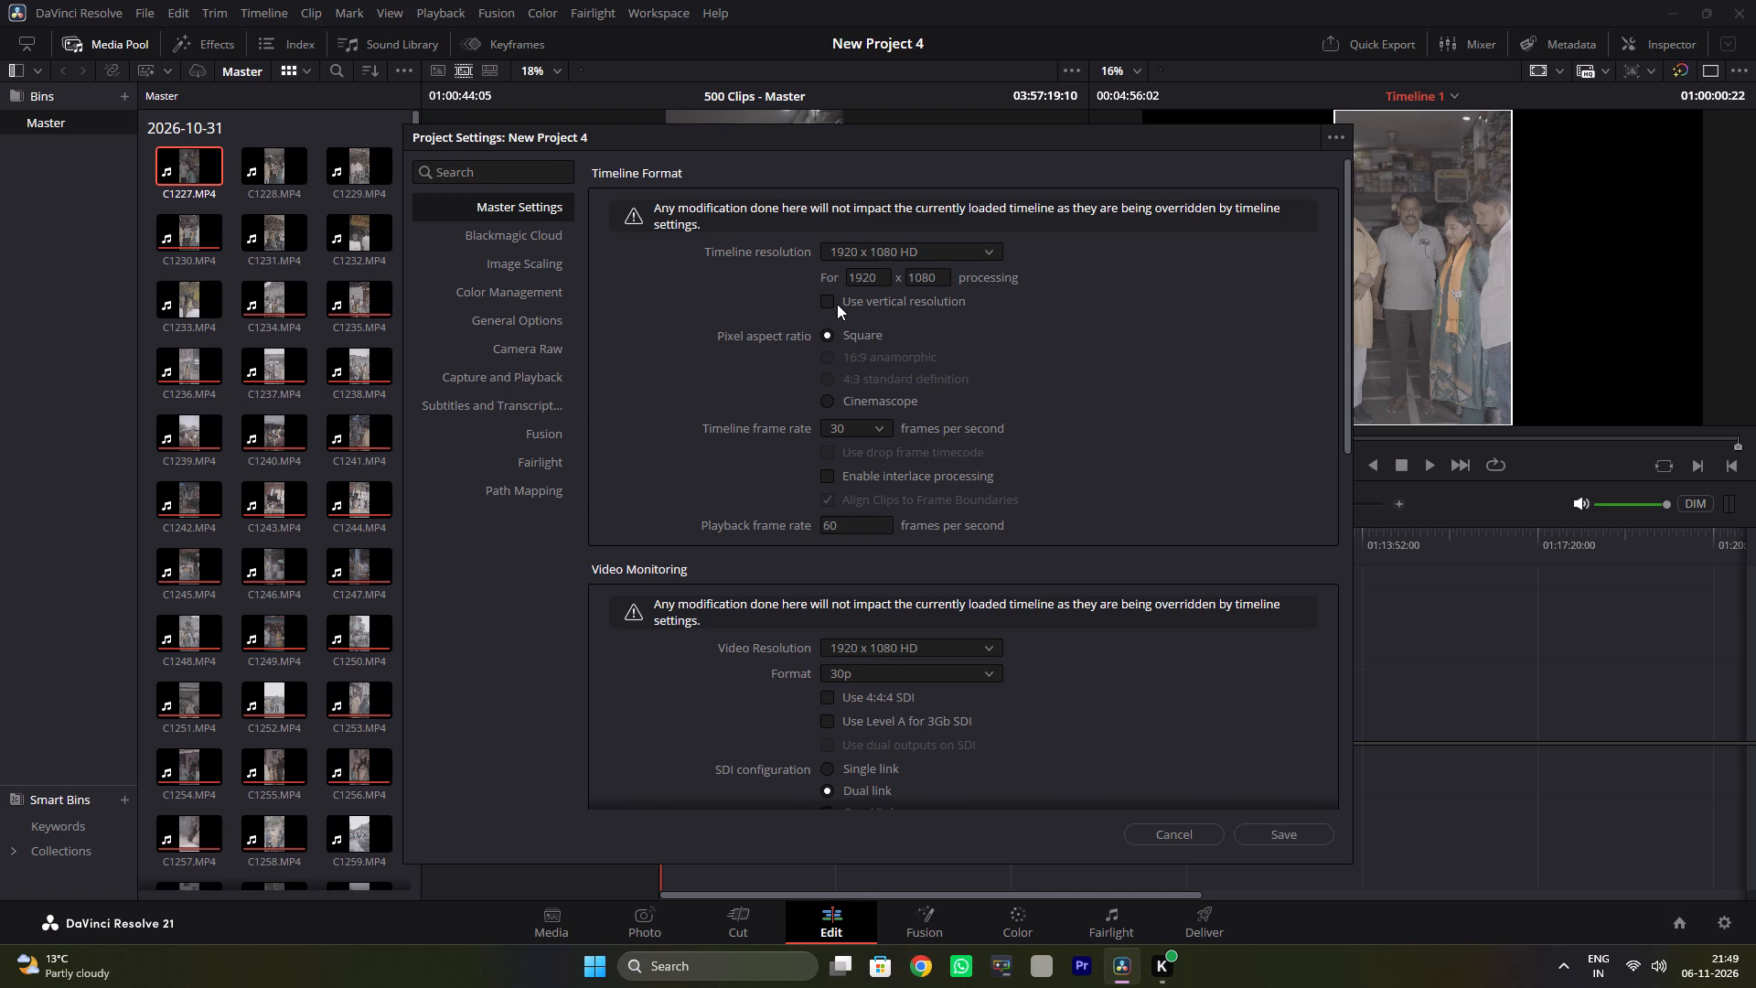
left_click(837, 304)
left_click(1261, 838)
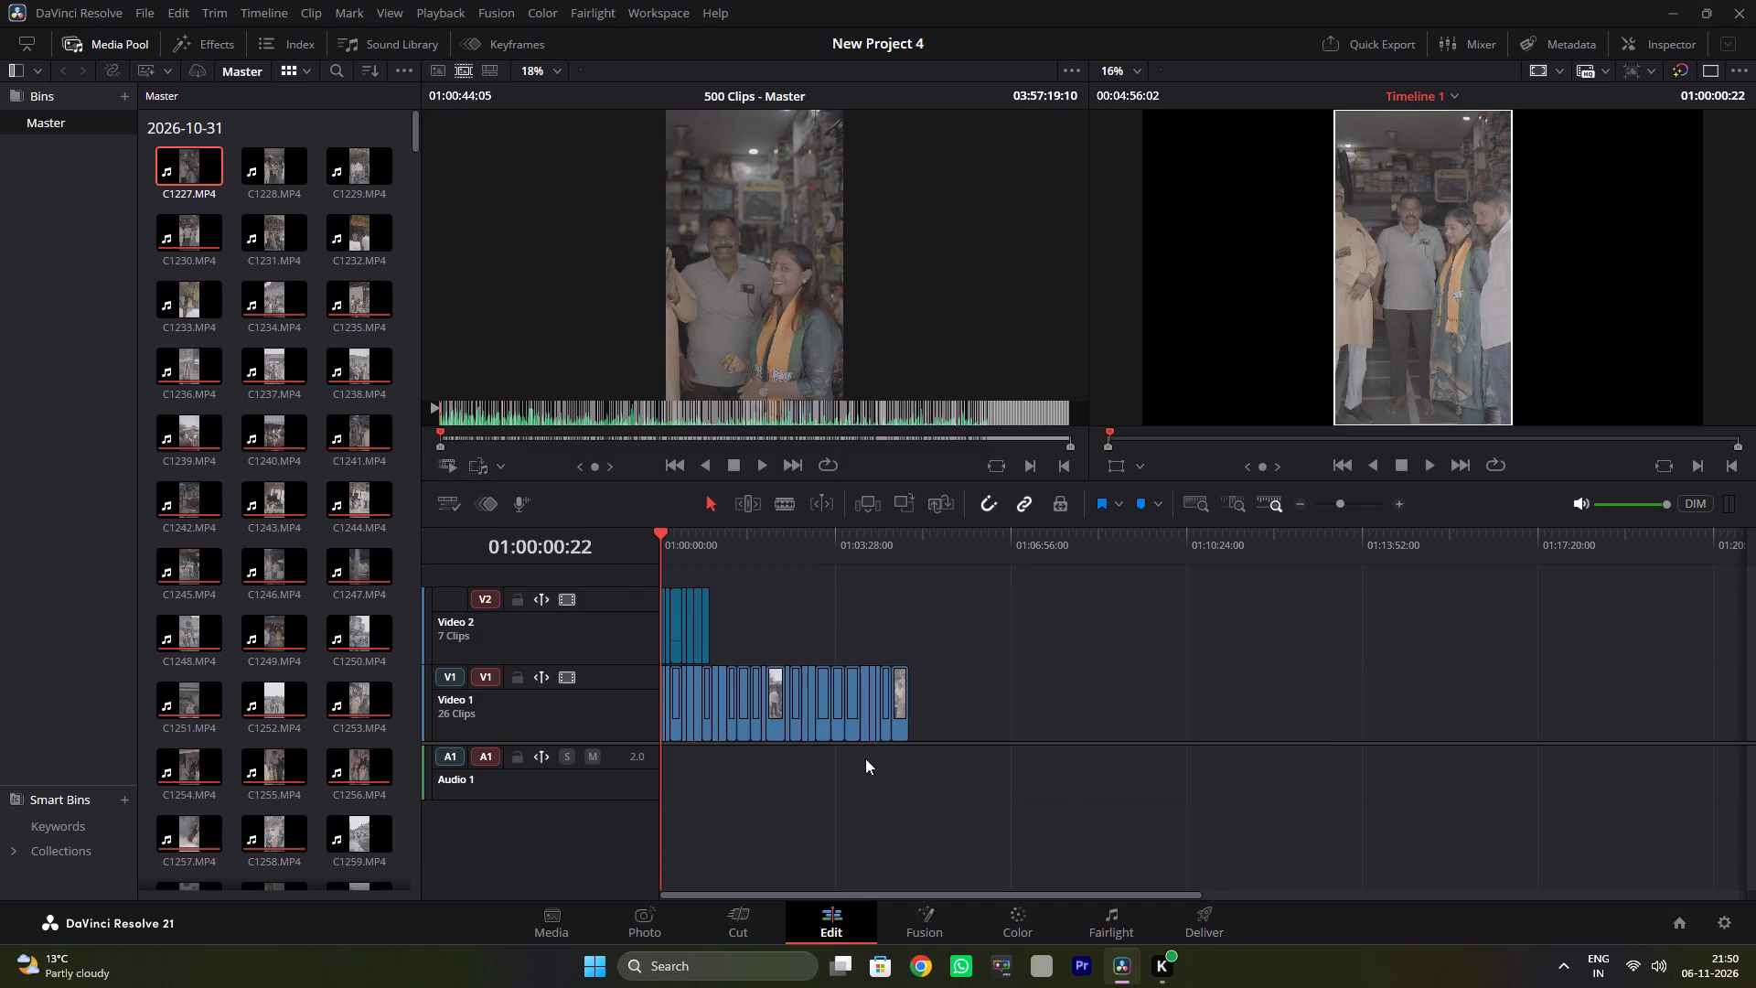
Play the timeline on the Edit page to about 01:00:05:08 and view that frame in single-viewer mode before restoring both viewers.
key("space")
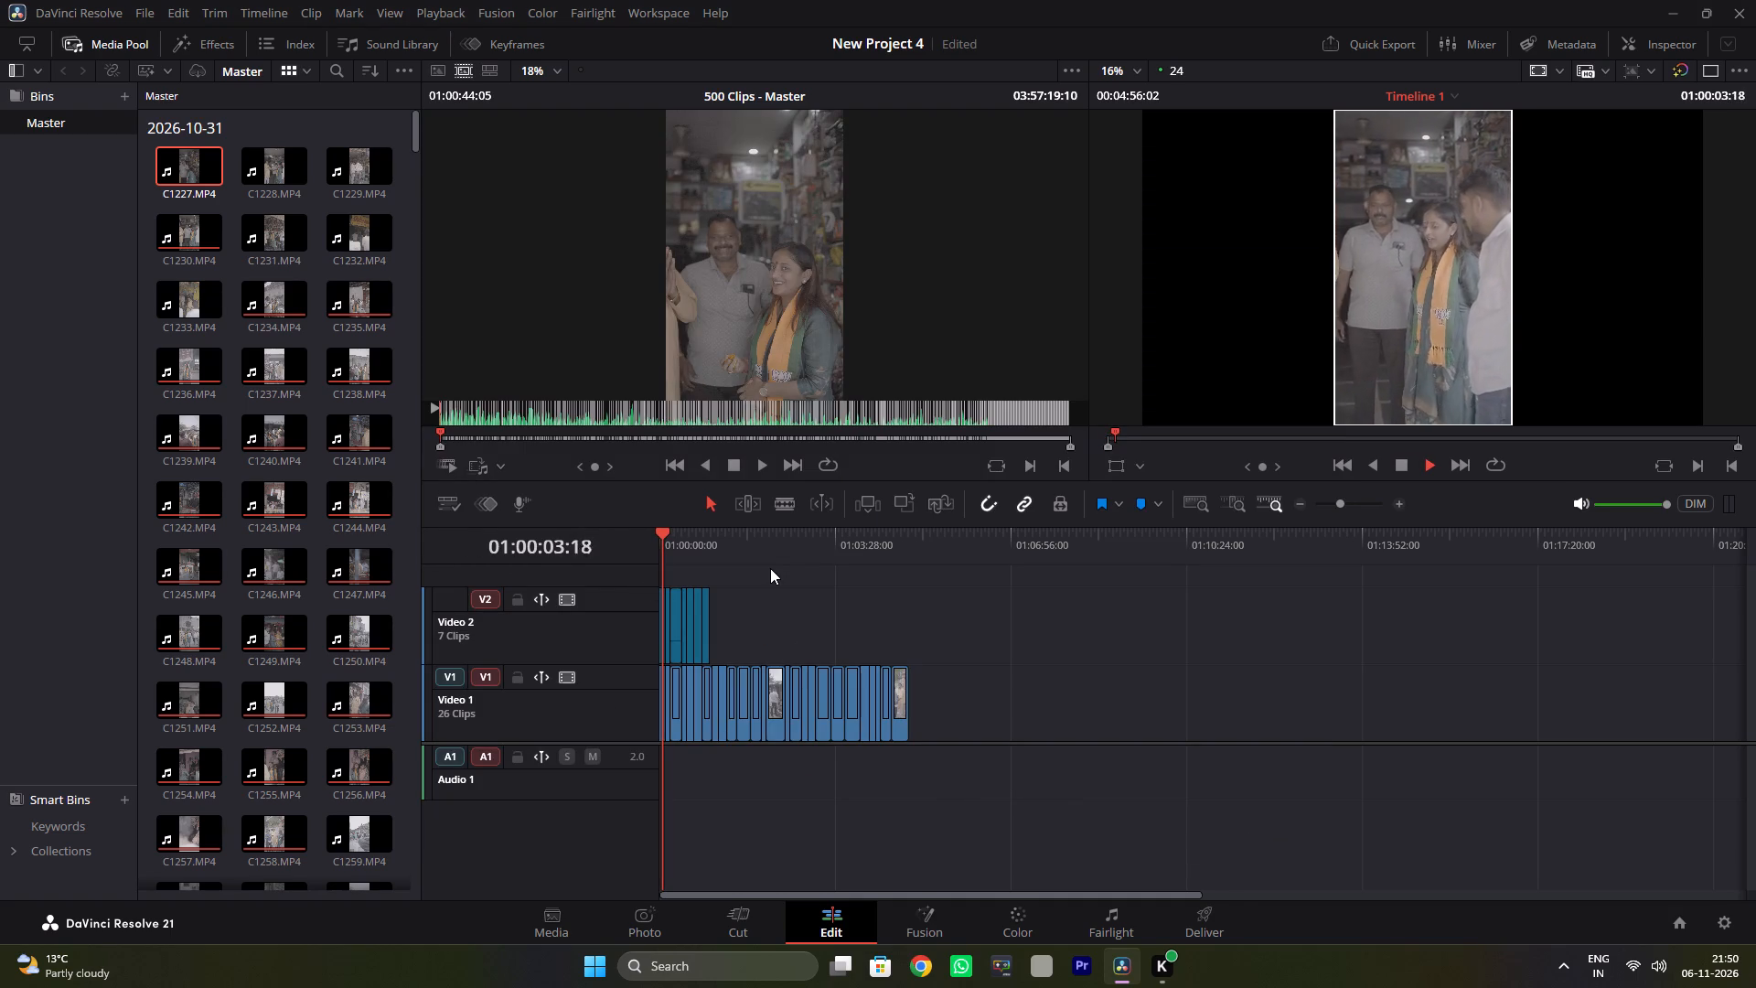
key("space")
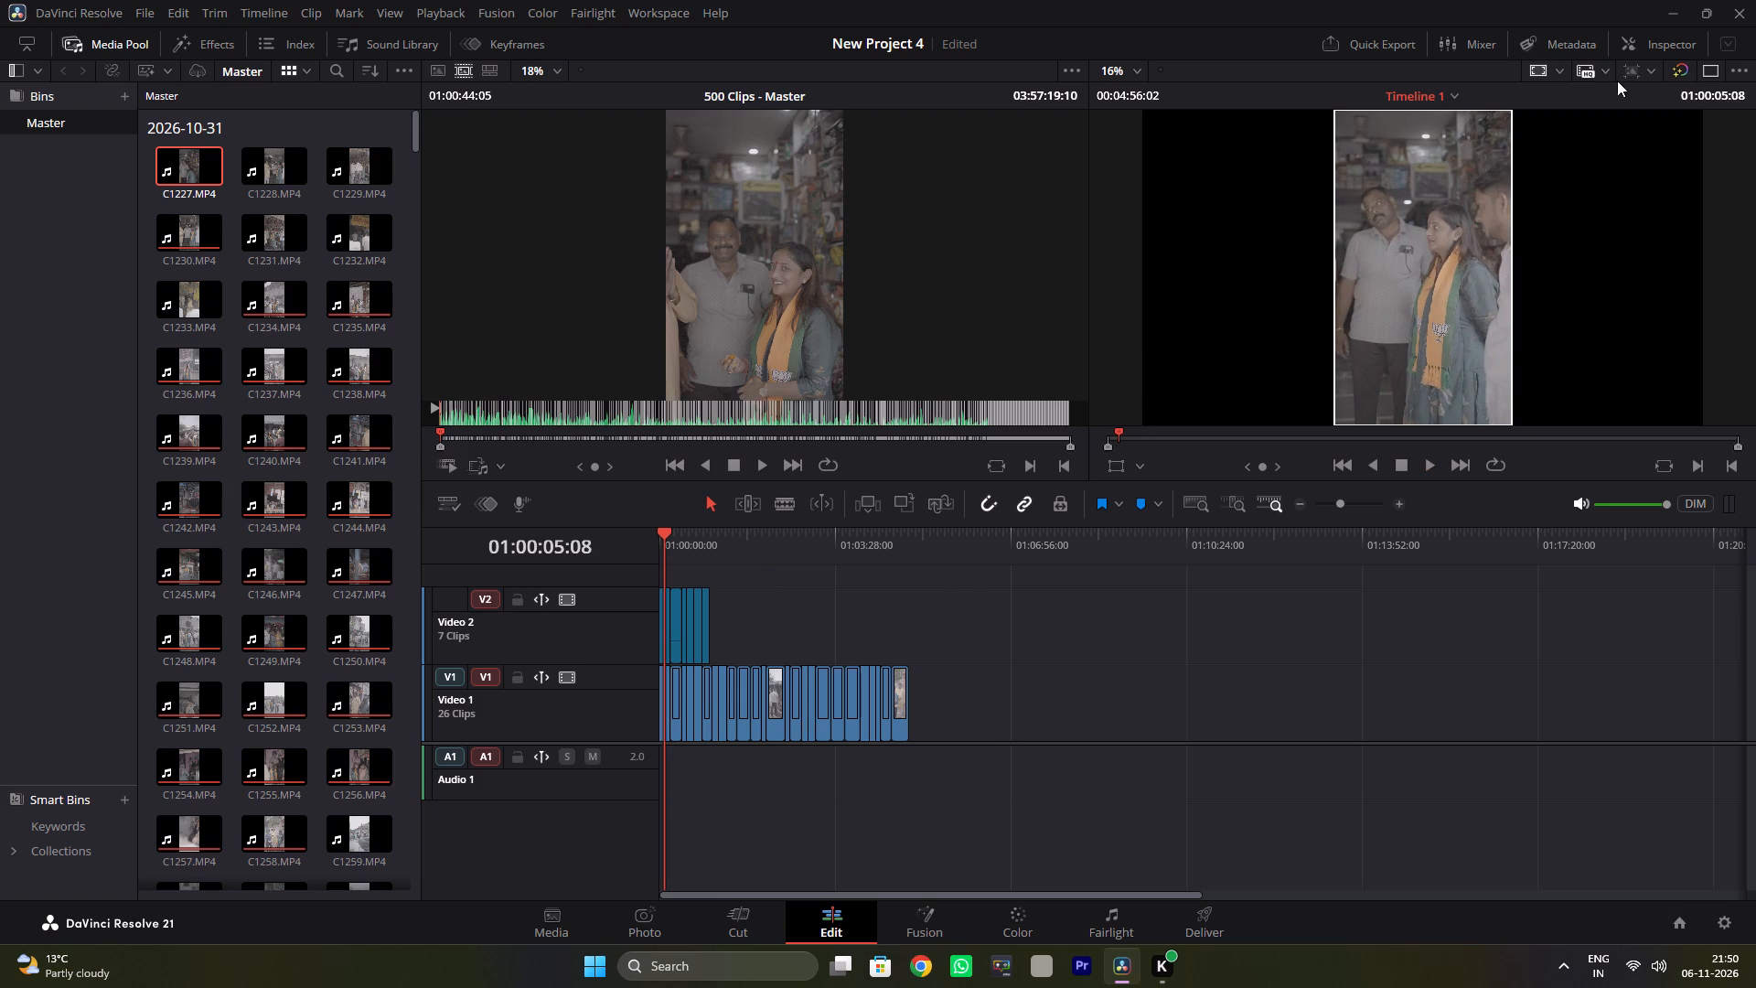
left_click(1705, 70)
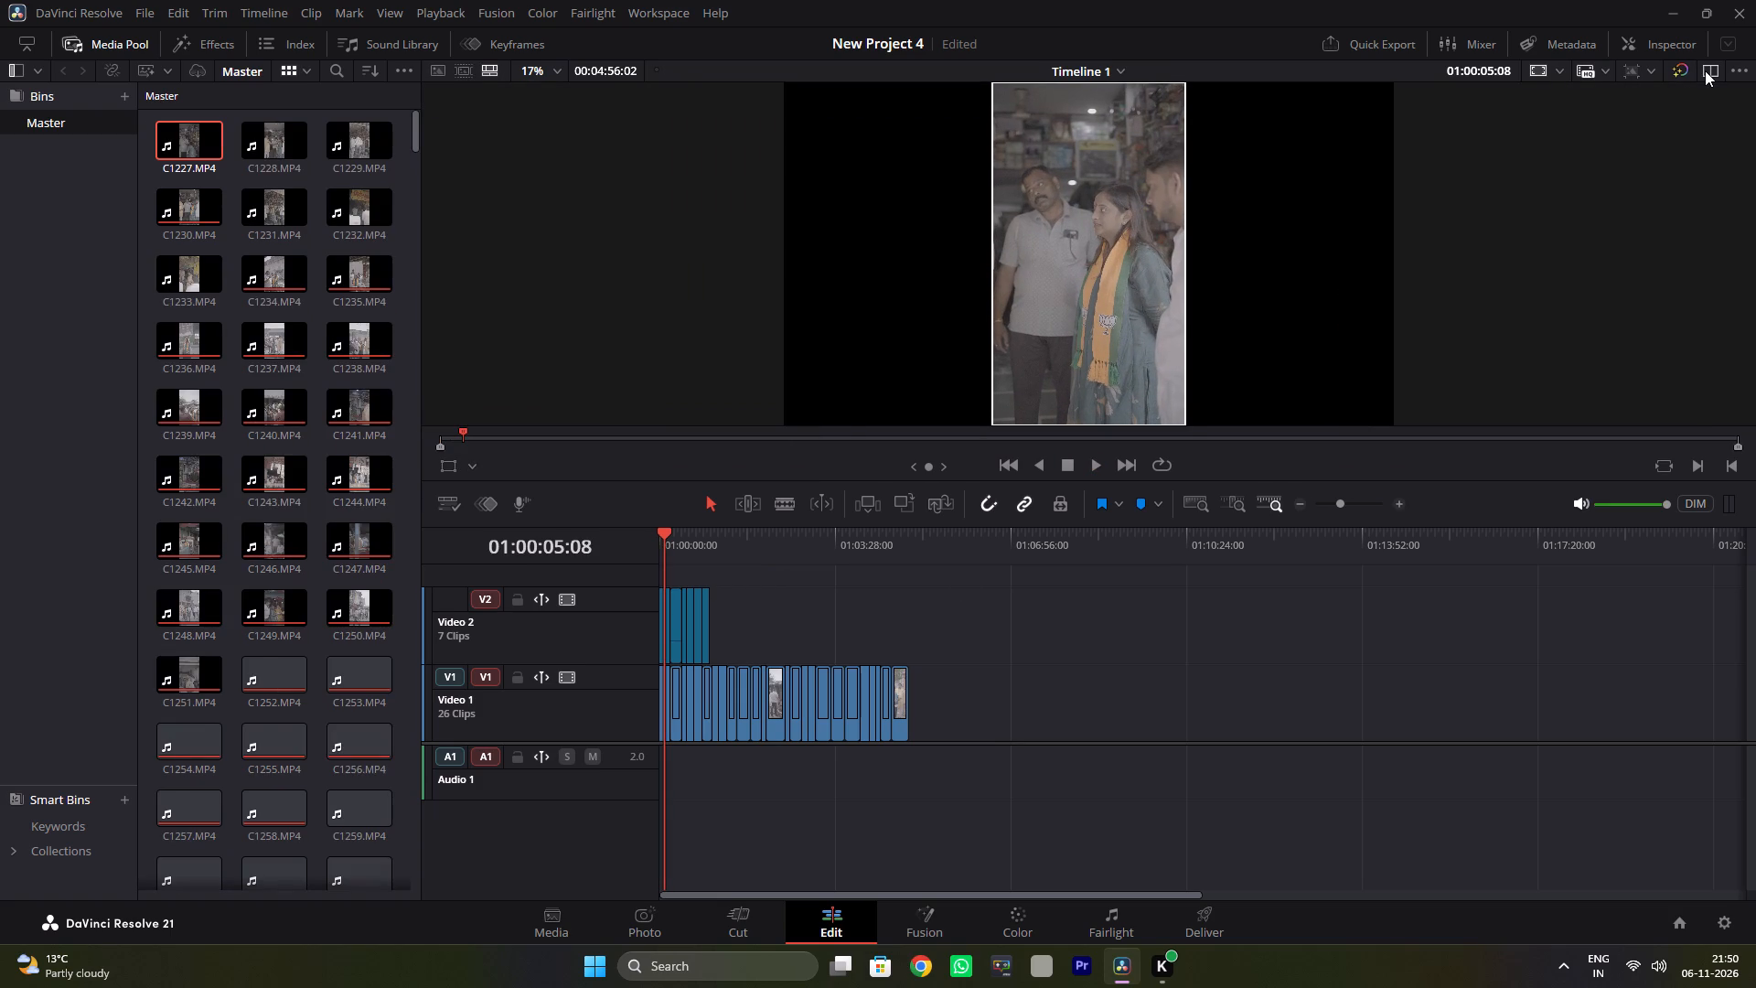
left_click(1705, 70)
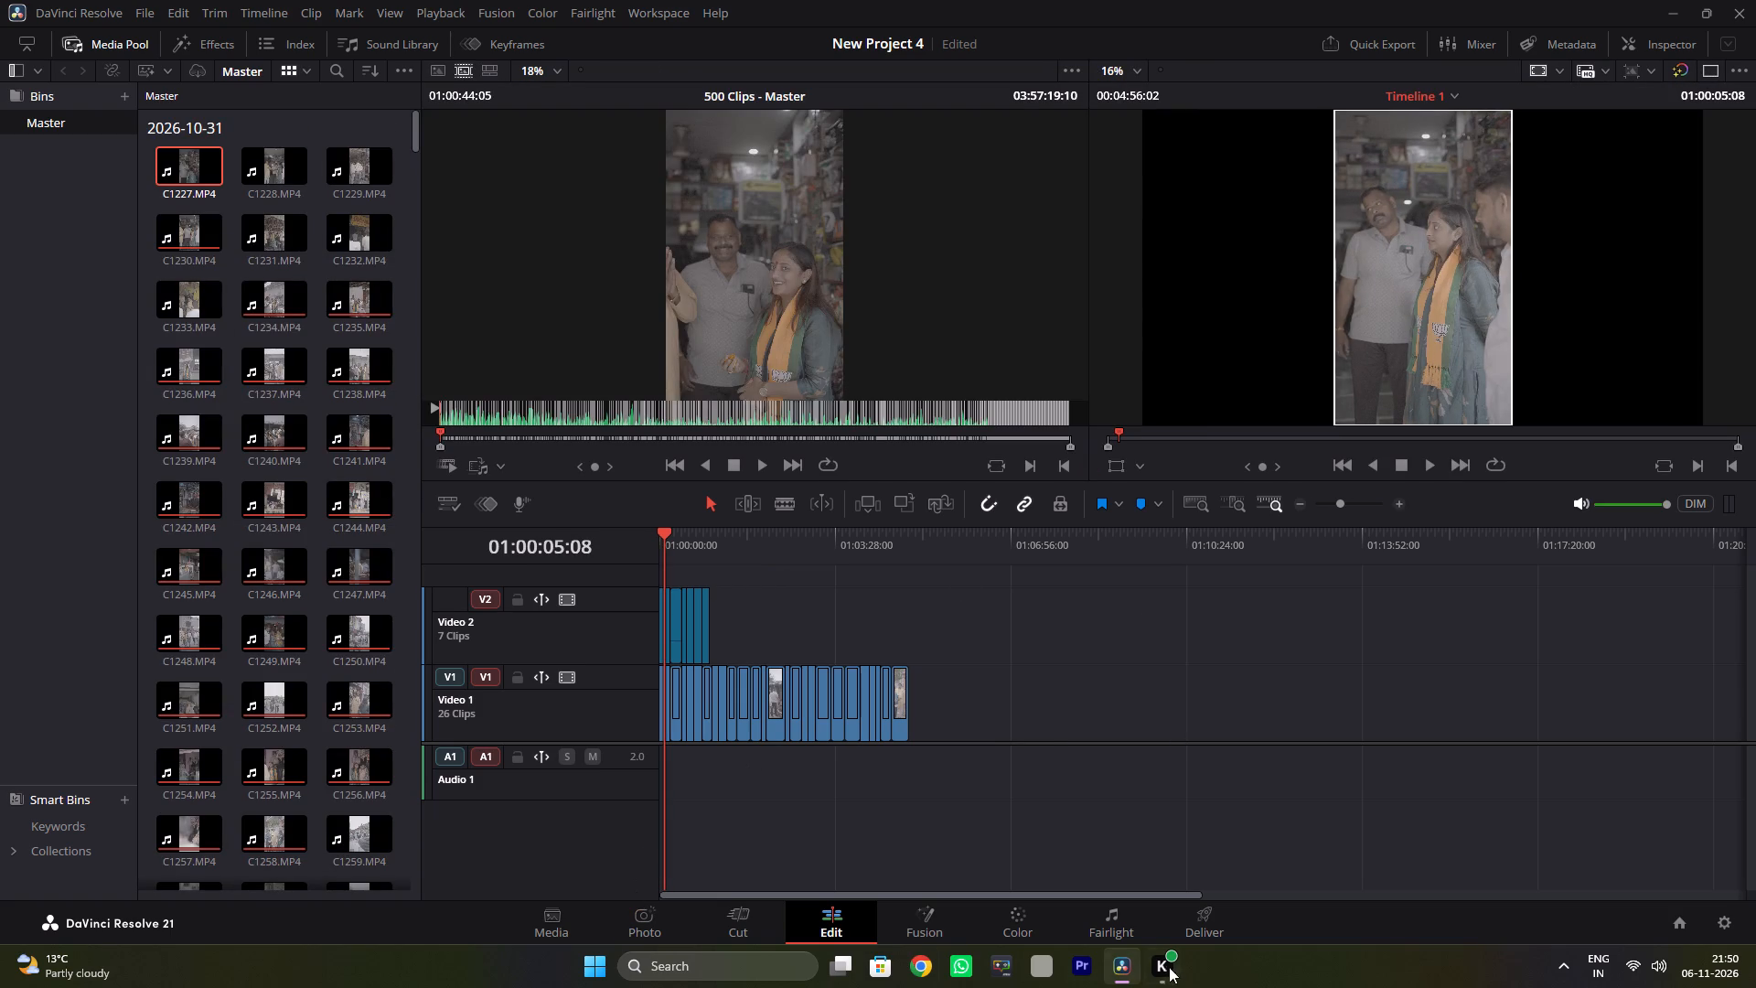
Check playback on the Color page, pausing at about 01:00:06:08.
left_click(1009, 920)
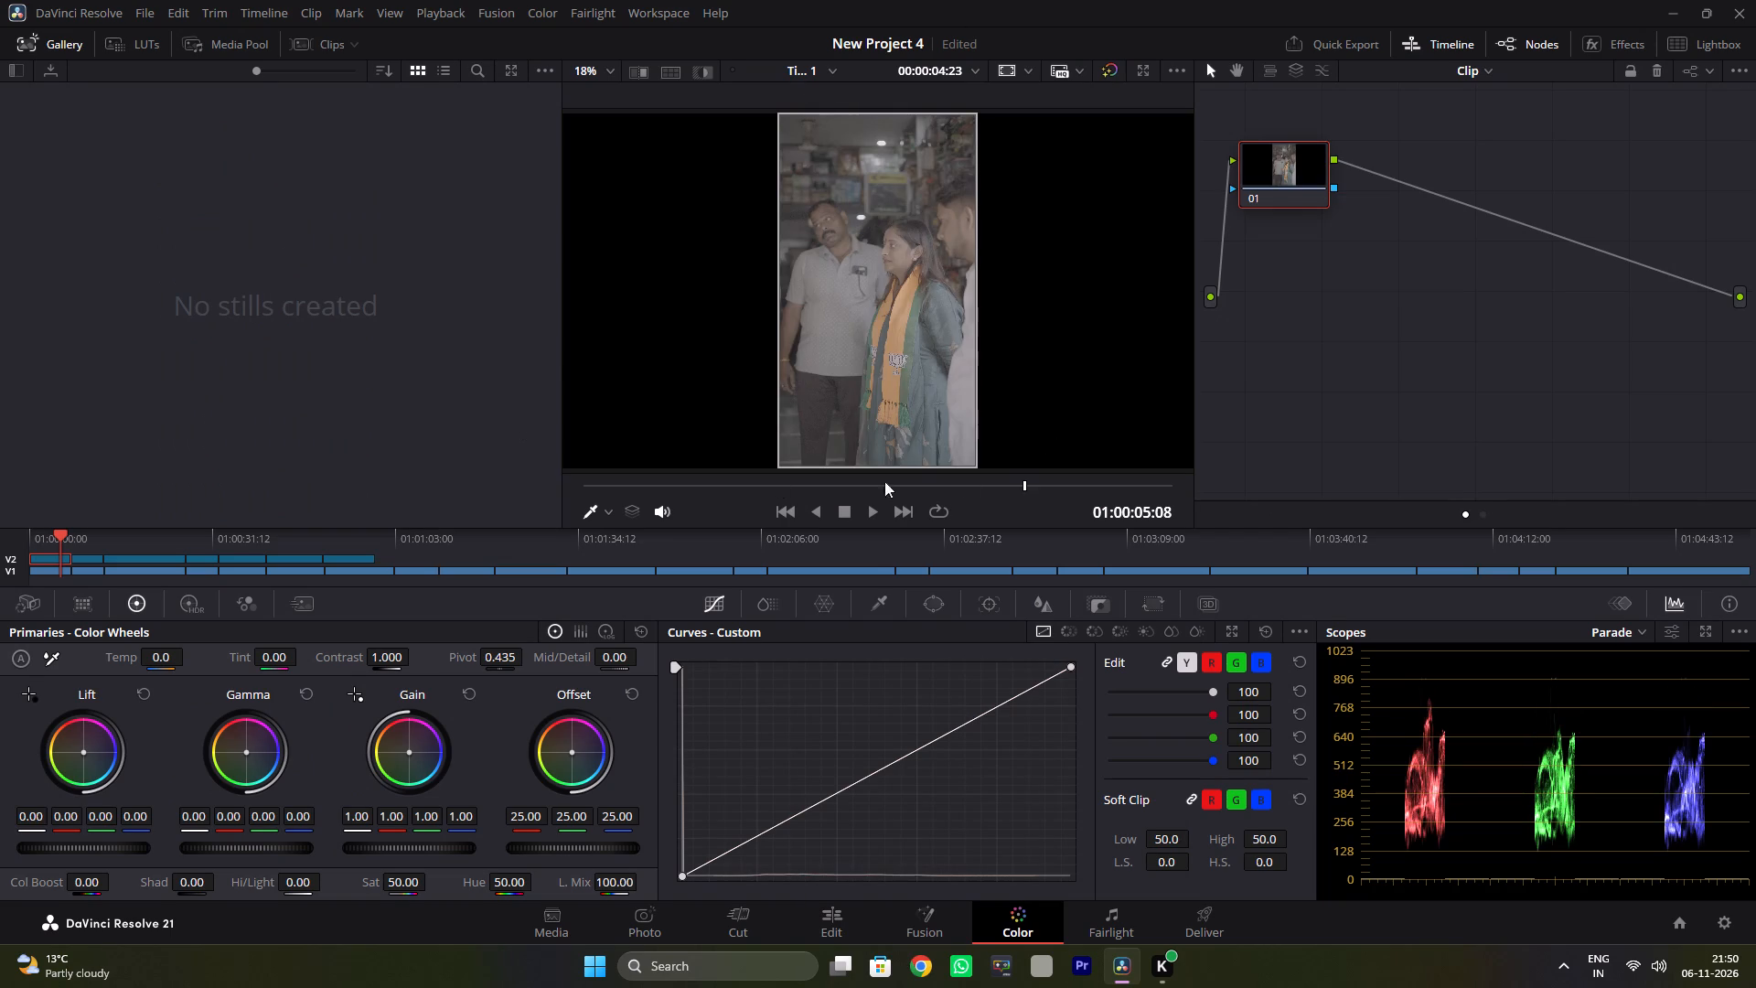
key("space")
key("space")
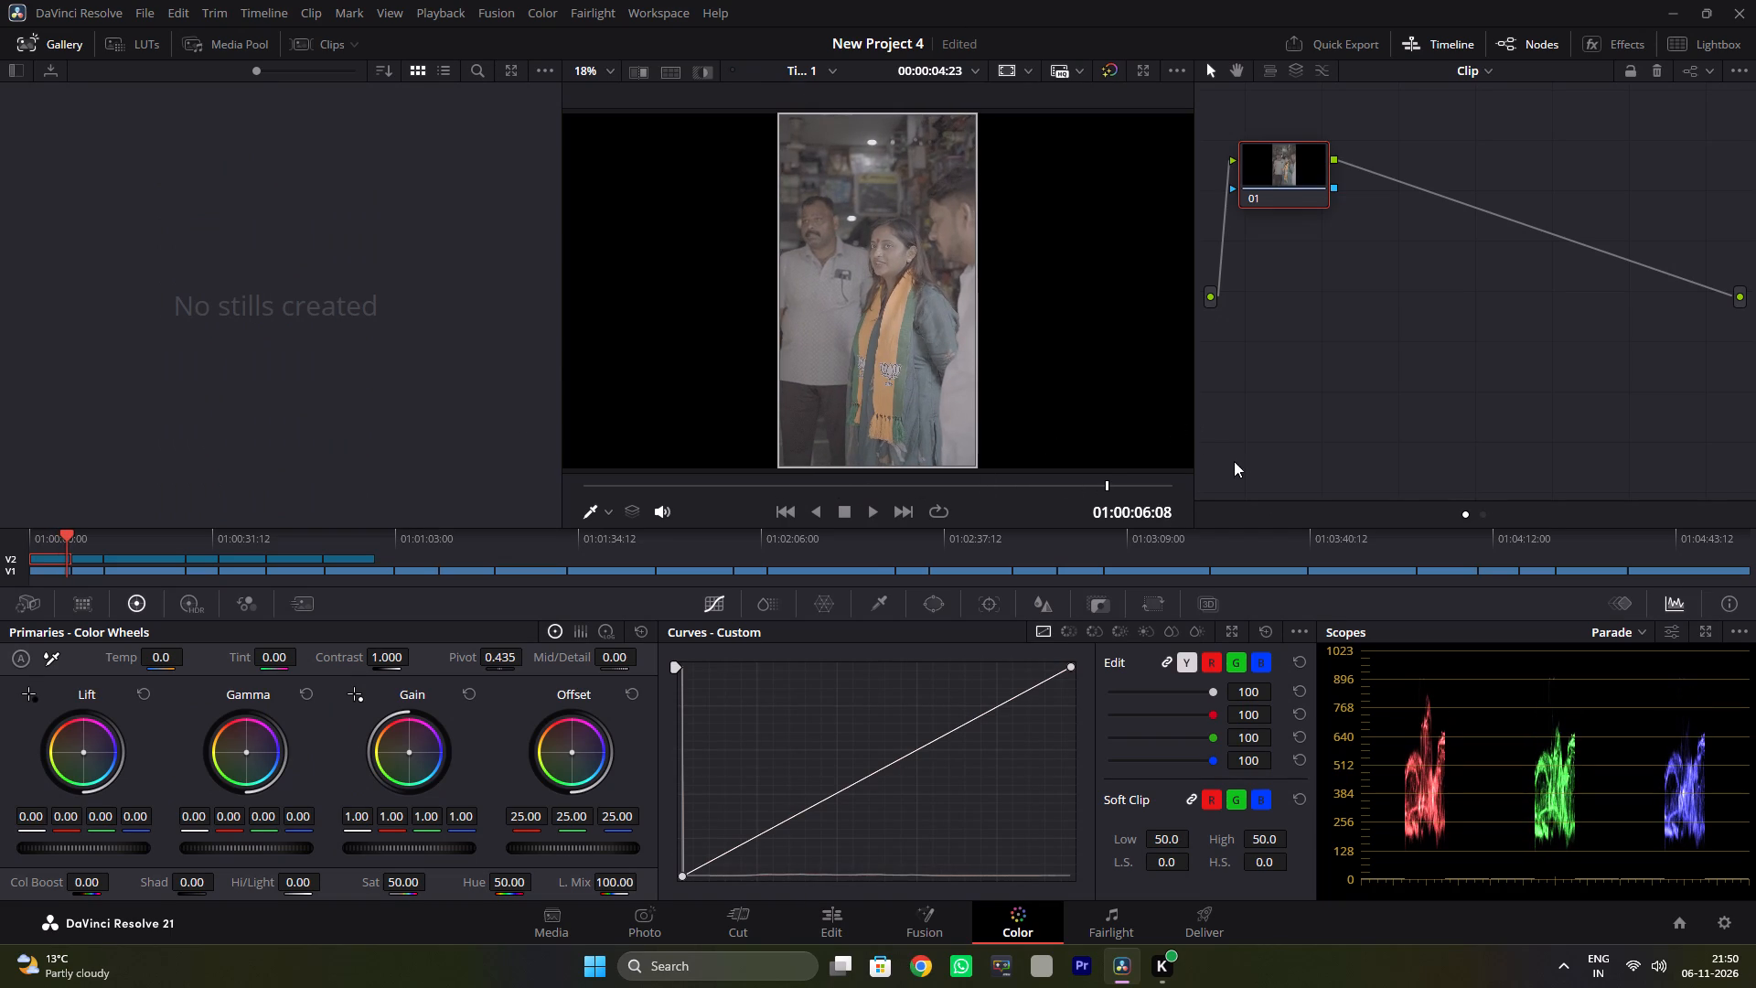
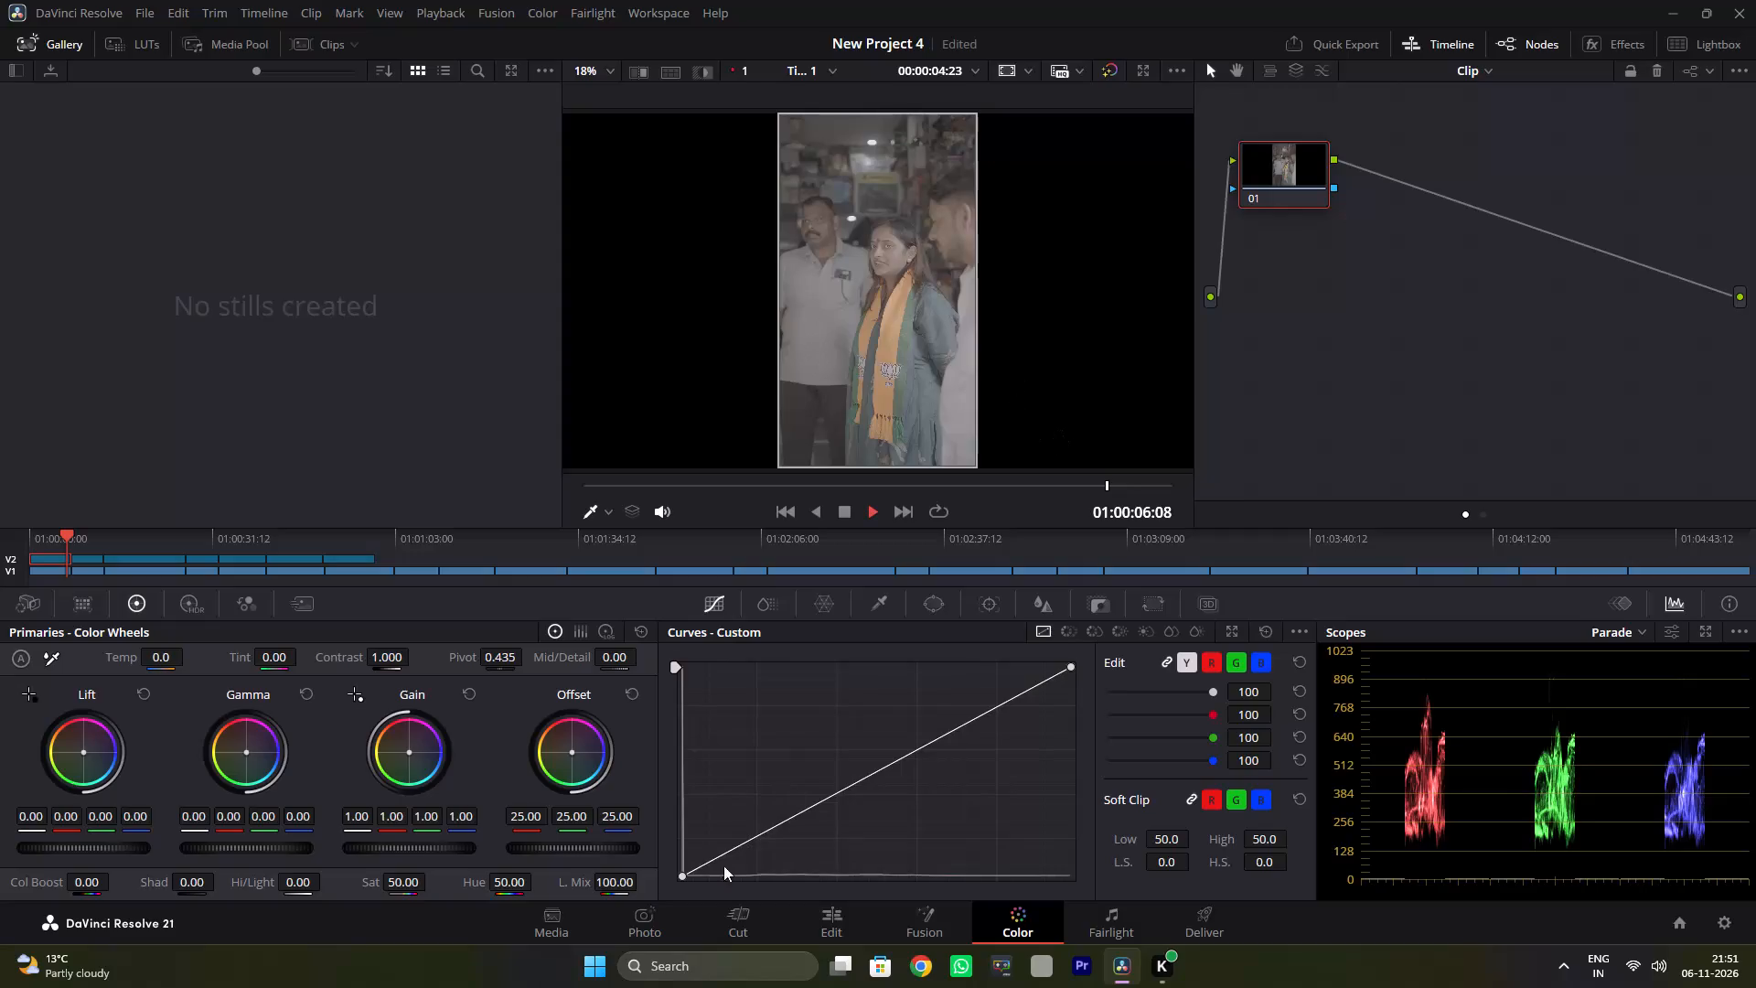
Stop playback at 01:00:08:01 and add two serial nodes after node 01 in that clip's node graph.
key("space")
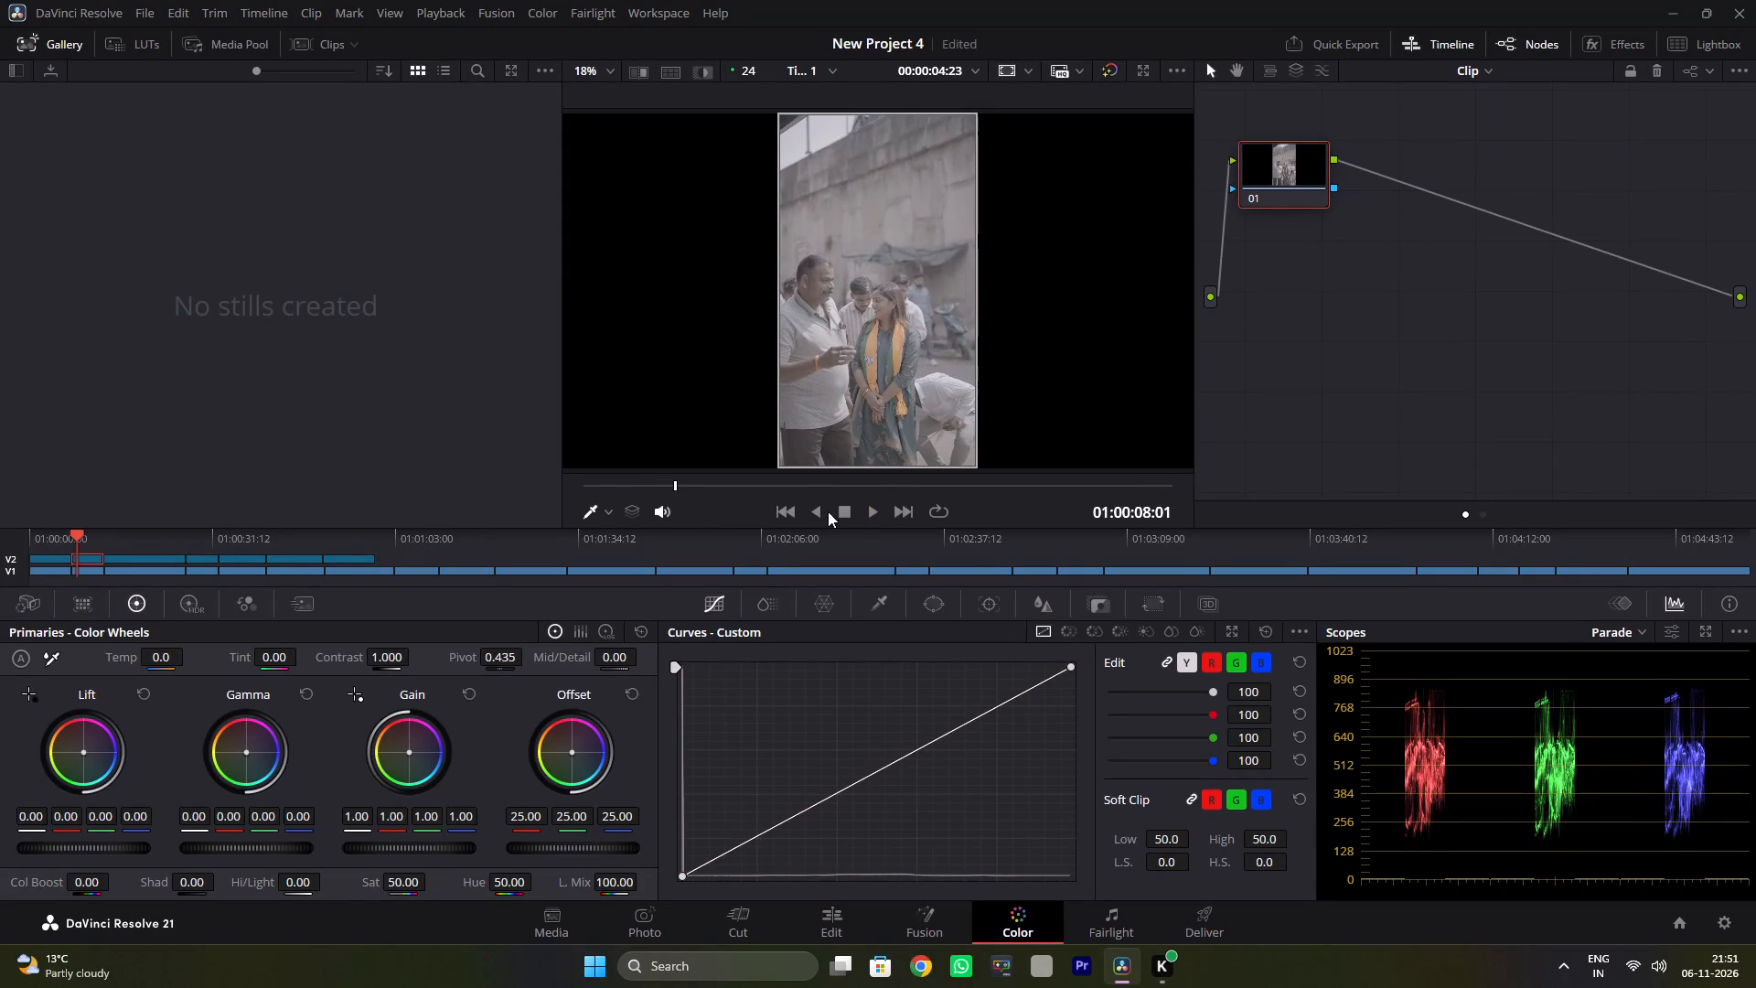
left_click(1291, 167)
left_click_drag(1291, 167, 1311, 201)
left_click_drag(1282, 184, 1357, 233)
left_click(1360, 233)
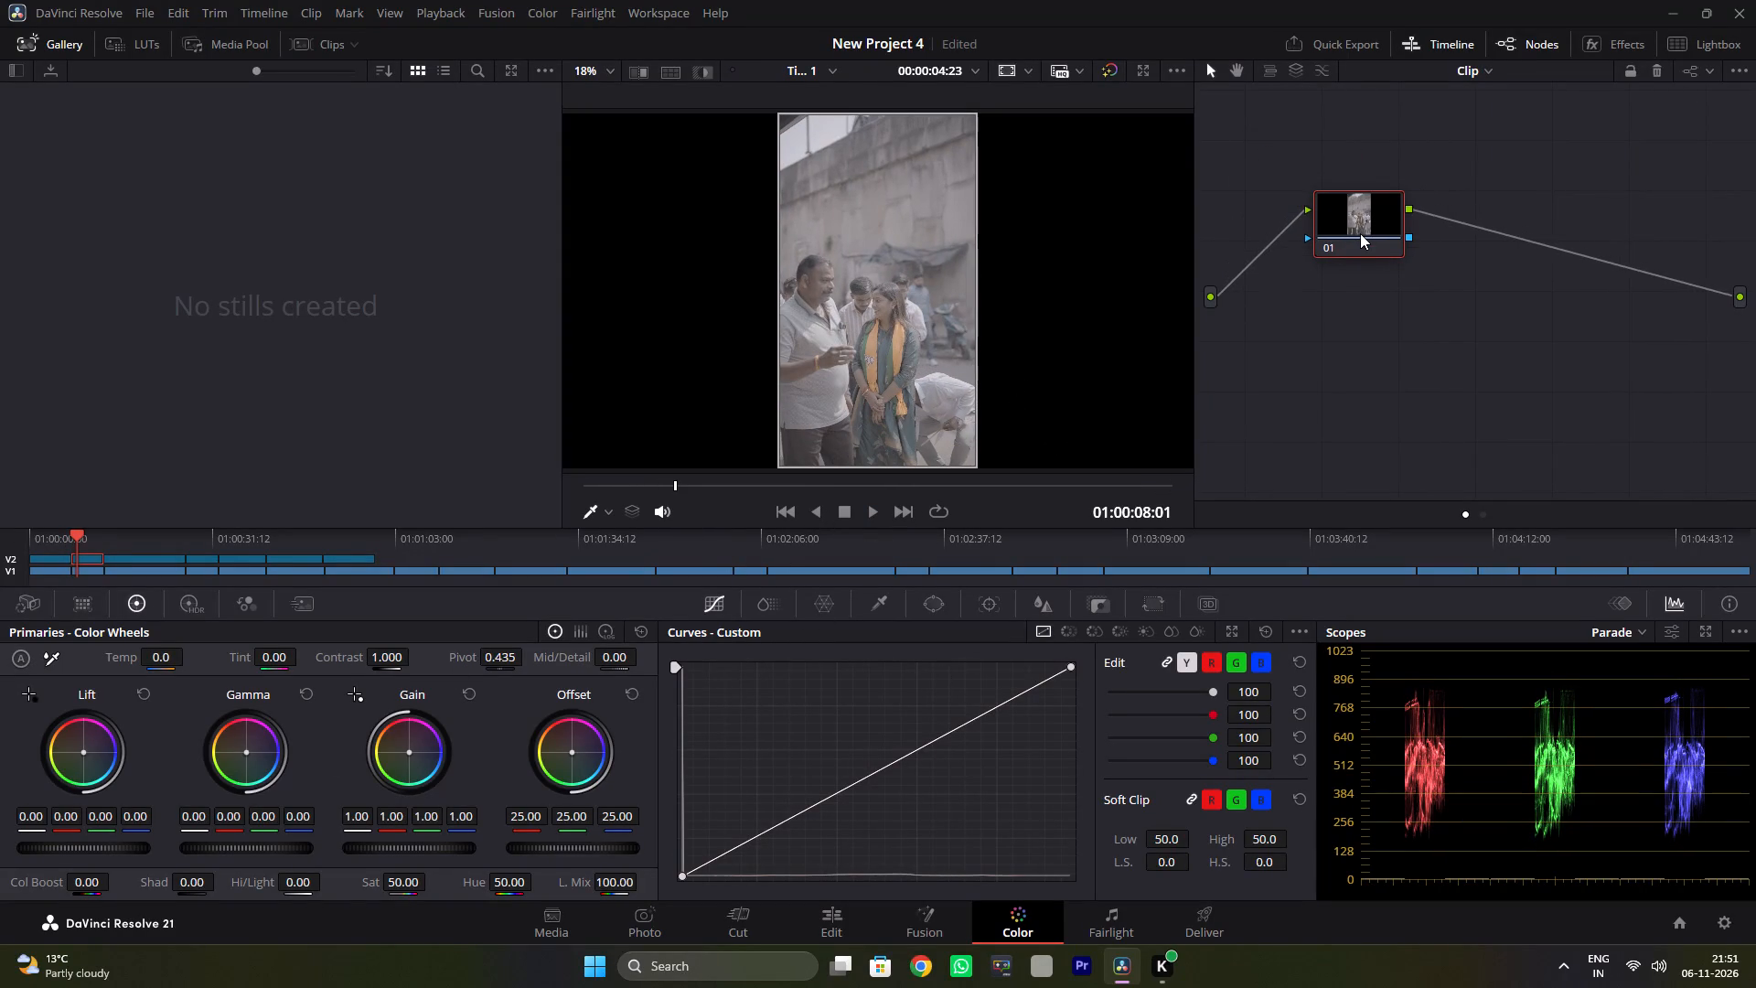
right_click(1360, 233)
left_click(1282, 388)
key("alt+s")
left_click(1507, 228)
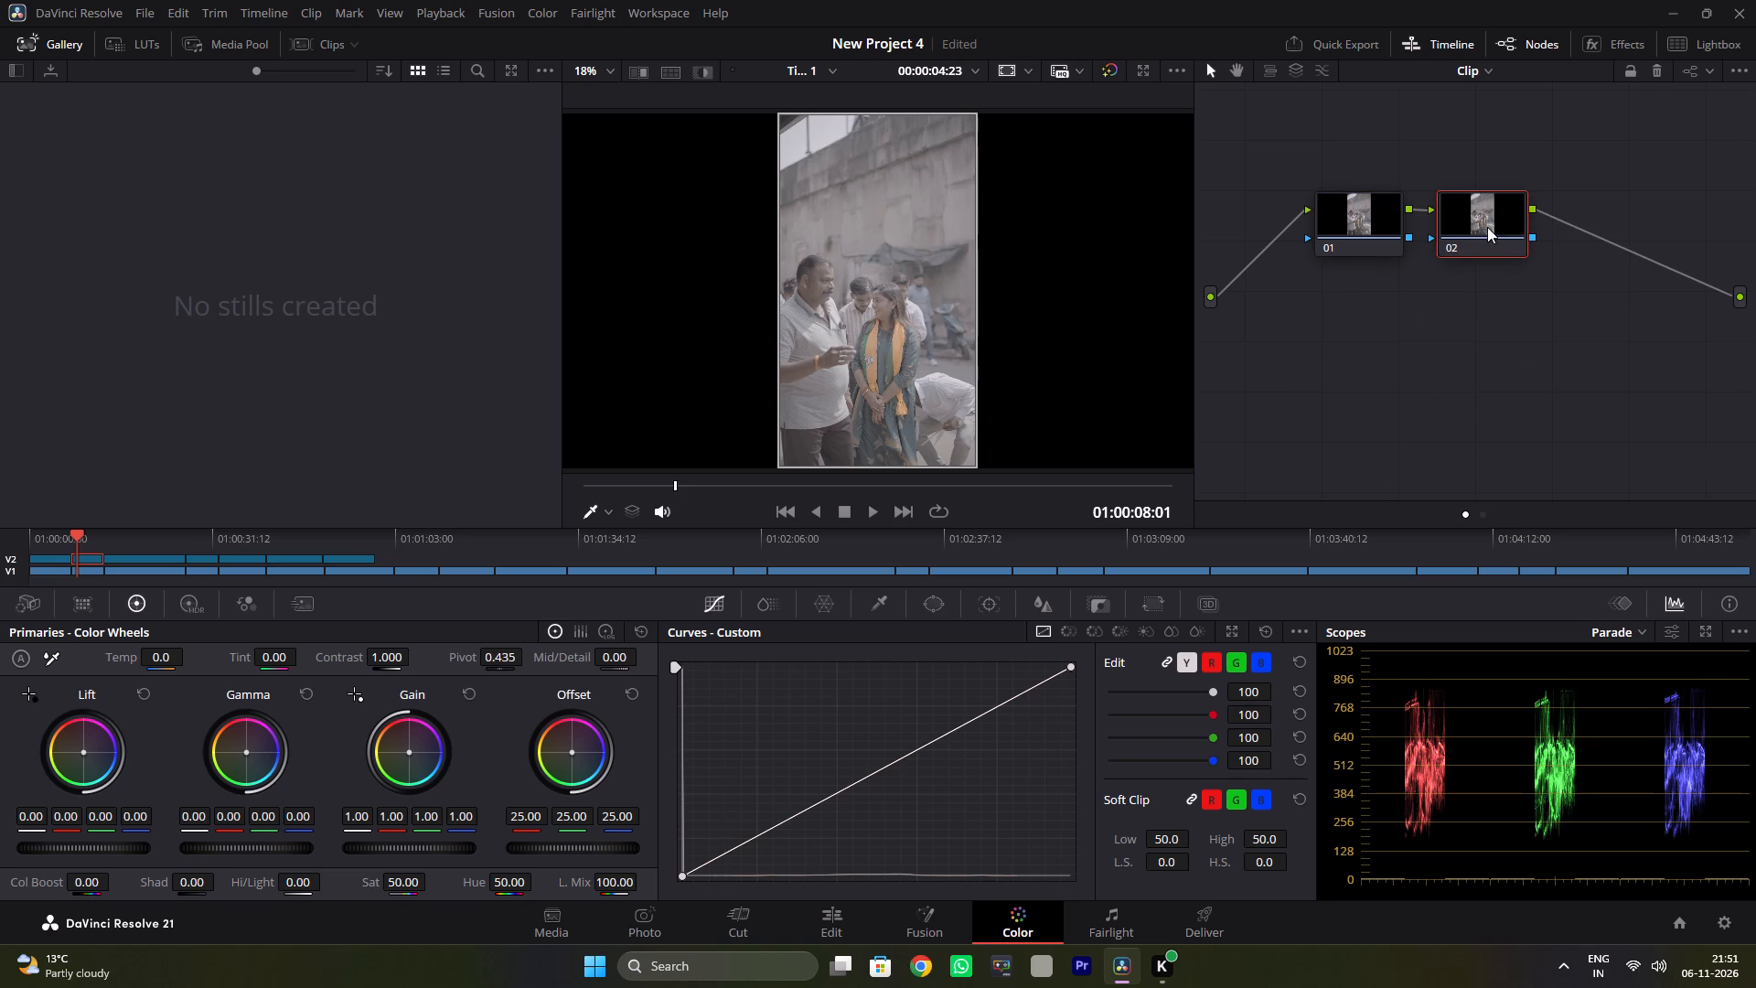
left_click(1487, 227)
key("alt+s")
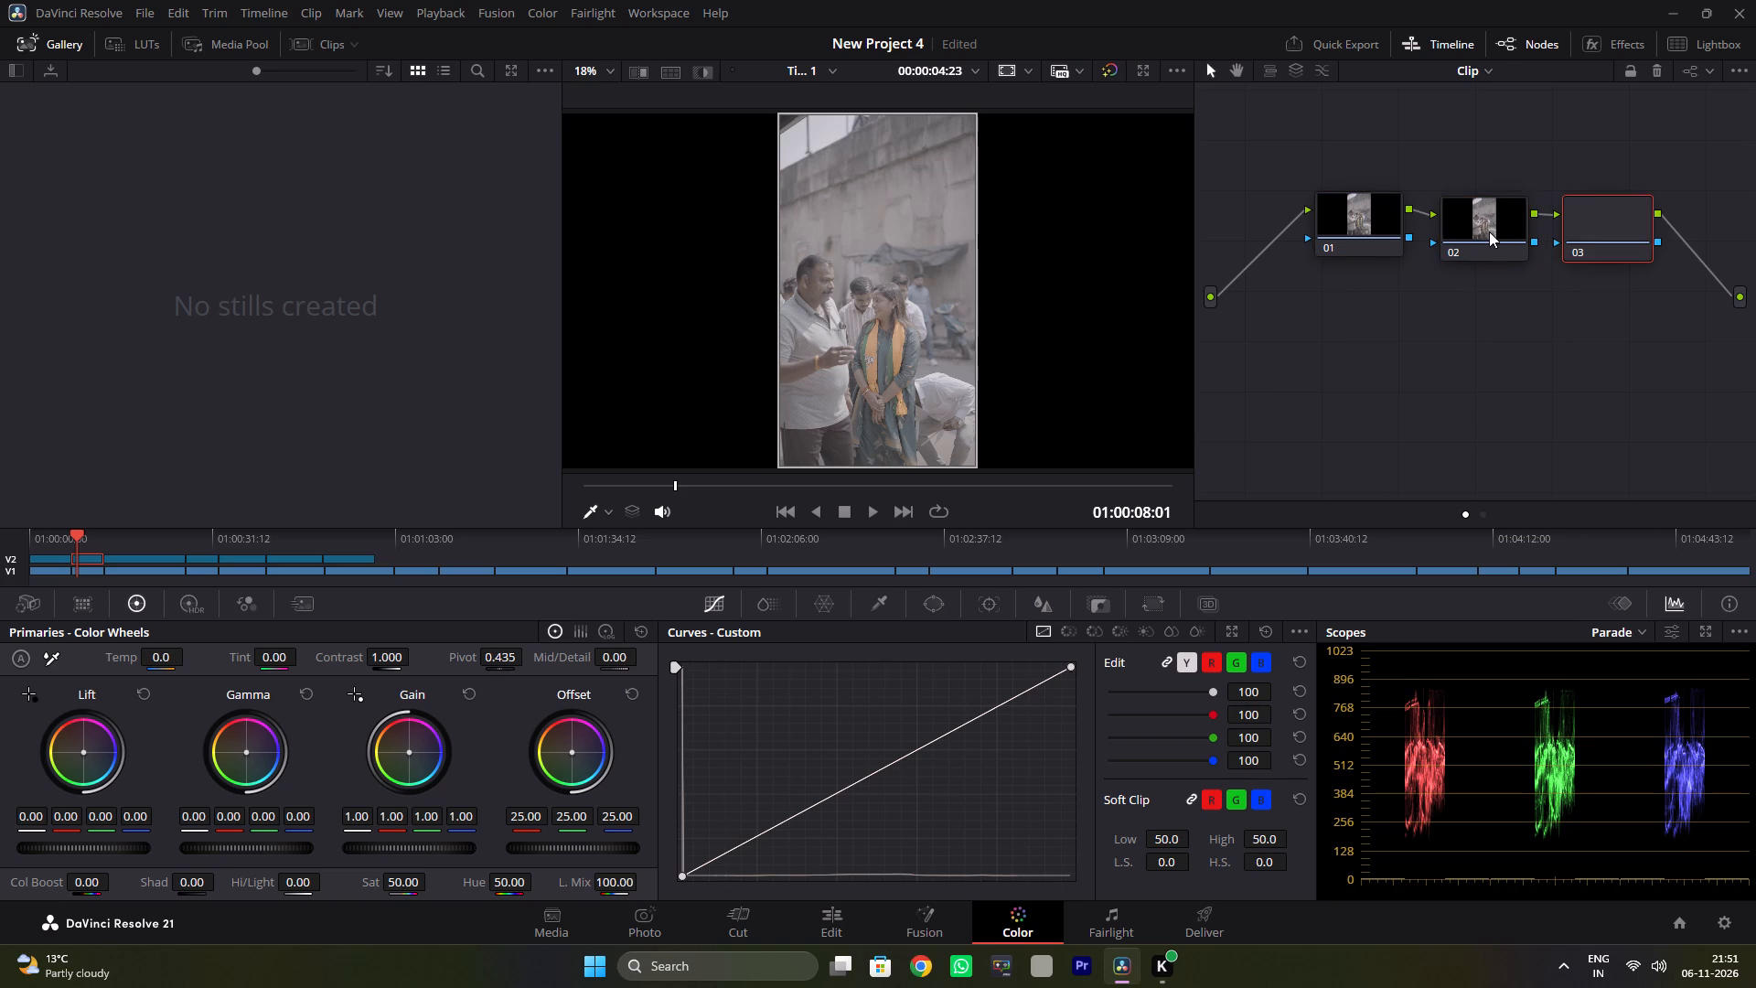
Switch the node graph to timeline level and return it to clip level.
left_click(1416, 307)
left_click(1481, 70)
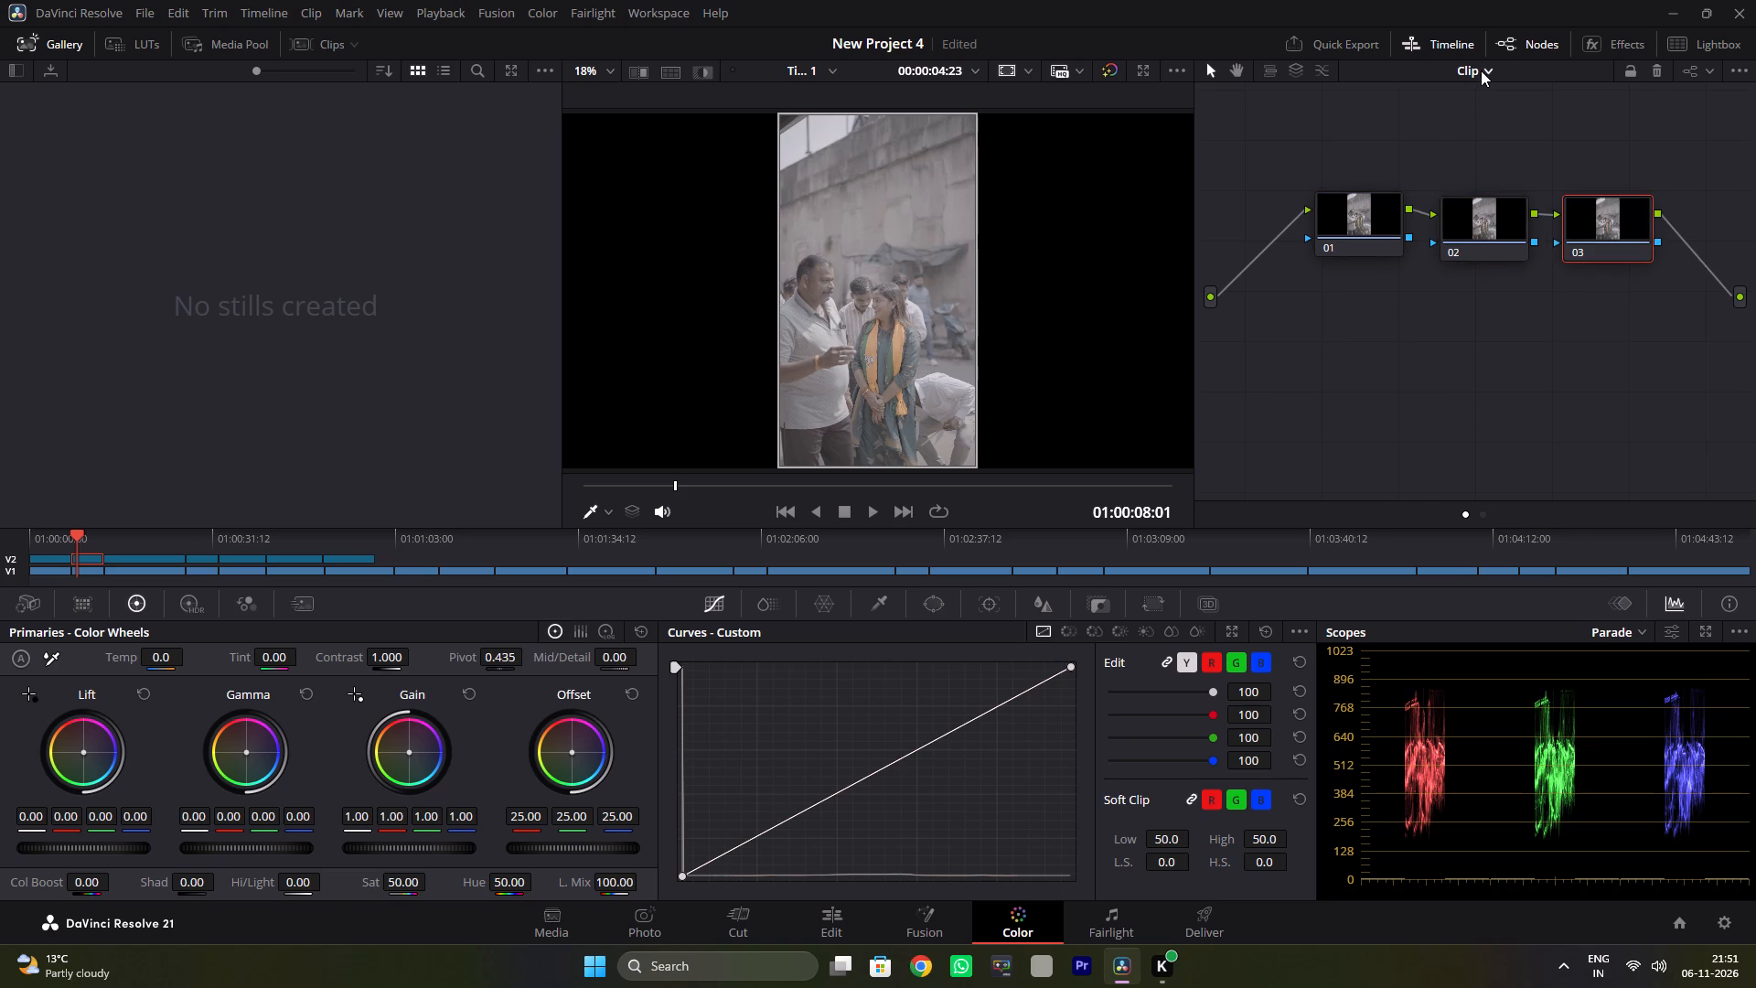
left_click(1481, 70)
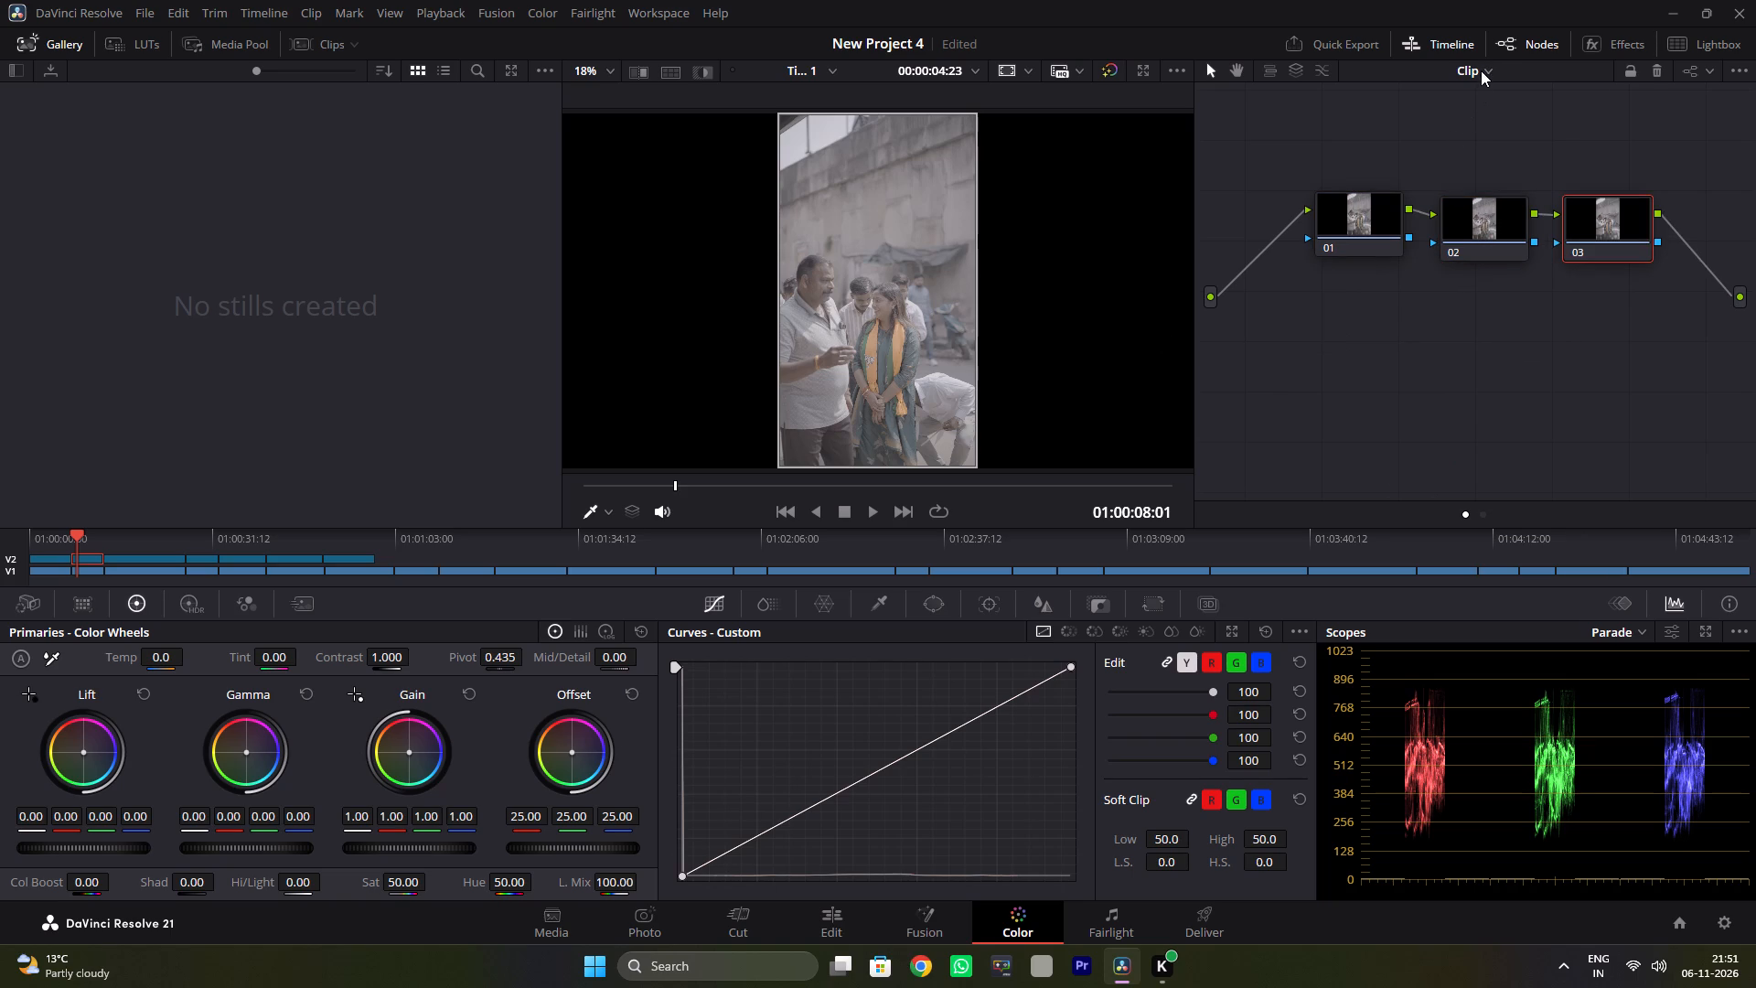
left_click(1481, 70)
left_click(1470, 113)
left_click(1491, 74)
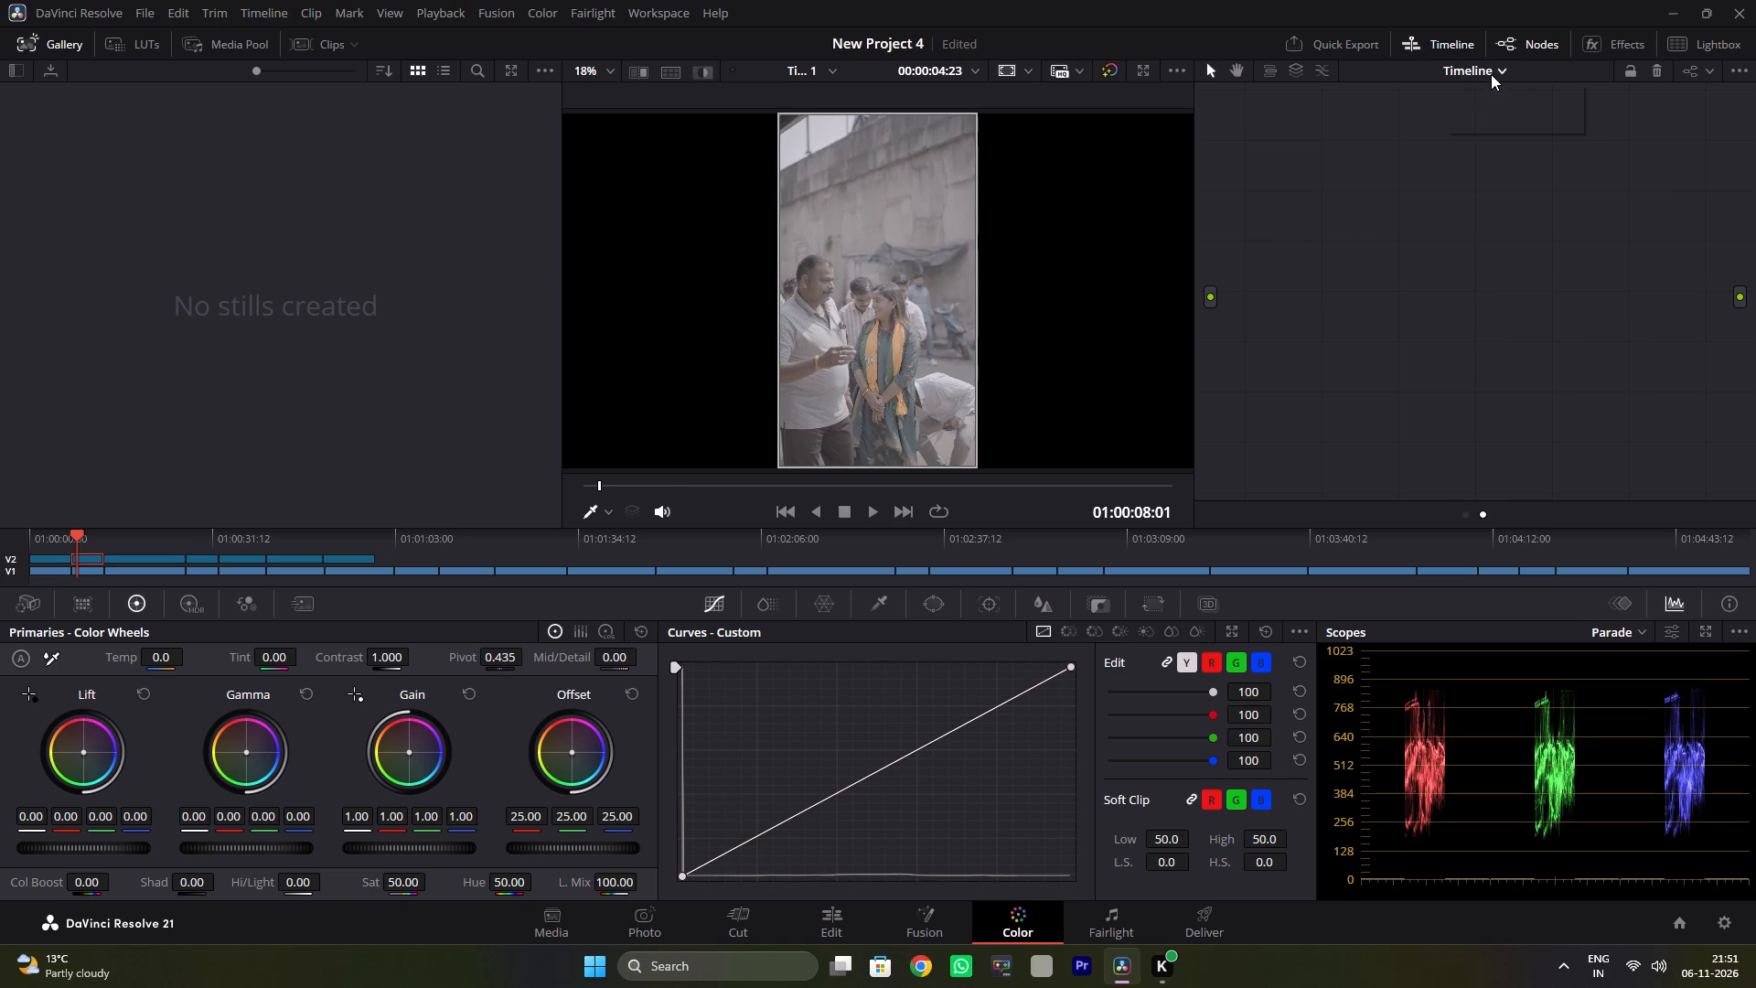
left_click(1479, 103)
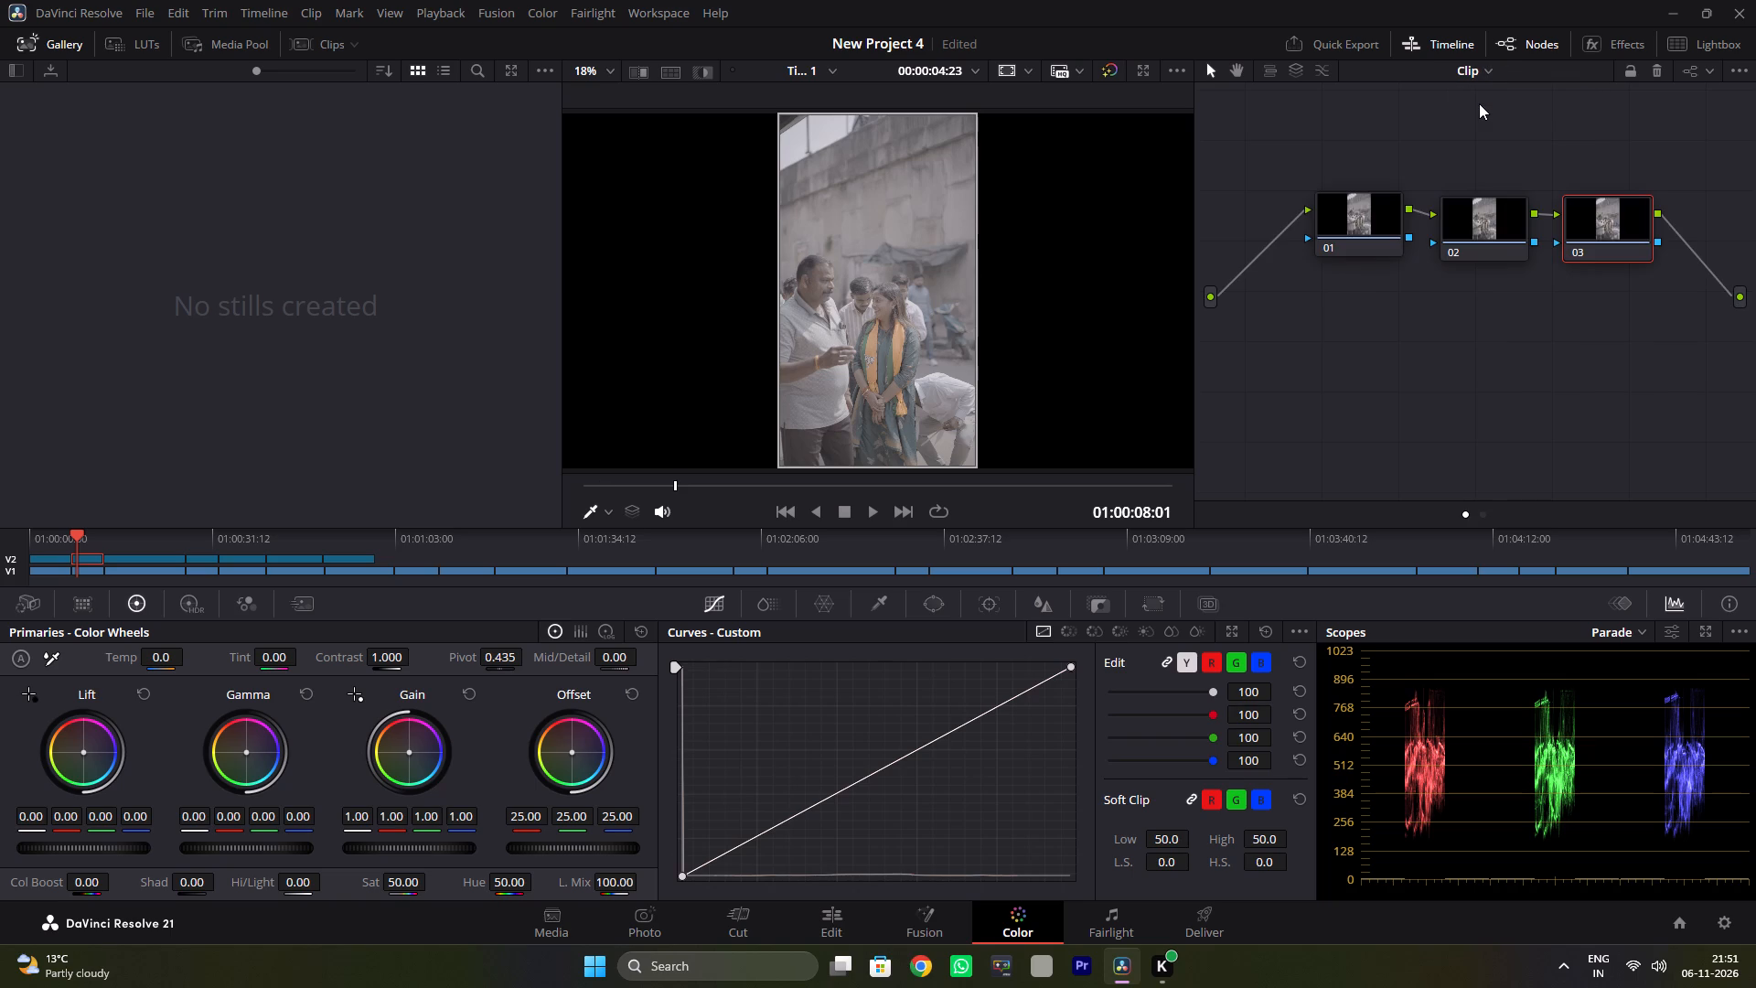
Apply the Color Space Transform effect from Resolve FX Color to node 01.
left_click(1366, 212)
right_click(1365, 211)
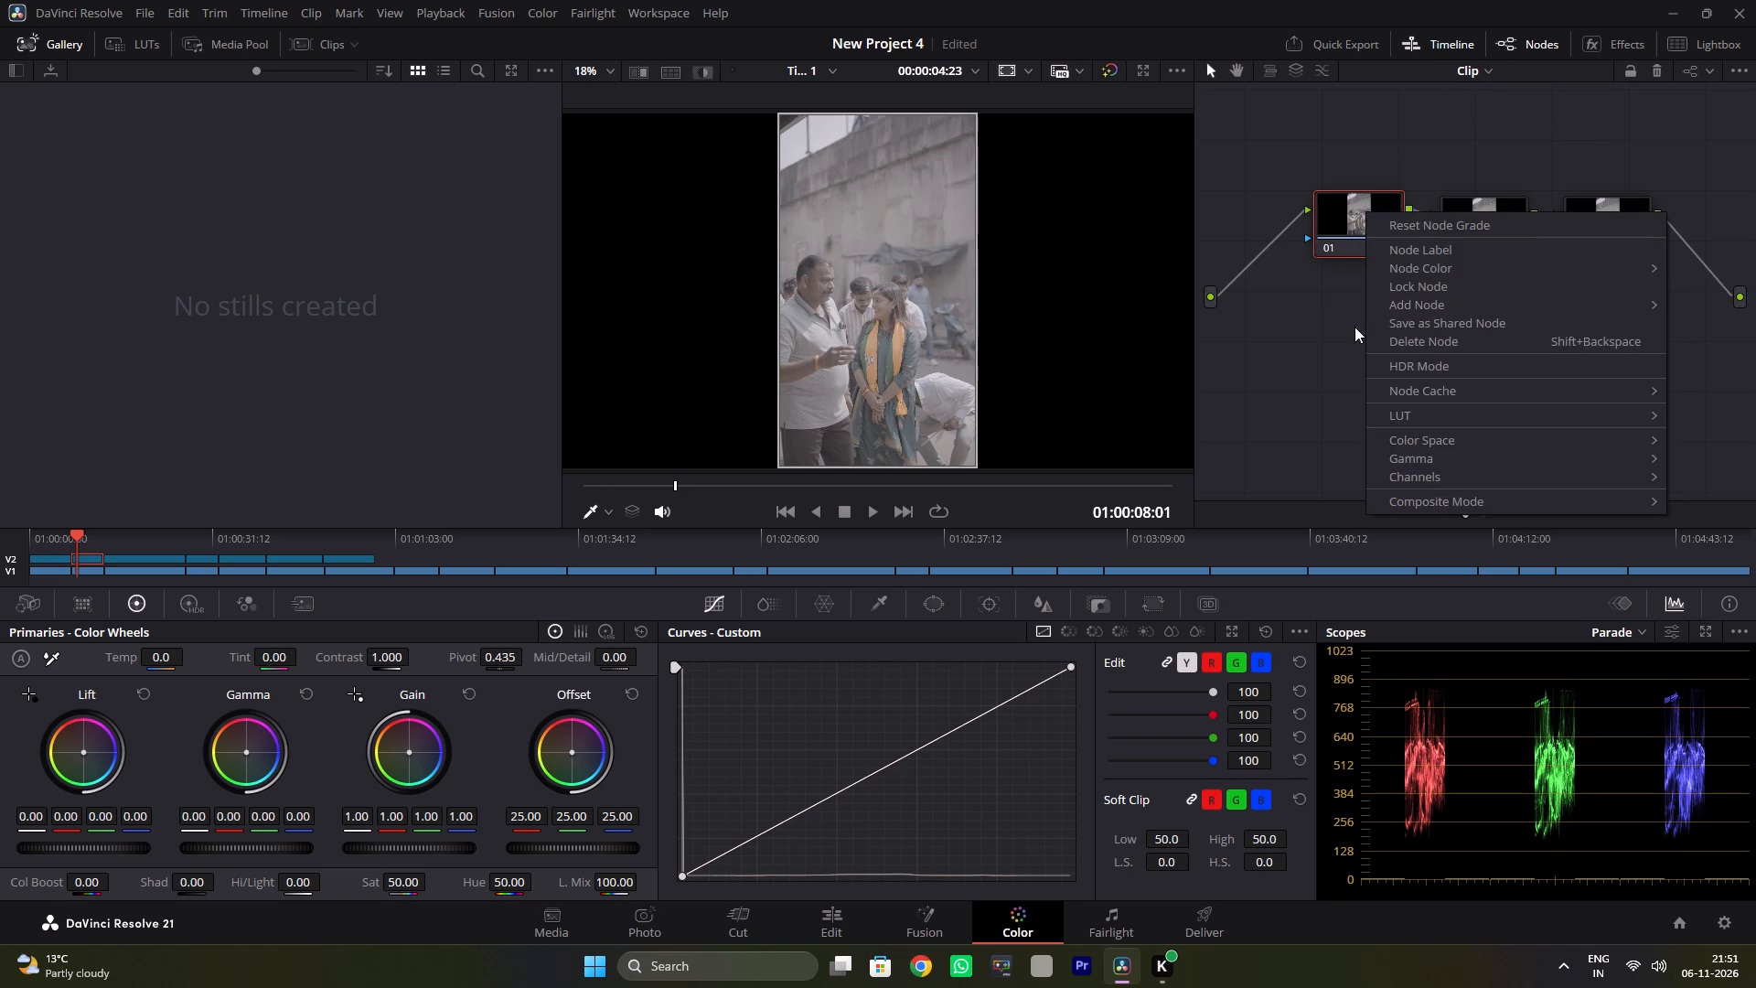
left_click(1334, 328)
left_click(1640, 44)
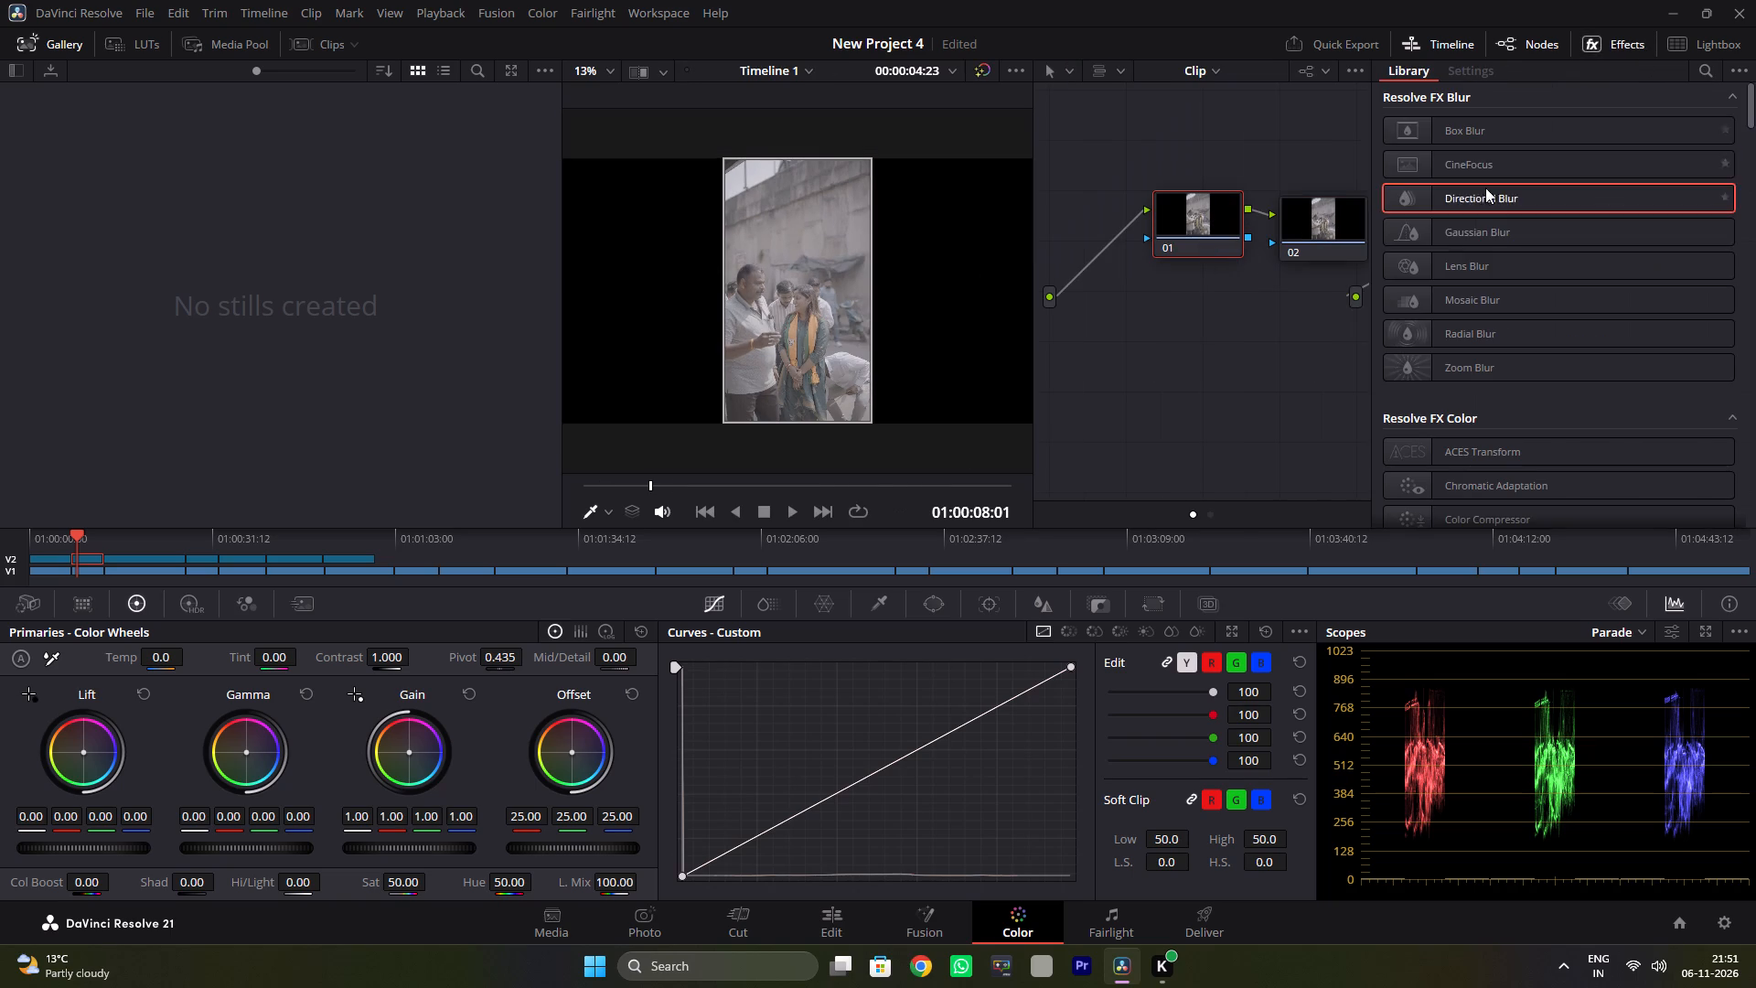
scroll(1479, 406, "down", 3)
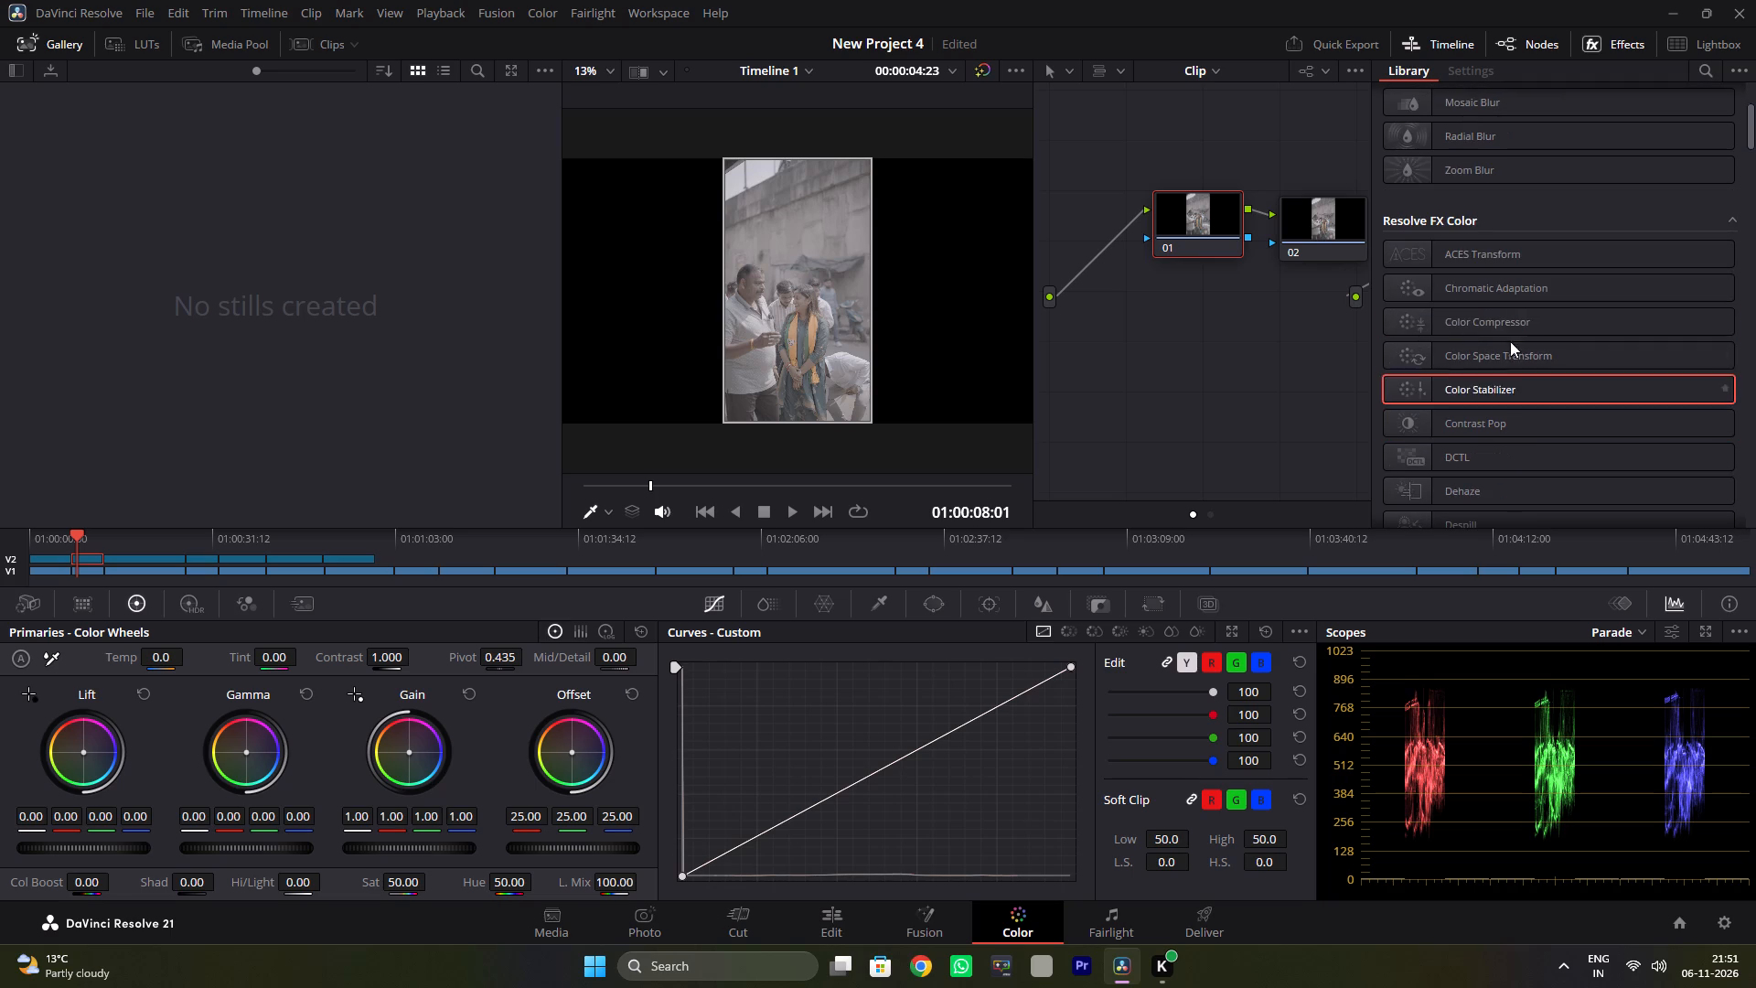
left_click_drag(1511, 351, 1222, 220)
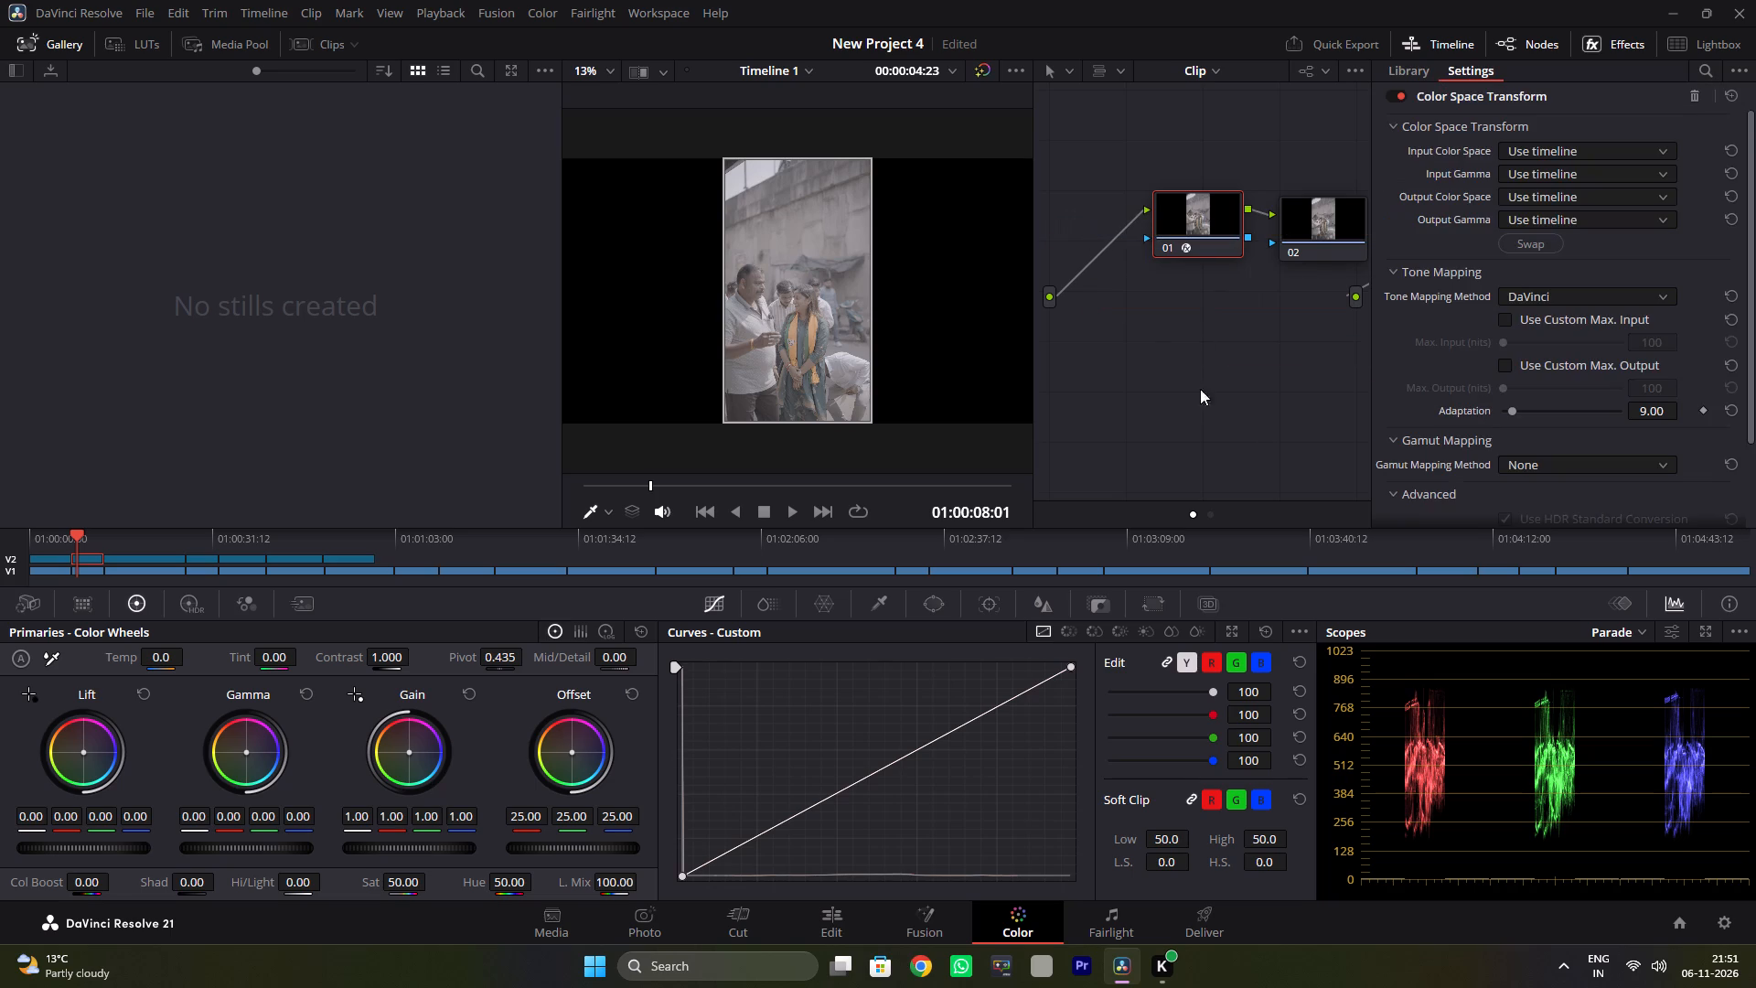
Set the Color Space Transform's input color space to Sony S-Gamut3.Cine.
left_click(1544, 153)
scroll(1545, 313, "down", 4)
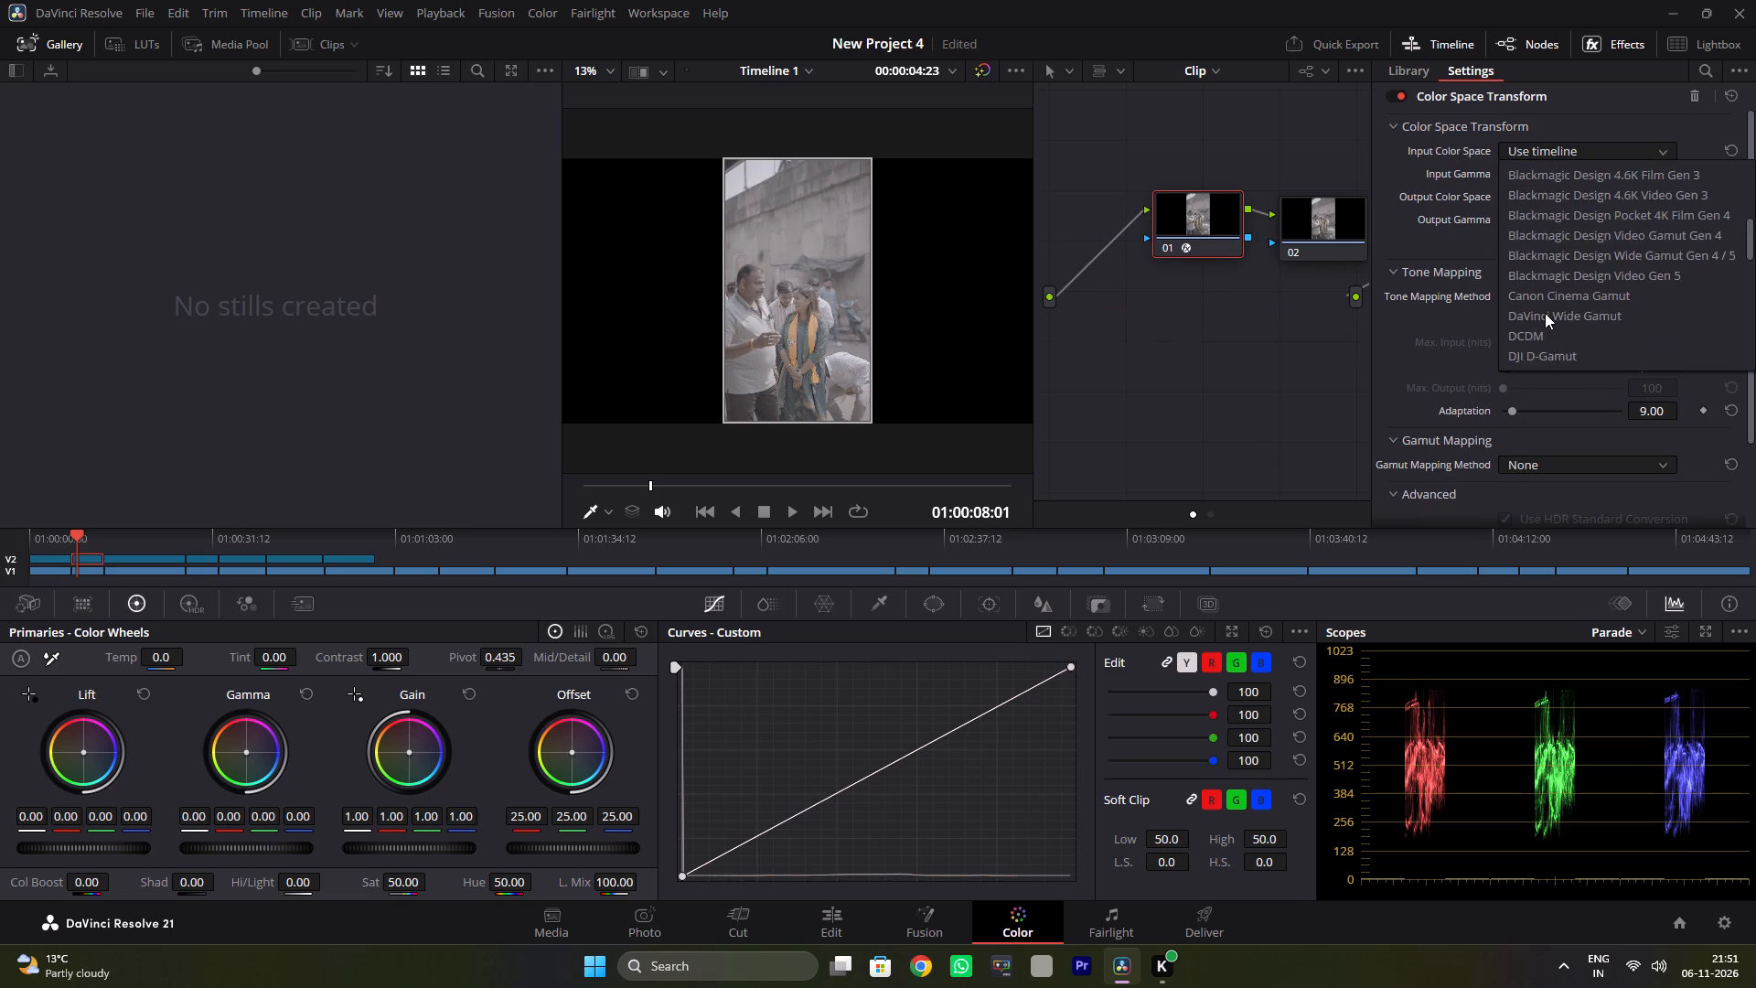
scroll(1545, 313, "down", 3)
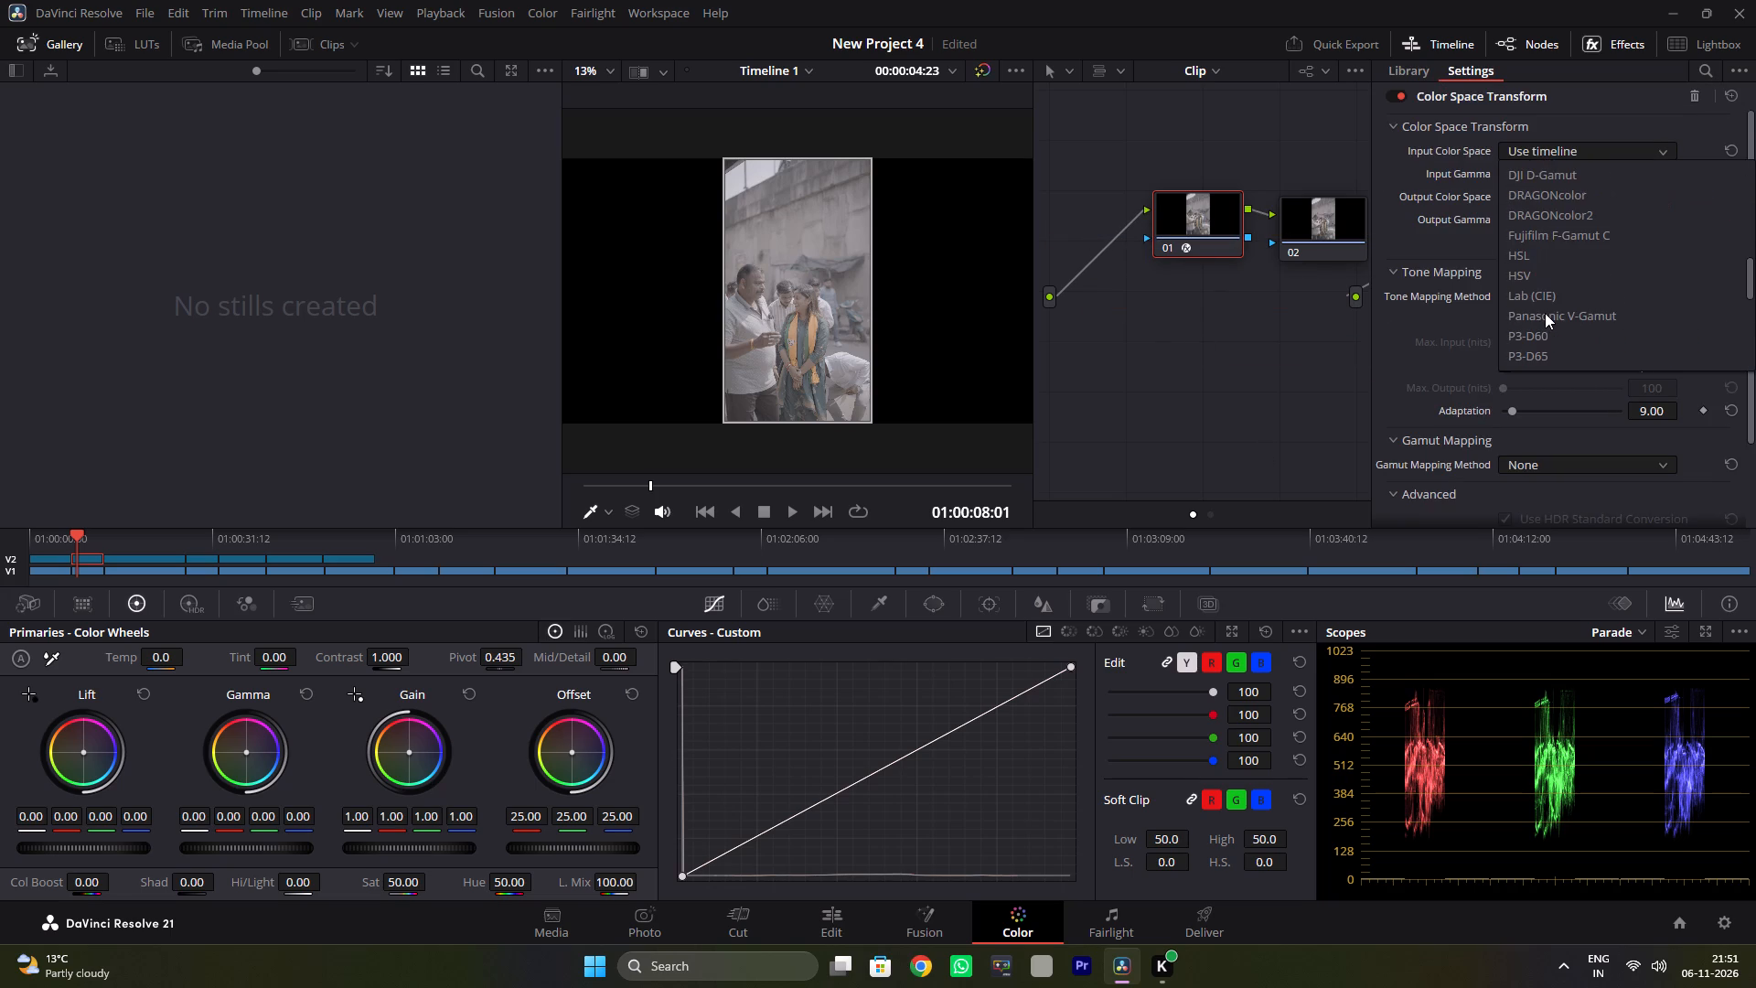
scroll(1545, 313, "down", 5)
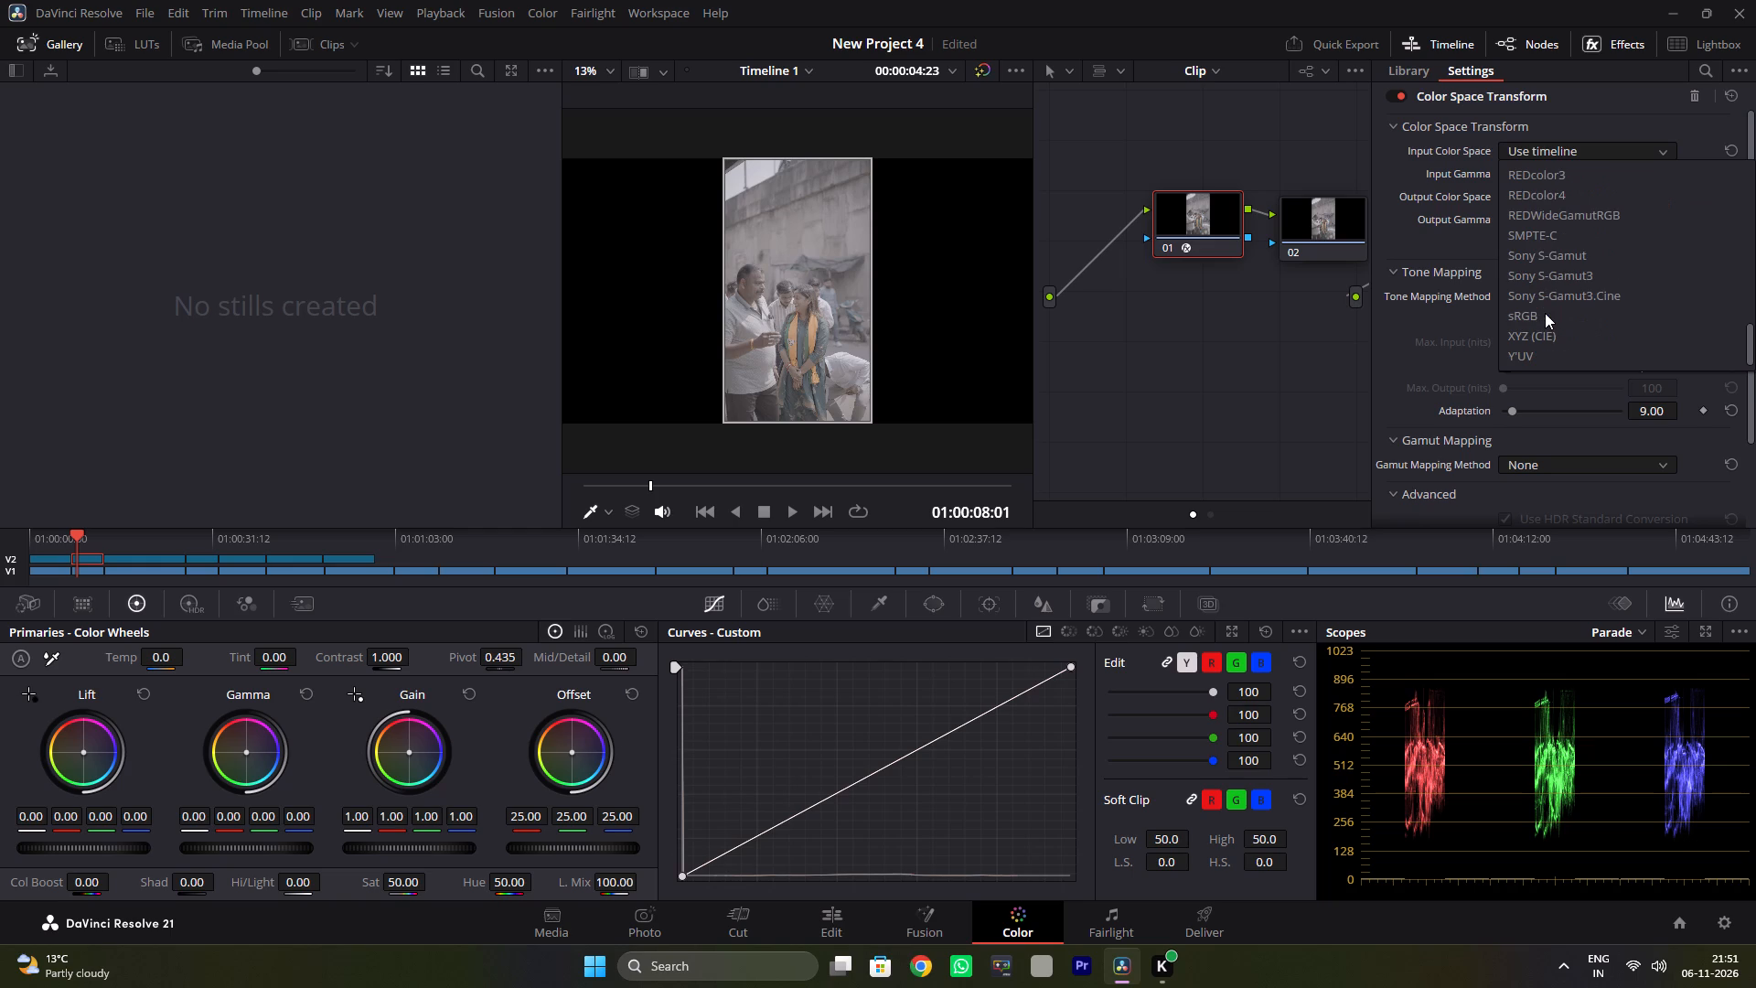
left_click(1575, 296)
Set the Color Space Transform's input gamma to DaVinci Intermediate.
left_click(1582, 167)
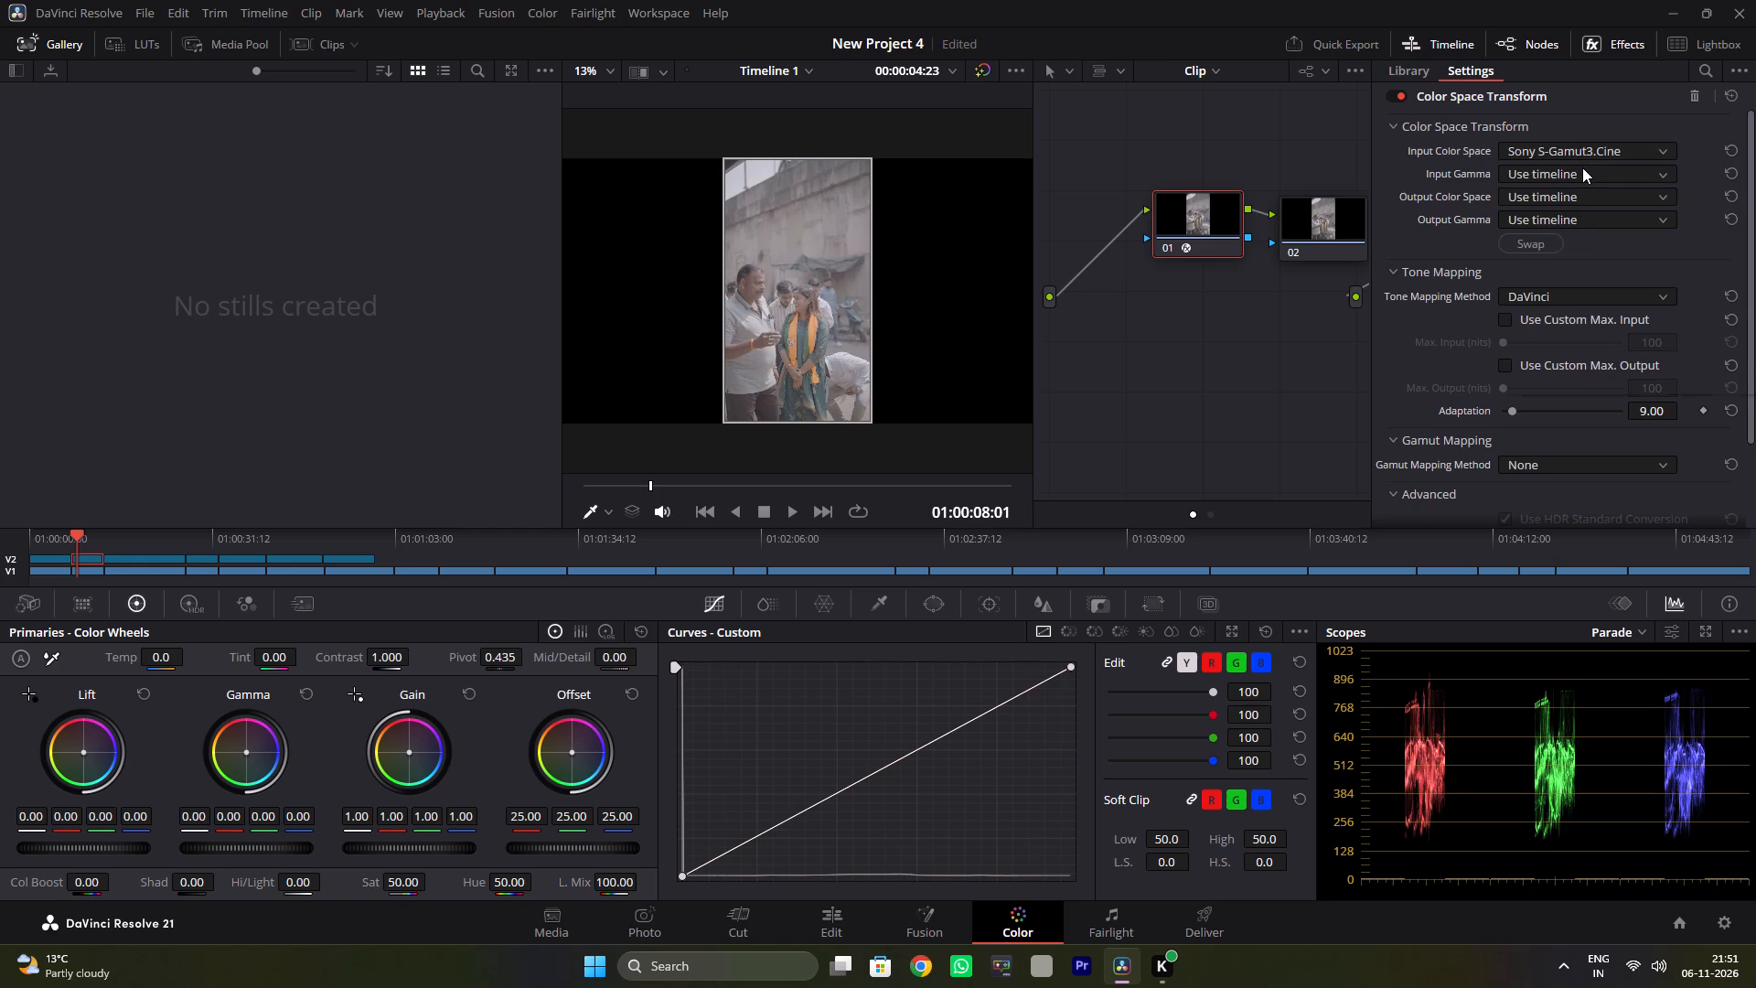
scroll(1567, 328, "down", 4)
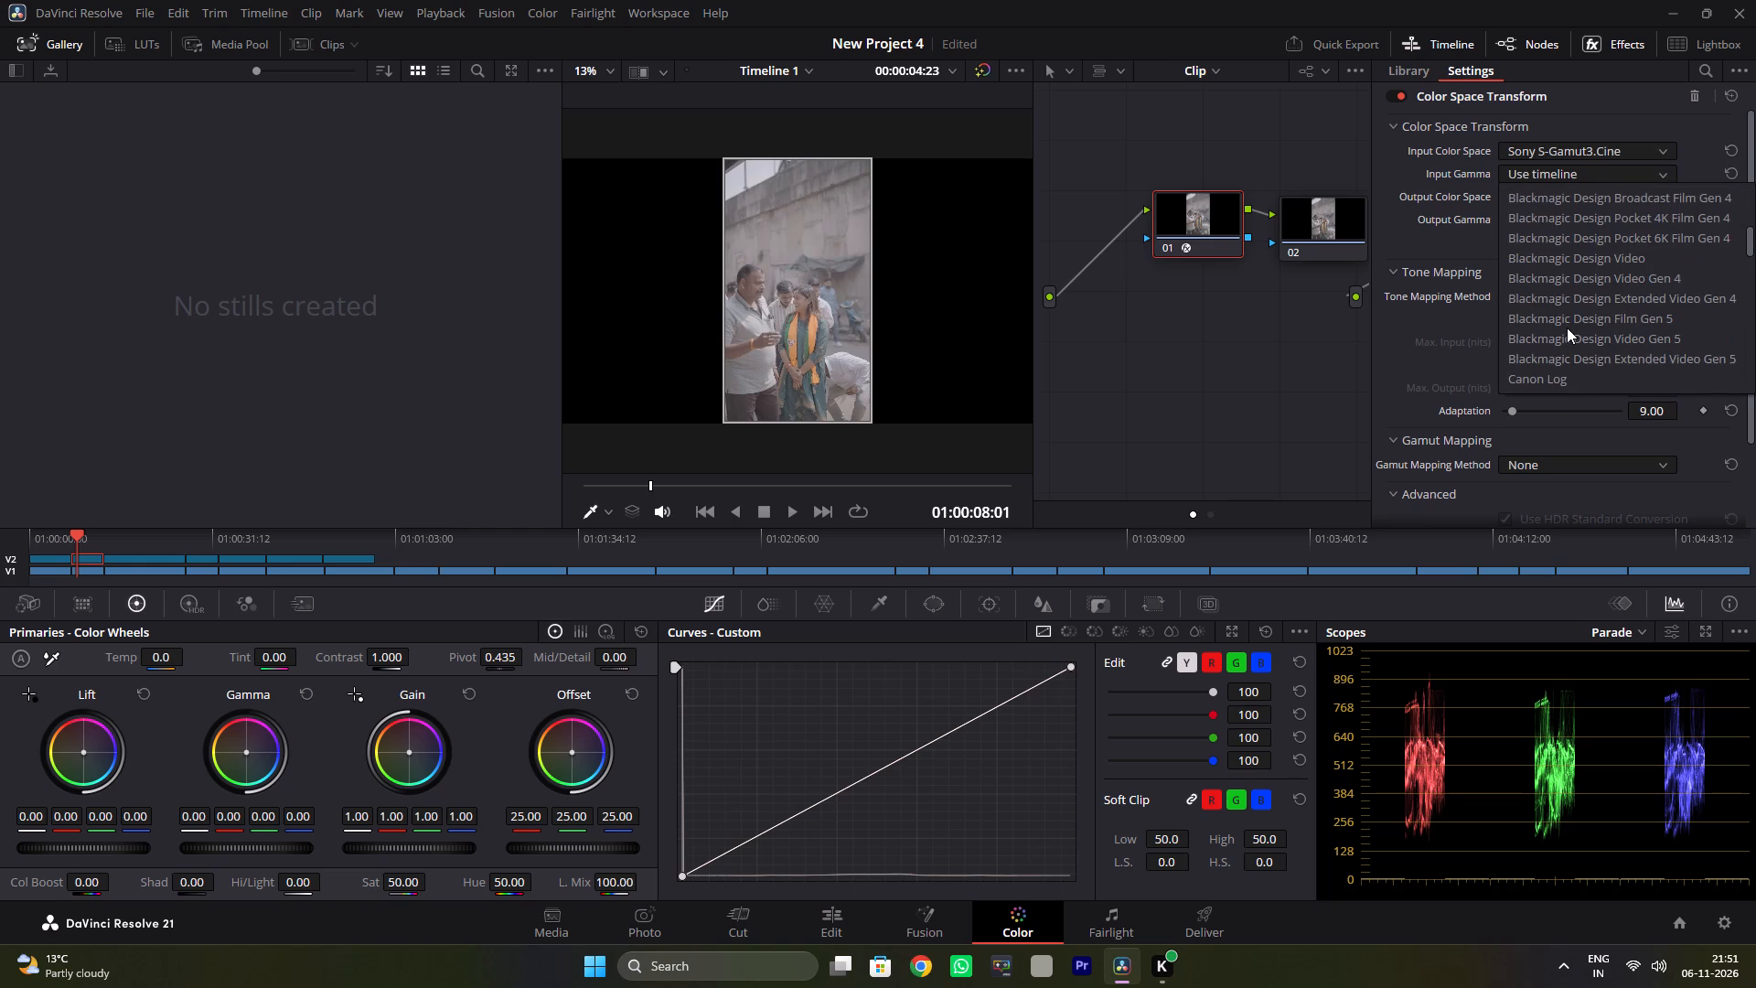
scroll(1567, 328, "down", 3)
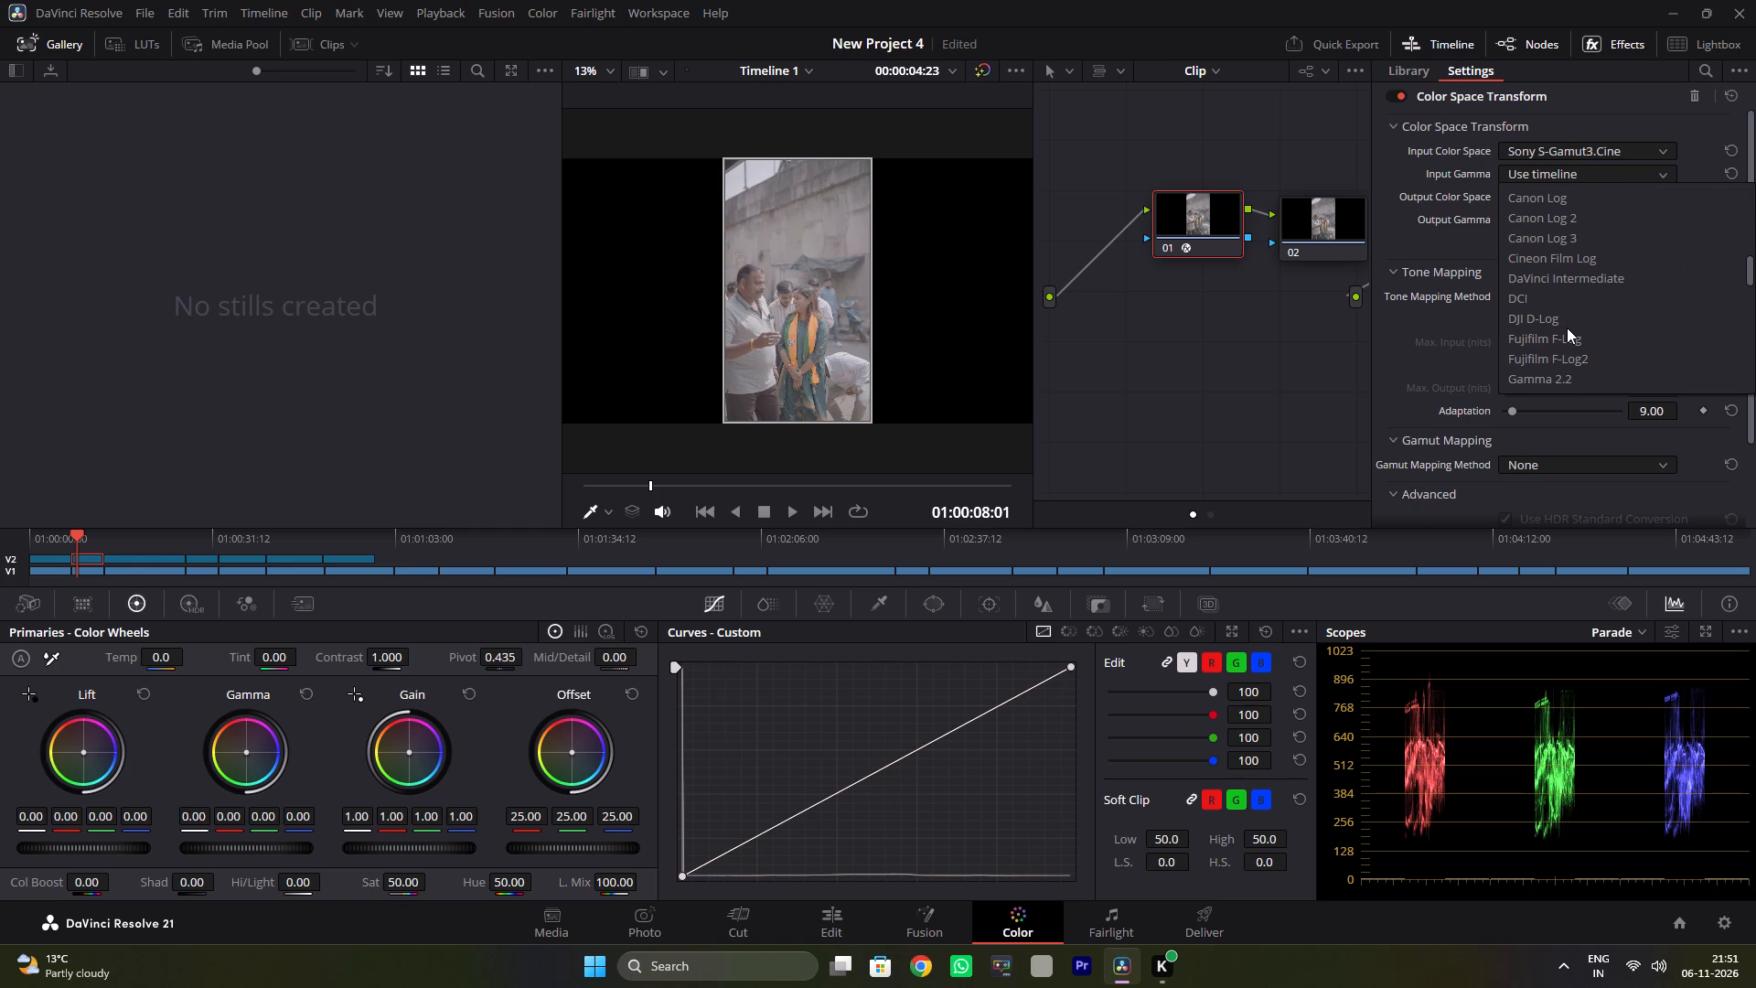
left_click(1576, 280)
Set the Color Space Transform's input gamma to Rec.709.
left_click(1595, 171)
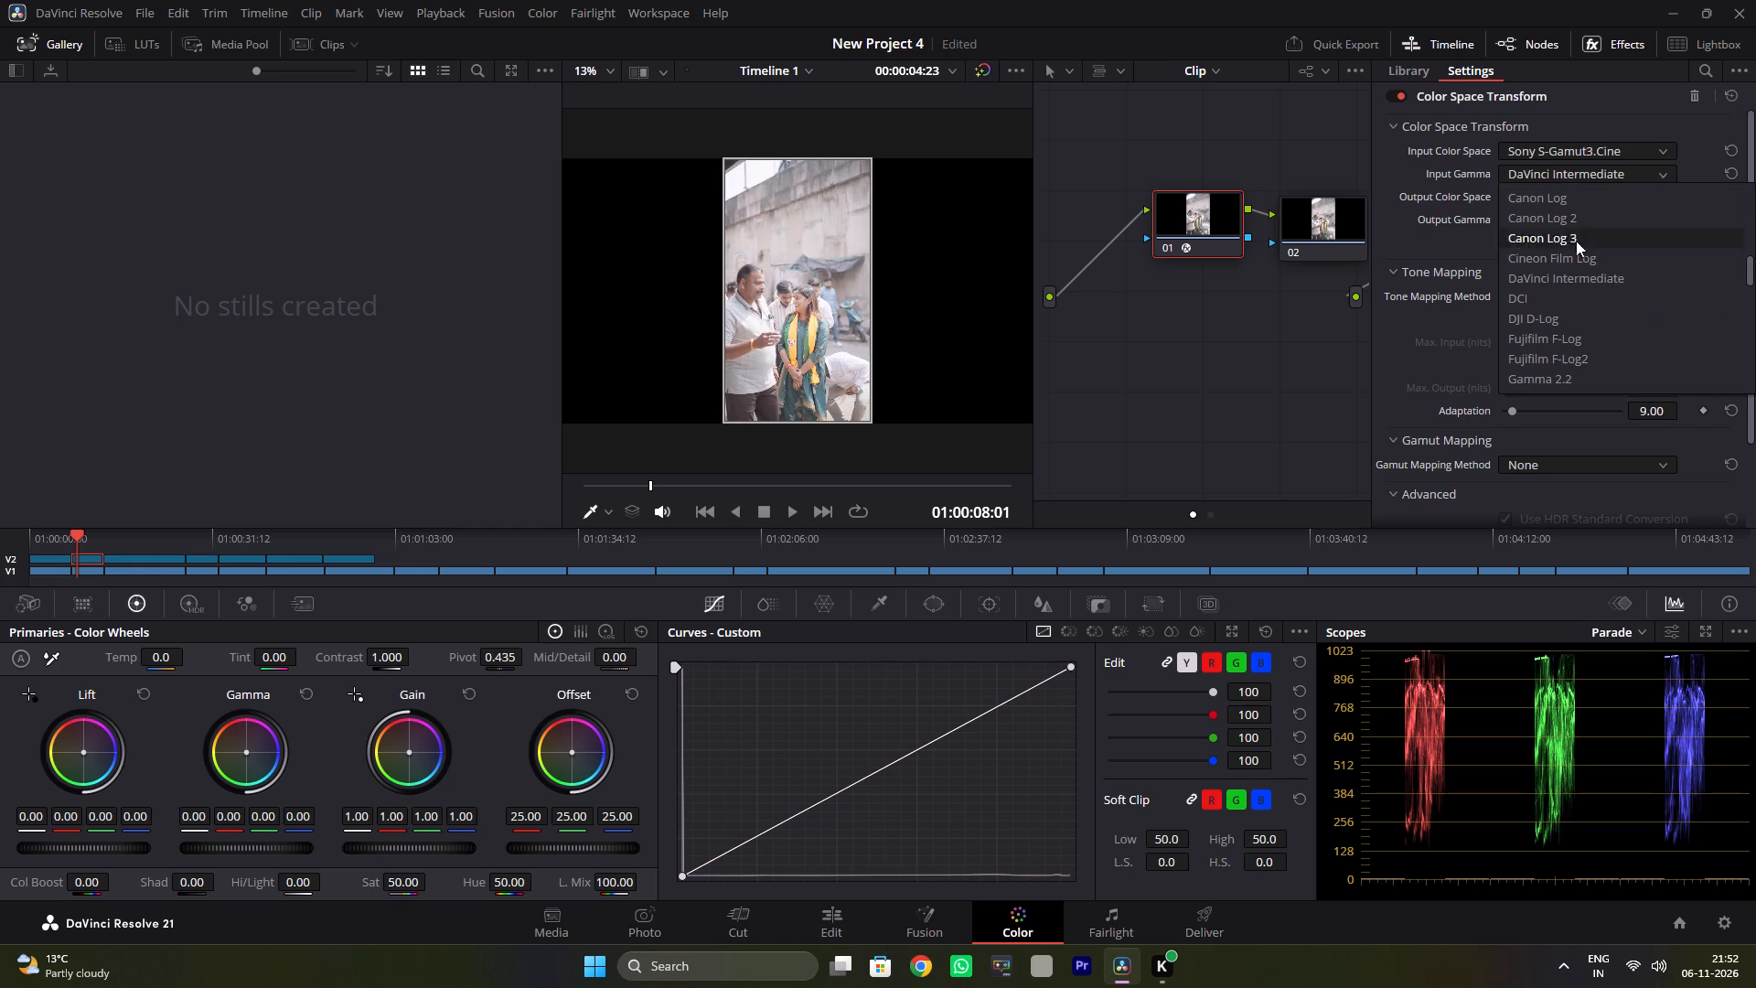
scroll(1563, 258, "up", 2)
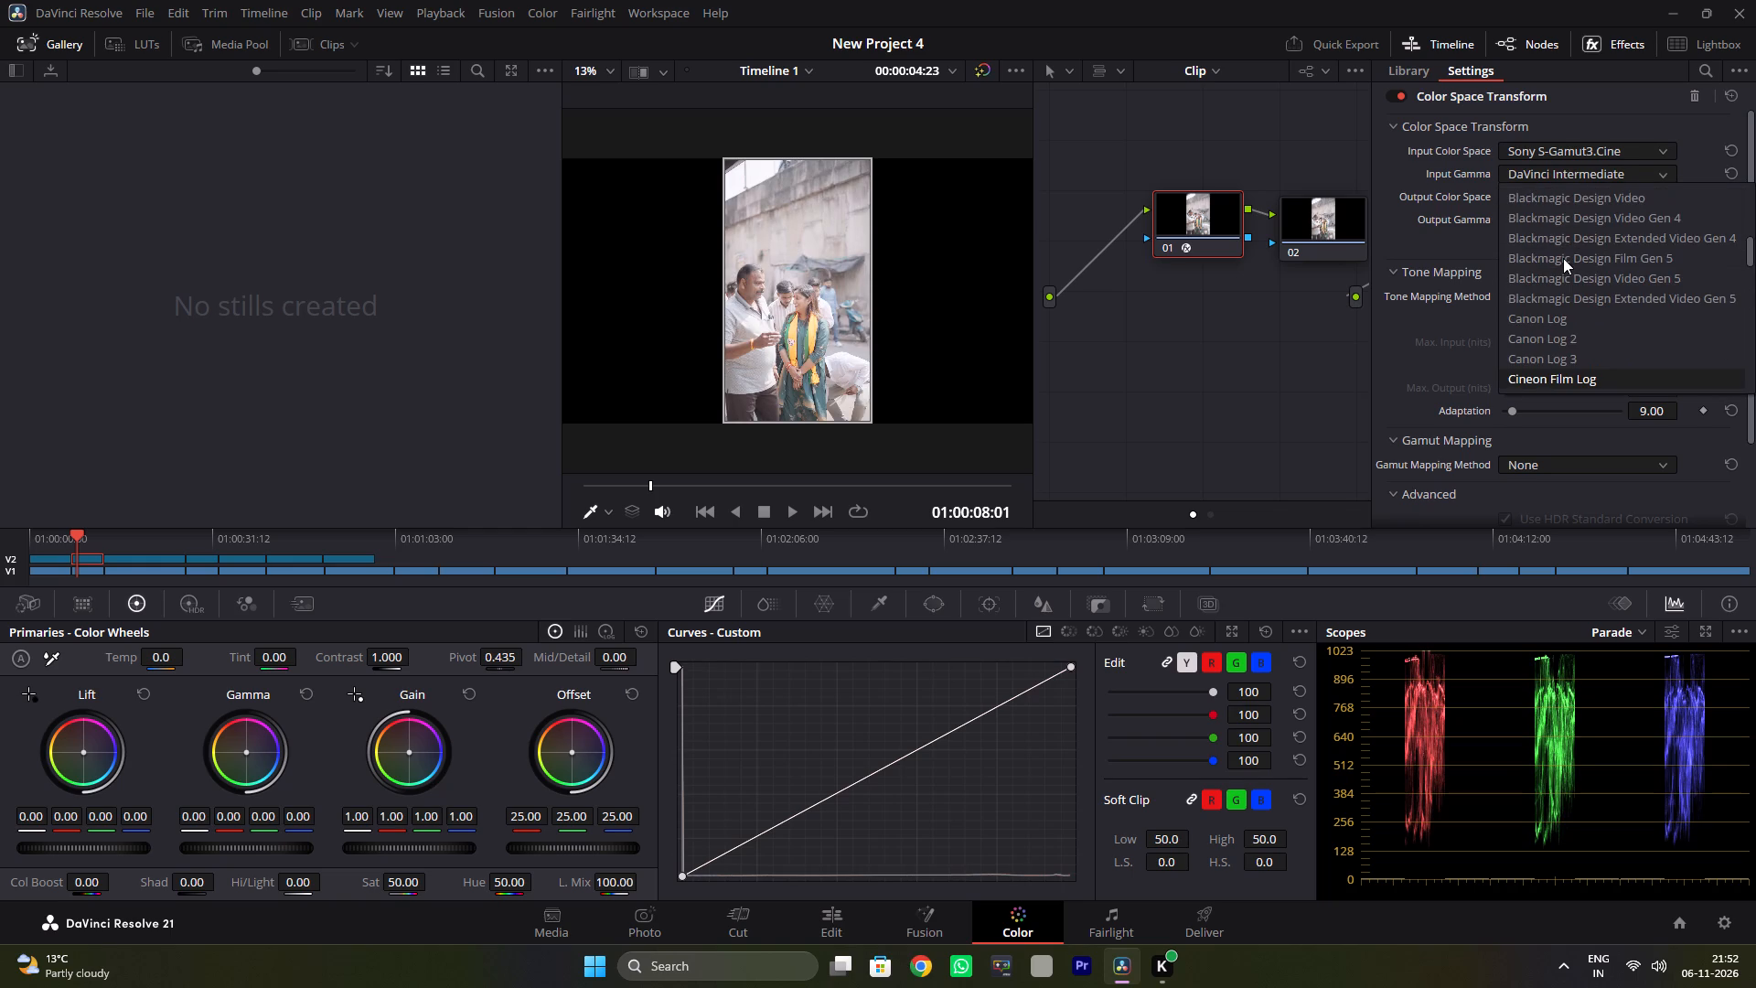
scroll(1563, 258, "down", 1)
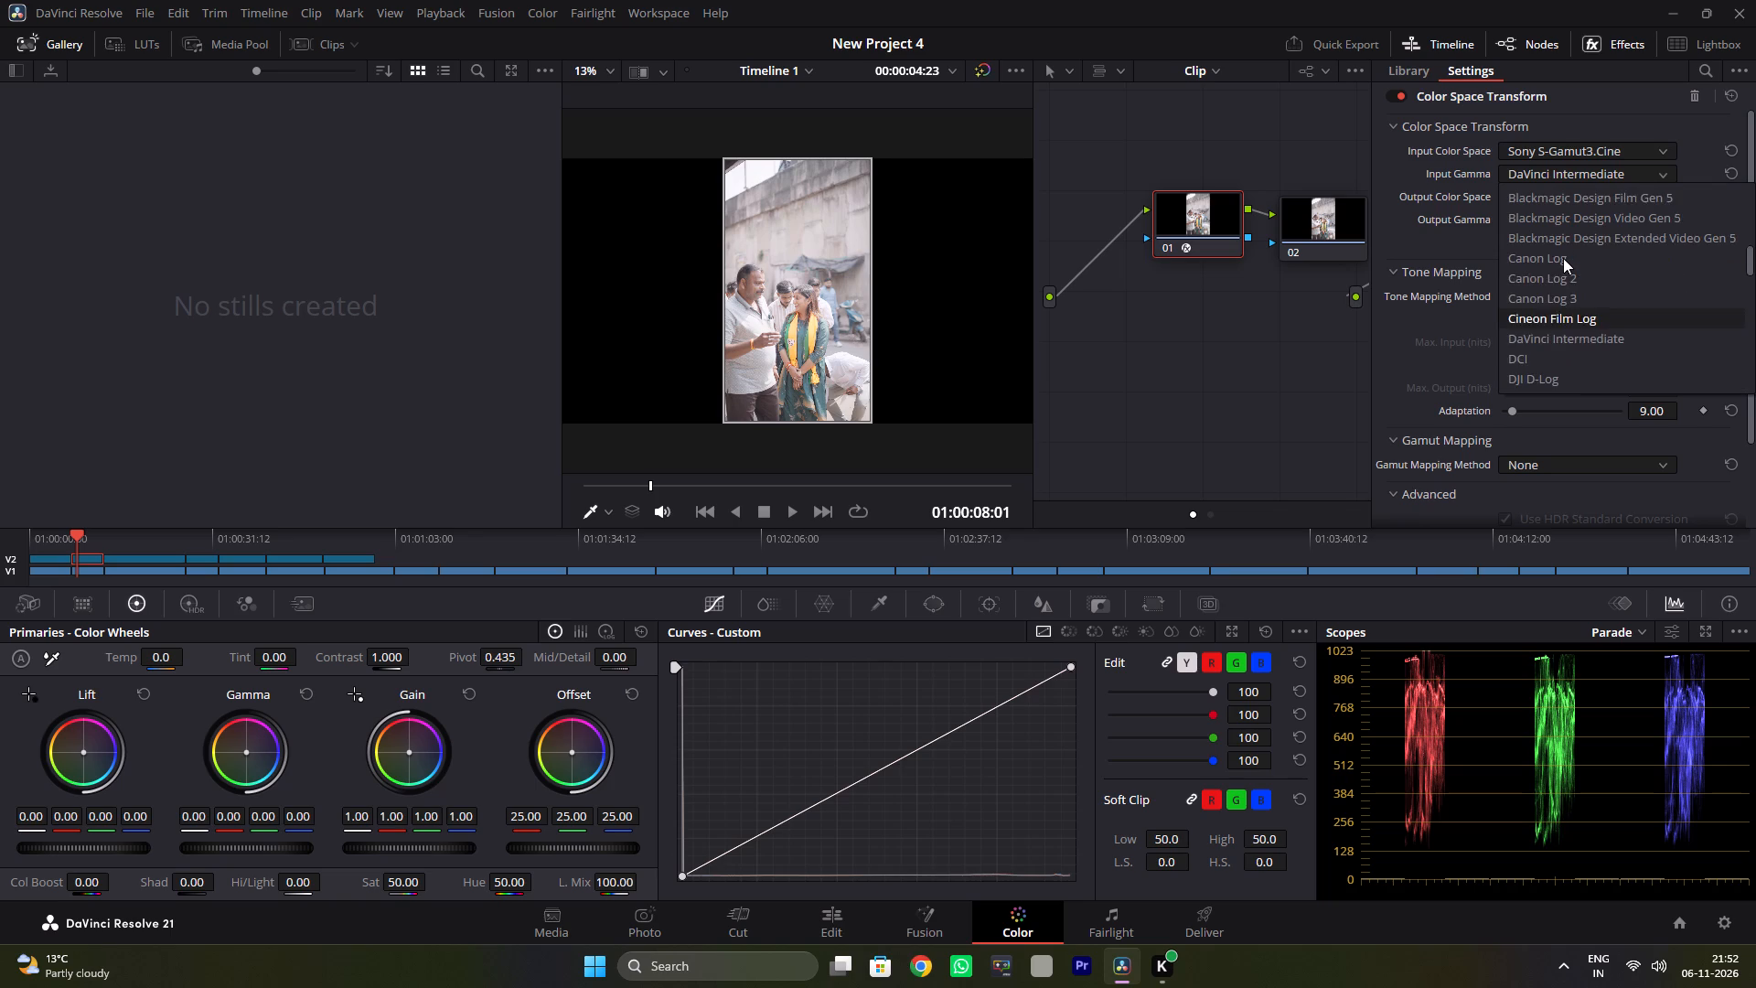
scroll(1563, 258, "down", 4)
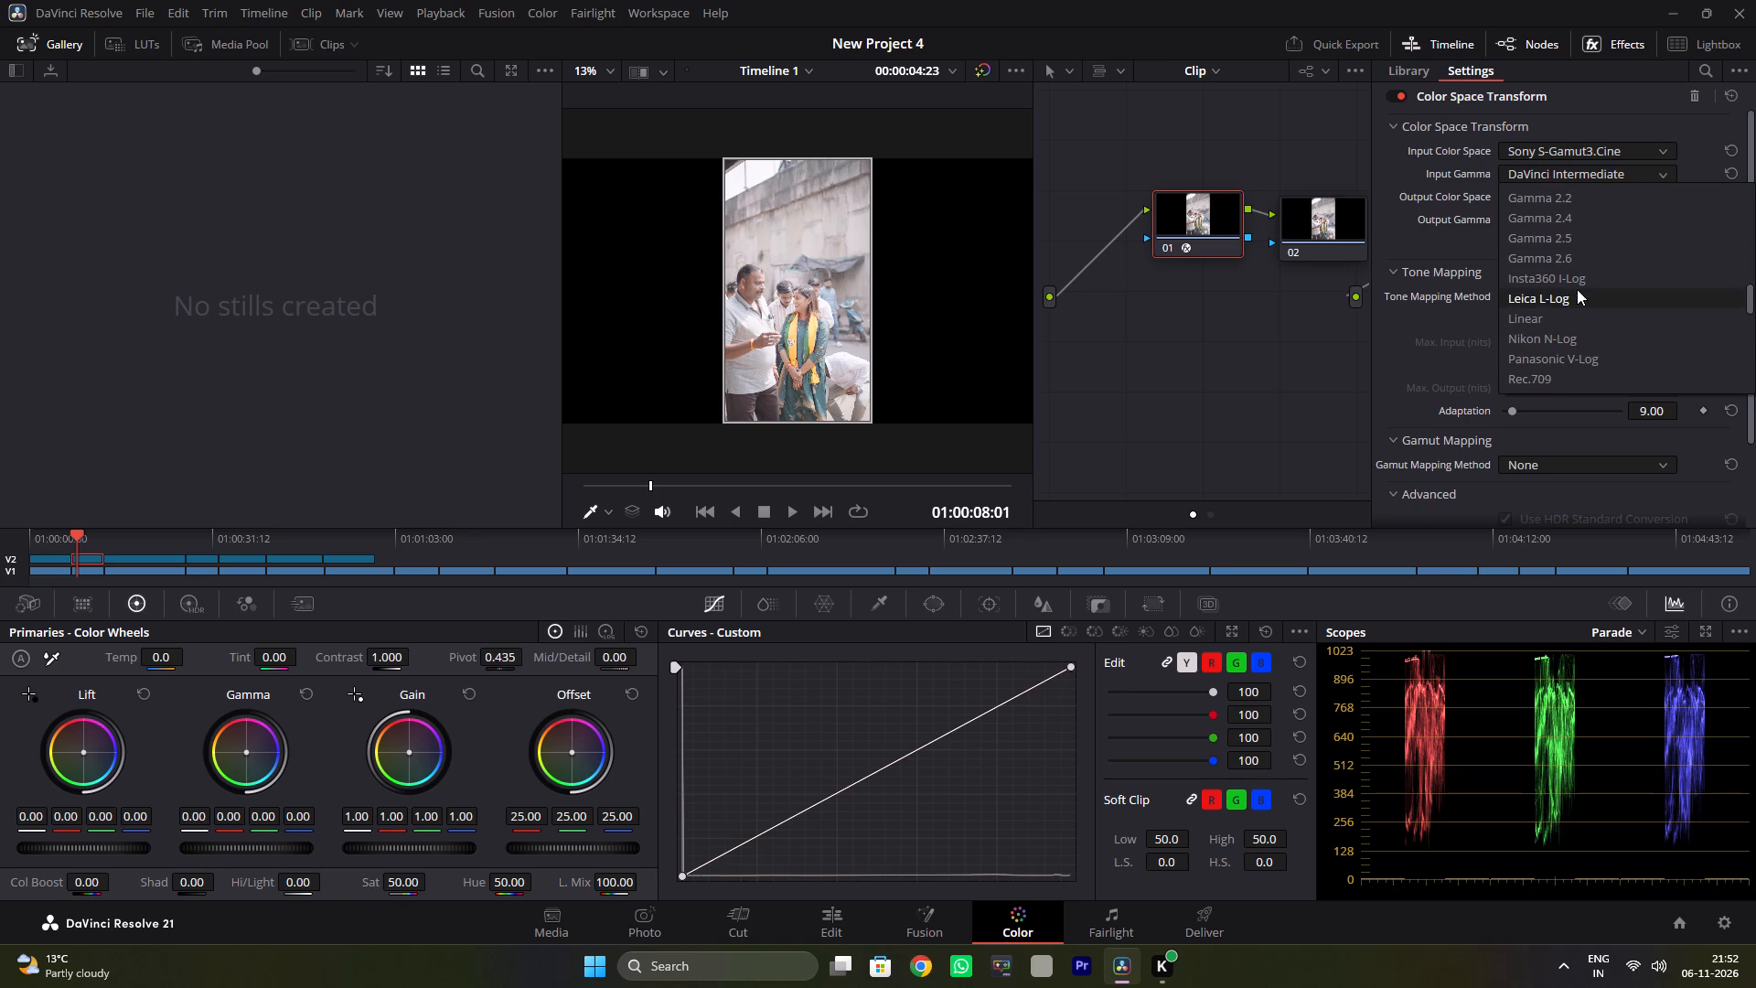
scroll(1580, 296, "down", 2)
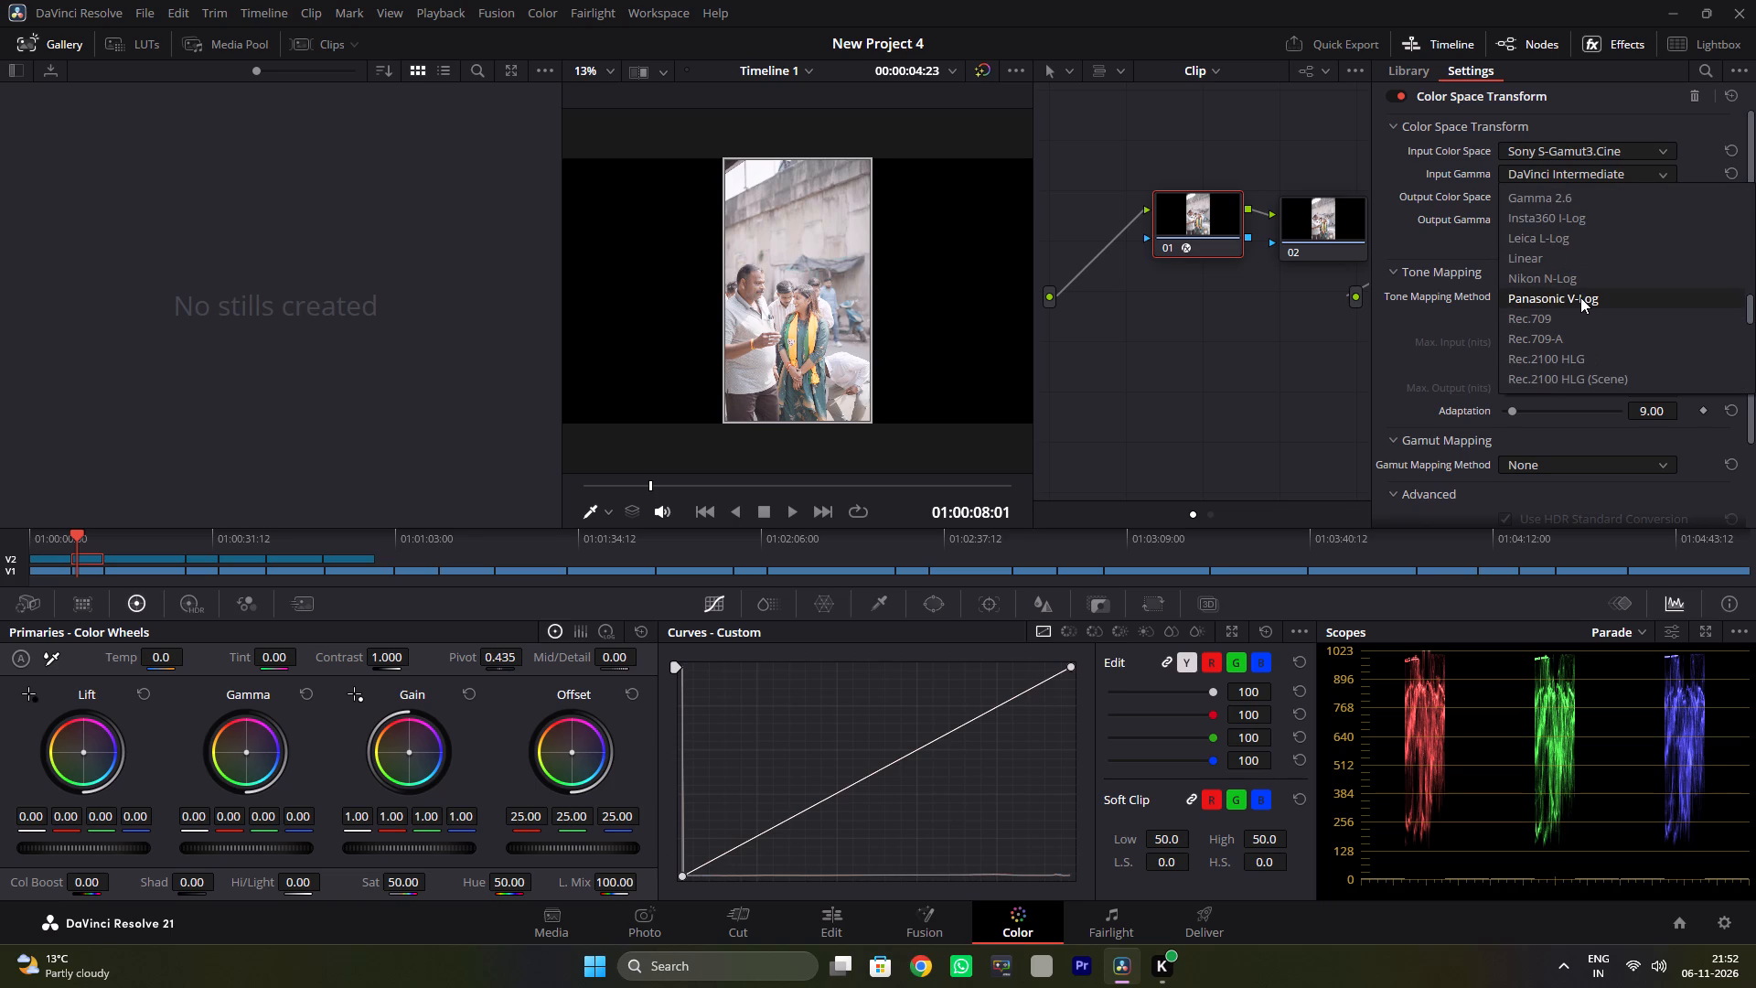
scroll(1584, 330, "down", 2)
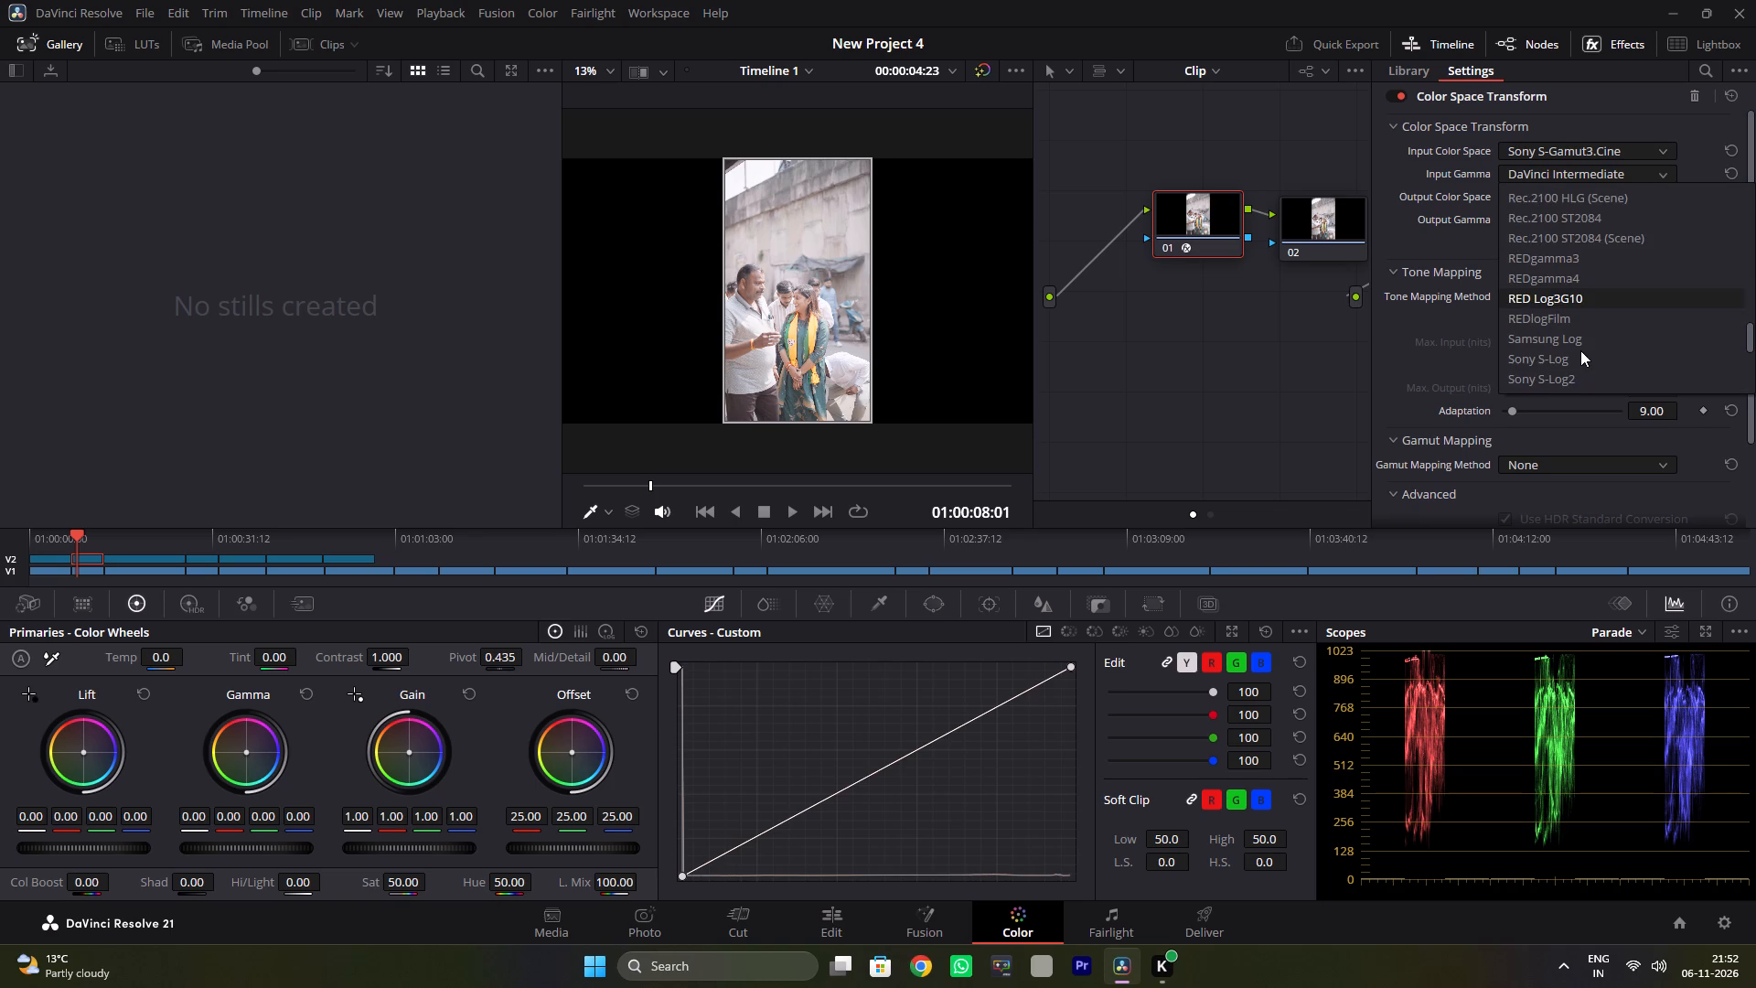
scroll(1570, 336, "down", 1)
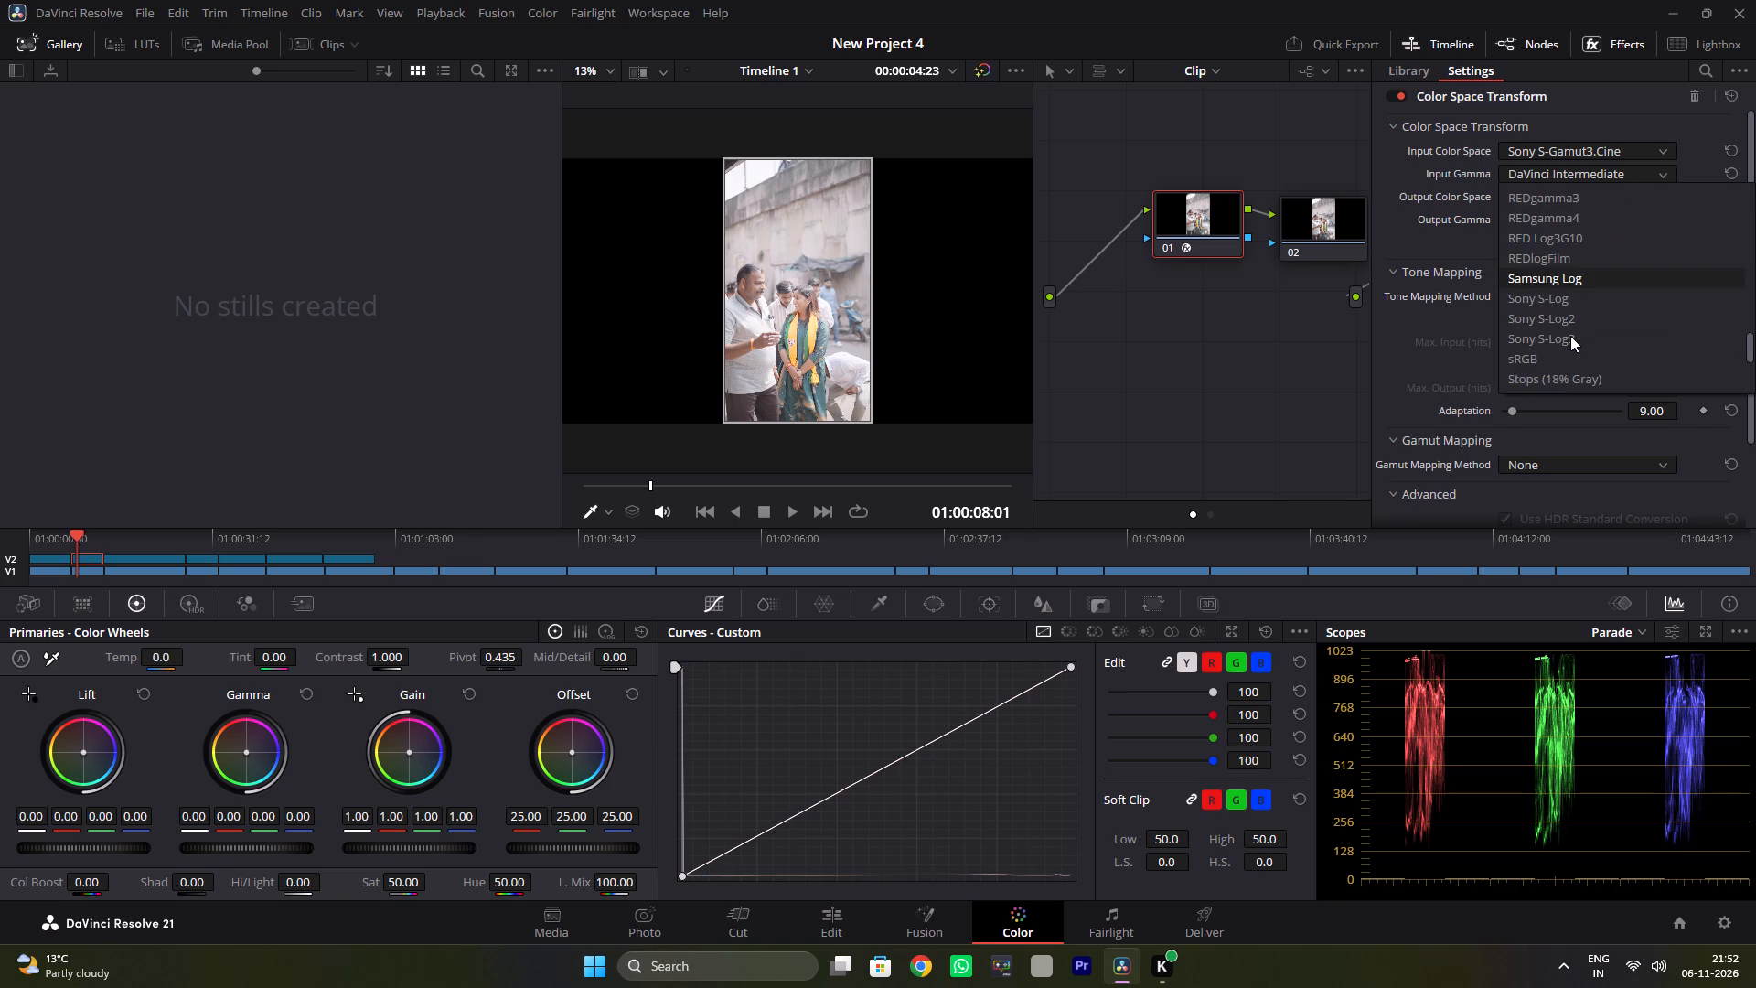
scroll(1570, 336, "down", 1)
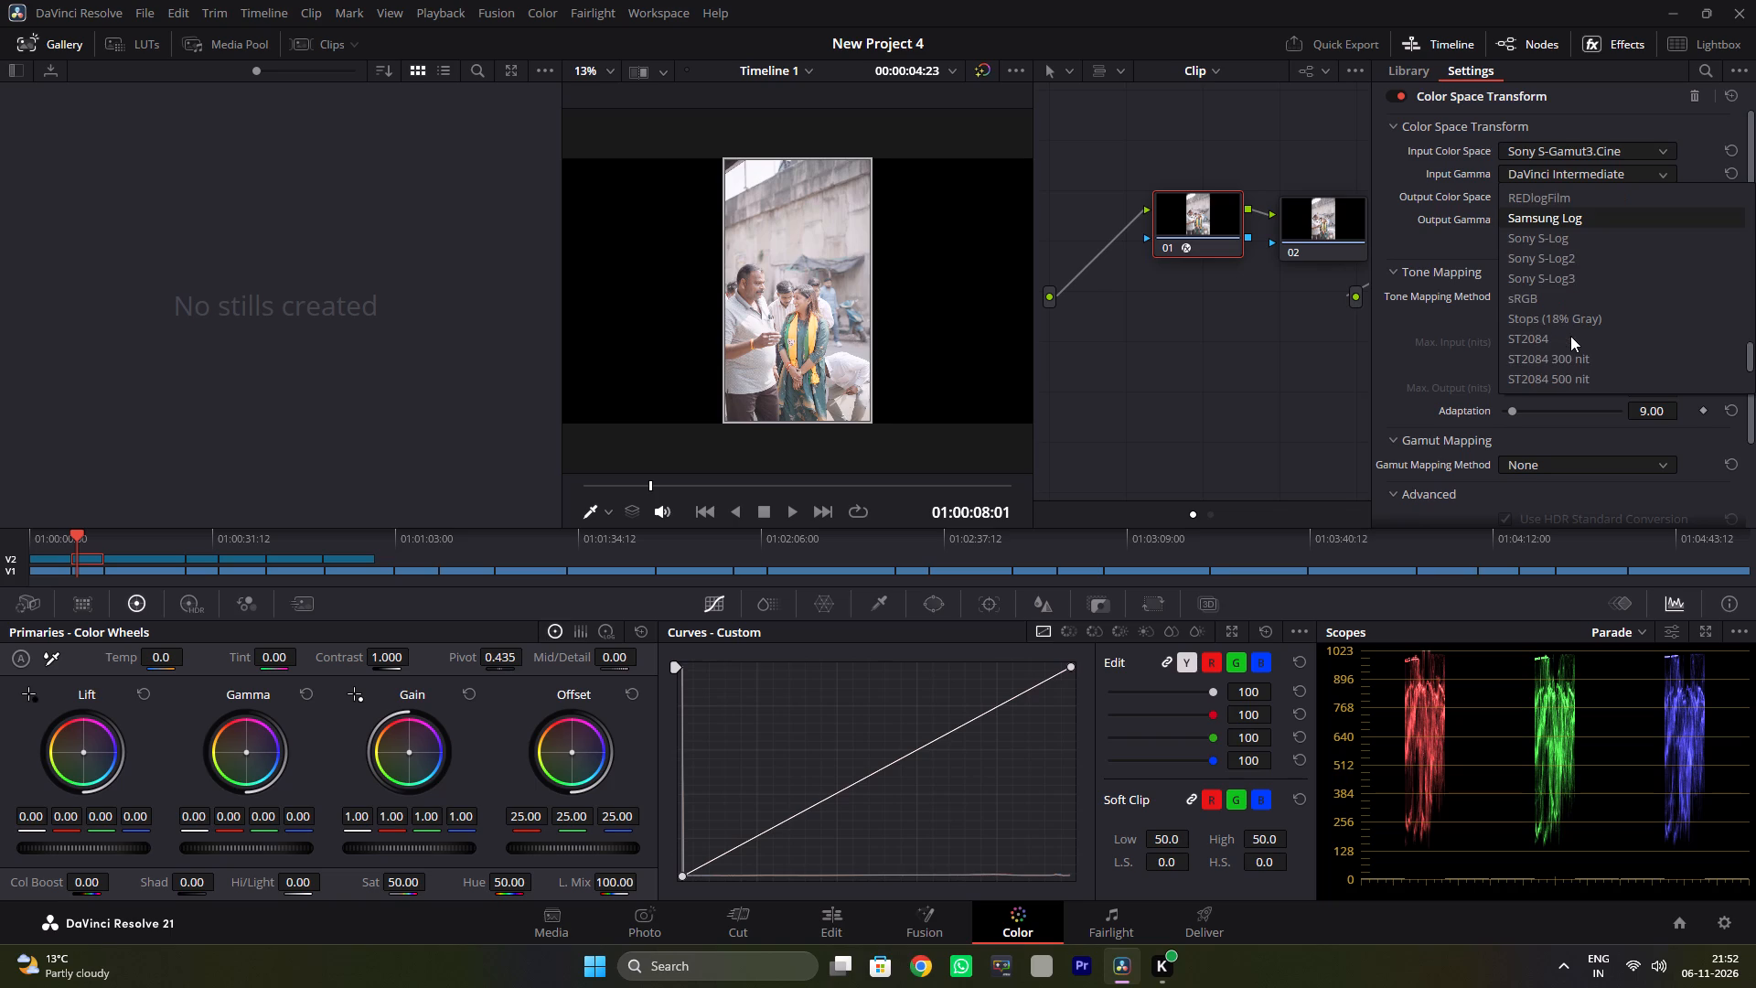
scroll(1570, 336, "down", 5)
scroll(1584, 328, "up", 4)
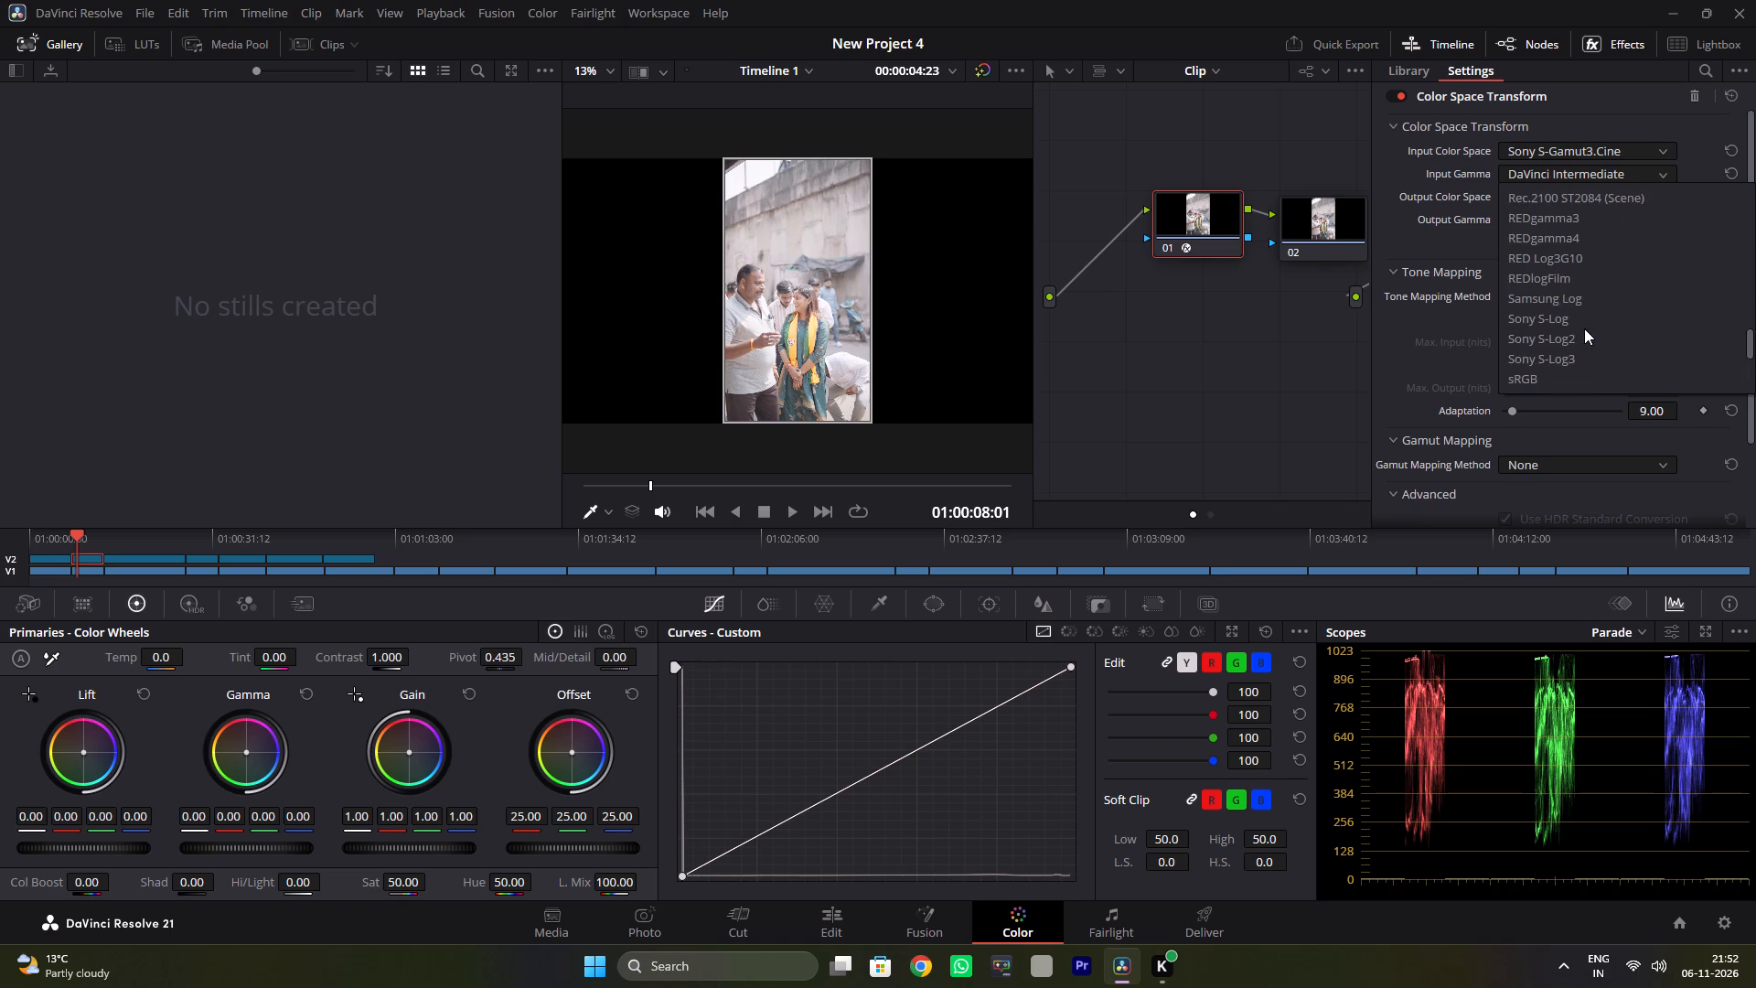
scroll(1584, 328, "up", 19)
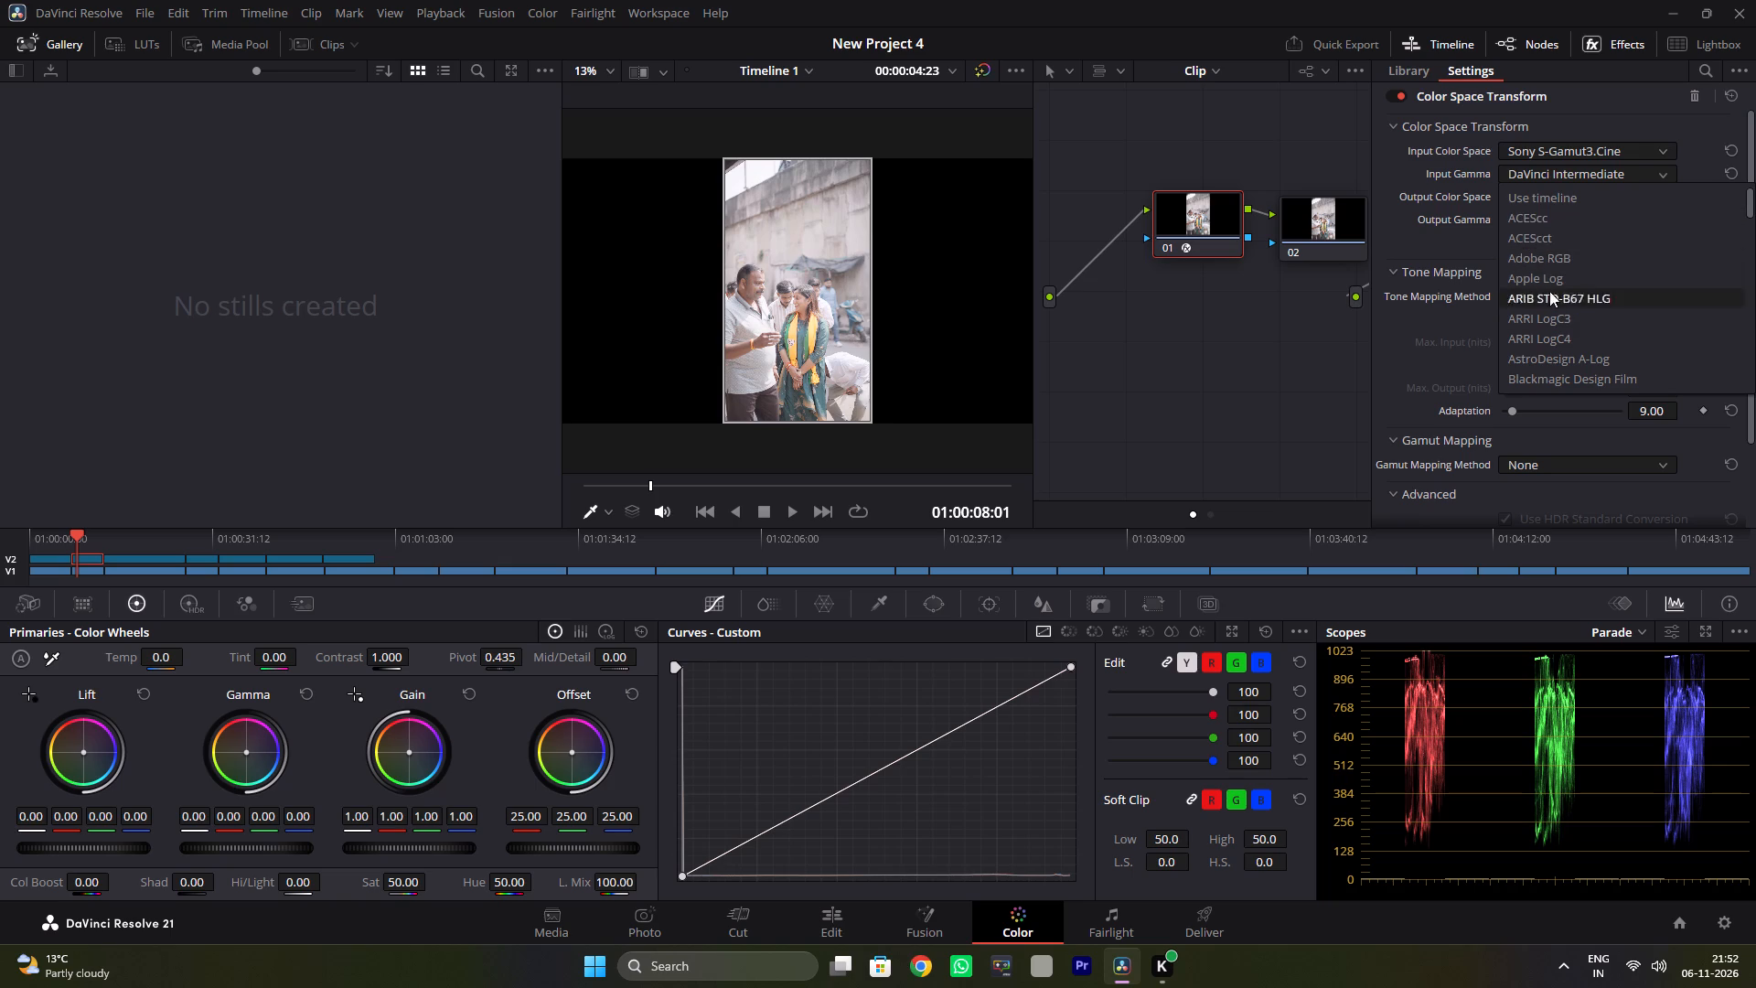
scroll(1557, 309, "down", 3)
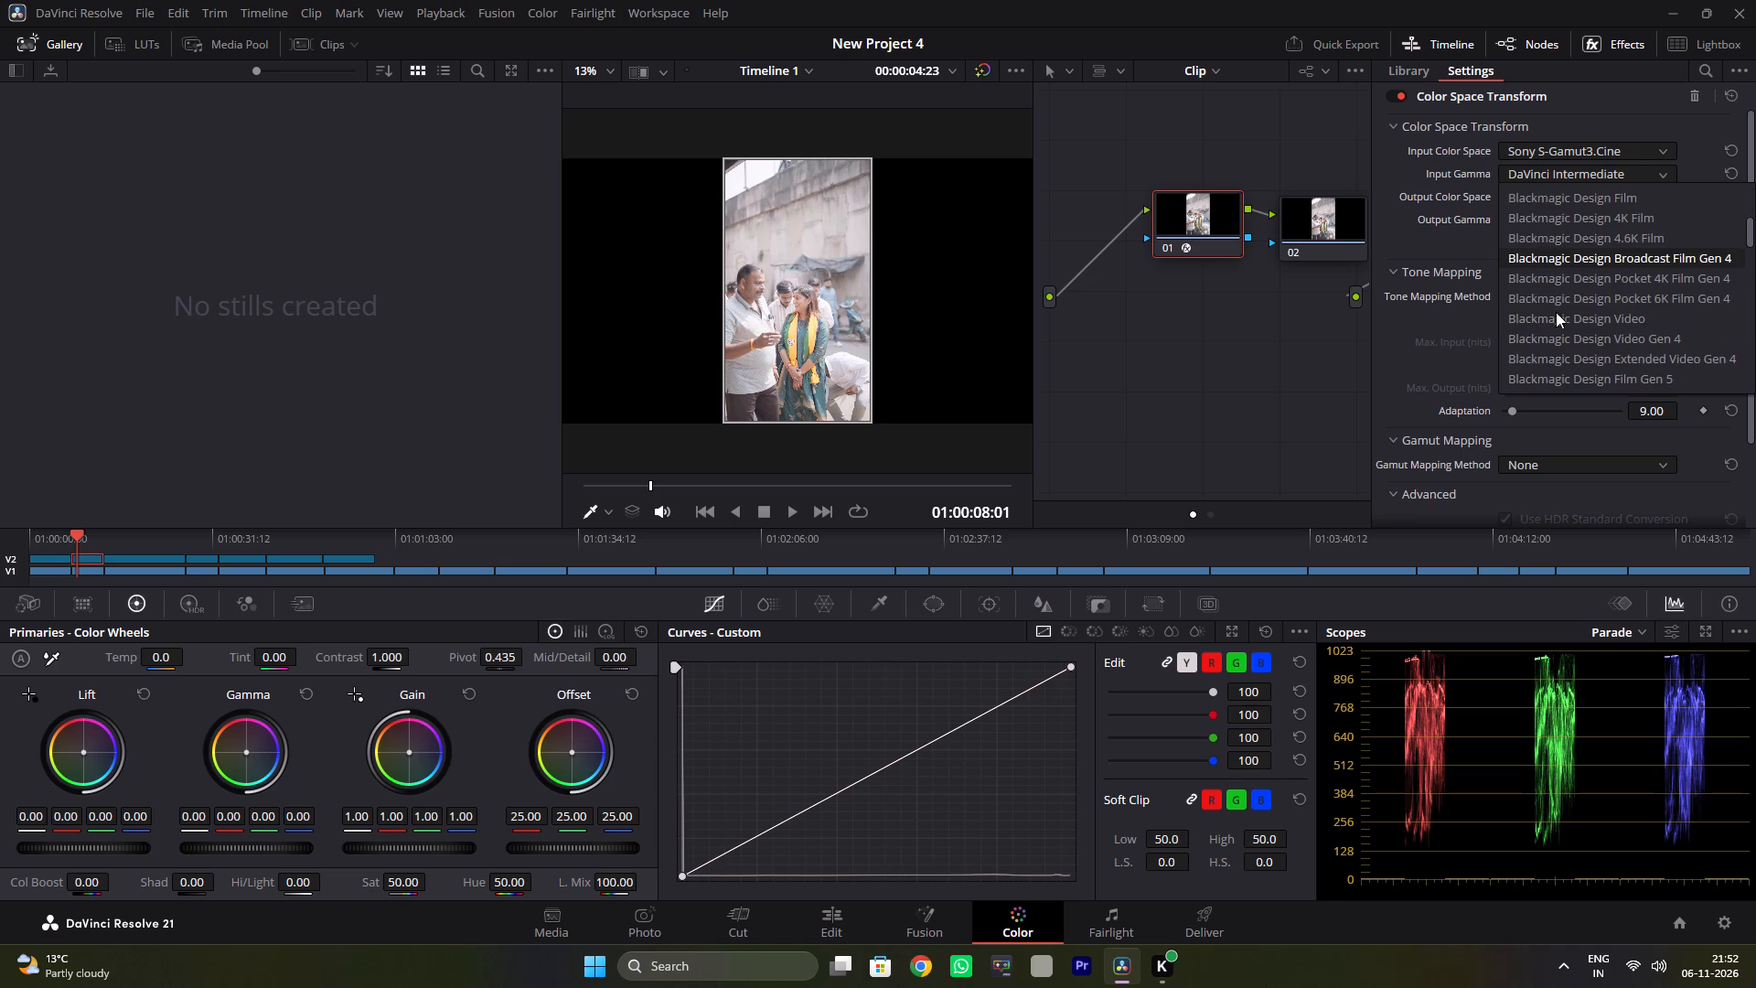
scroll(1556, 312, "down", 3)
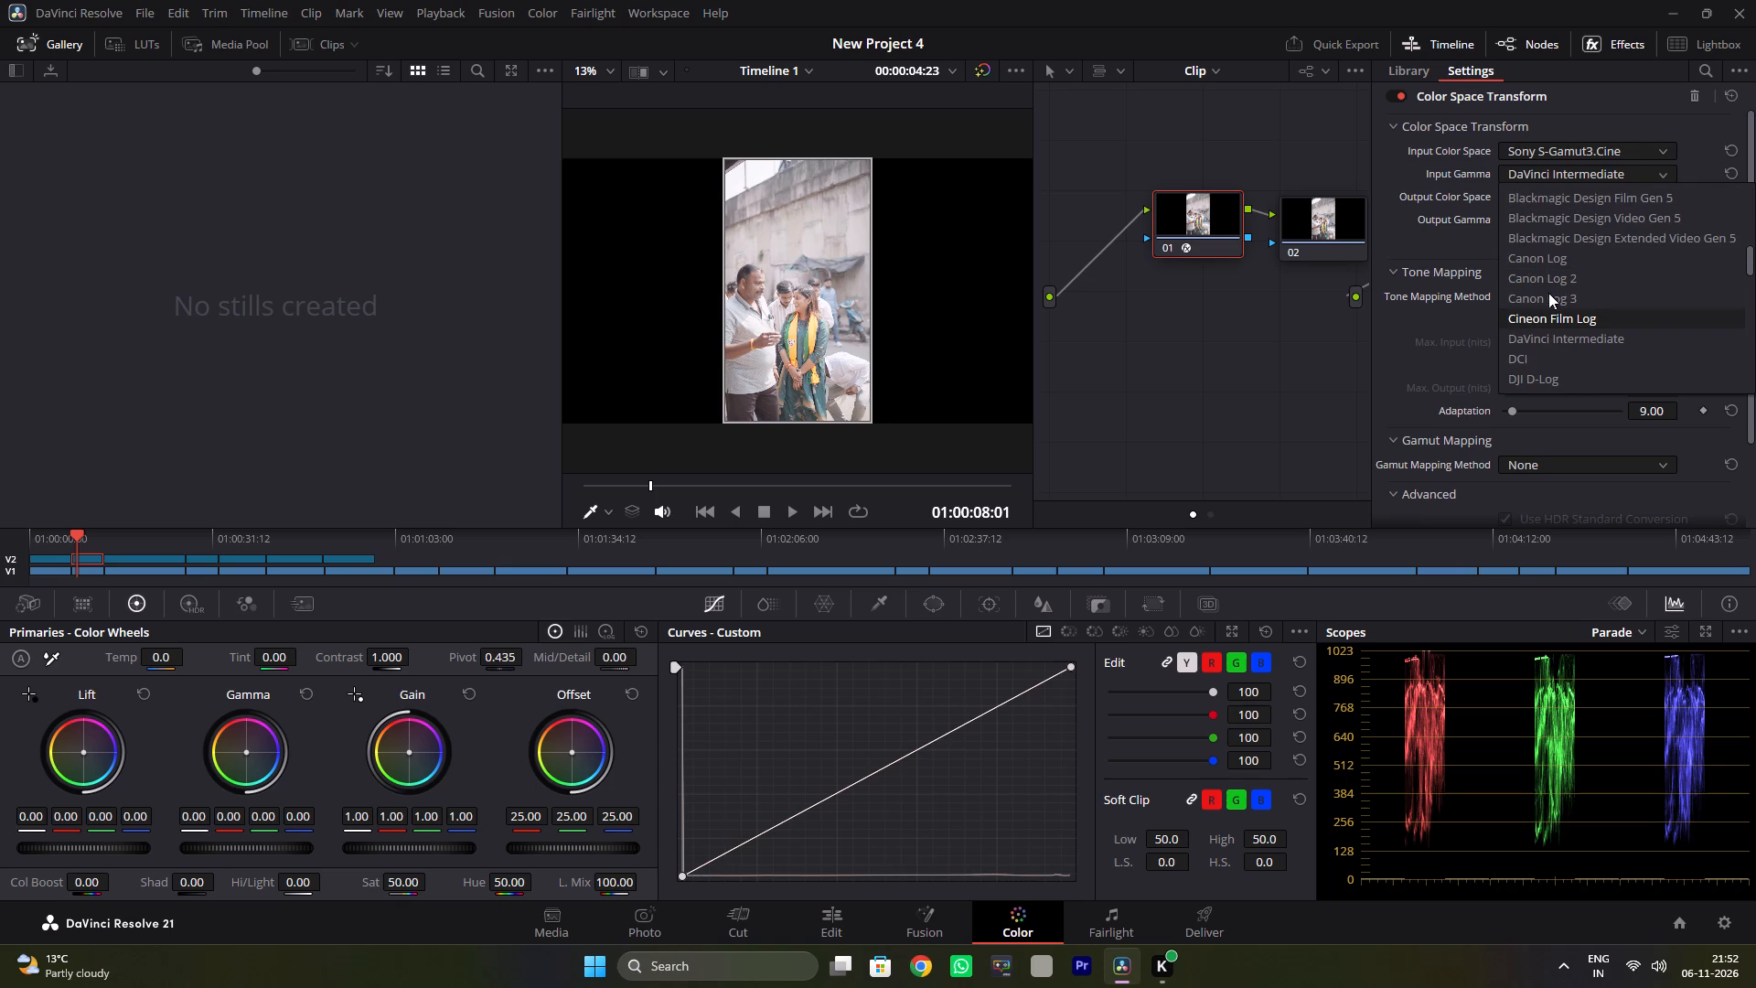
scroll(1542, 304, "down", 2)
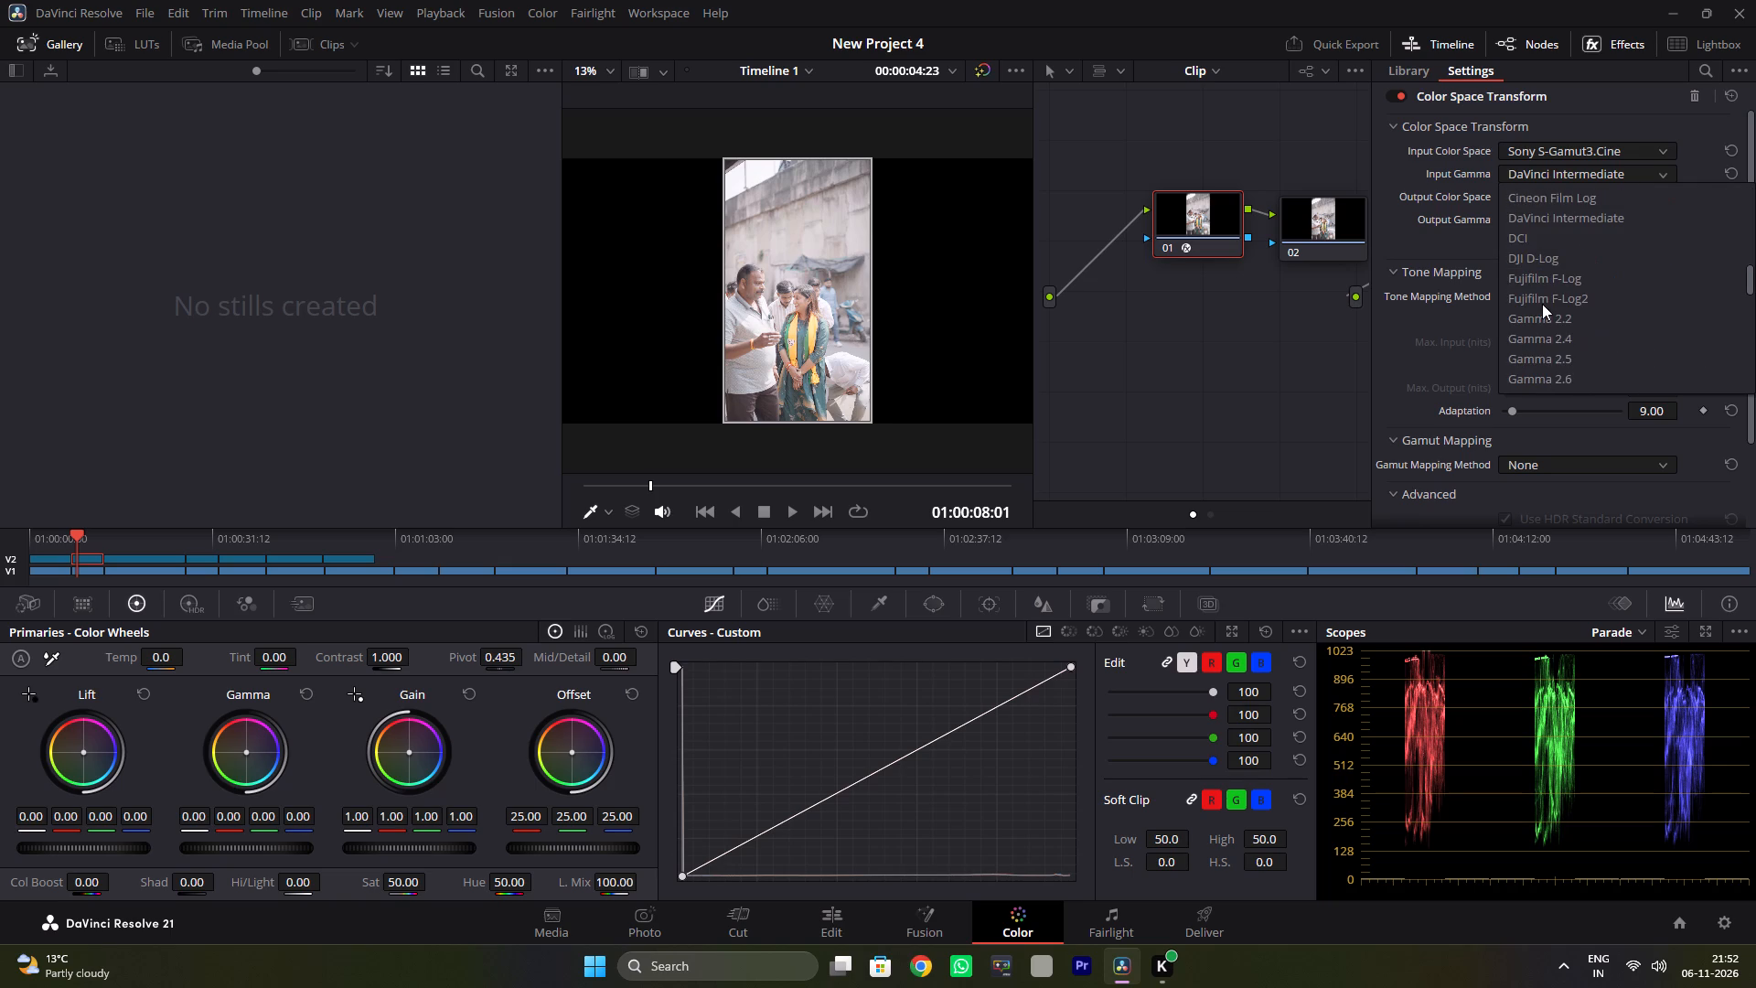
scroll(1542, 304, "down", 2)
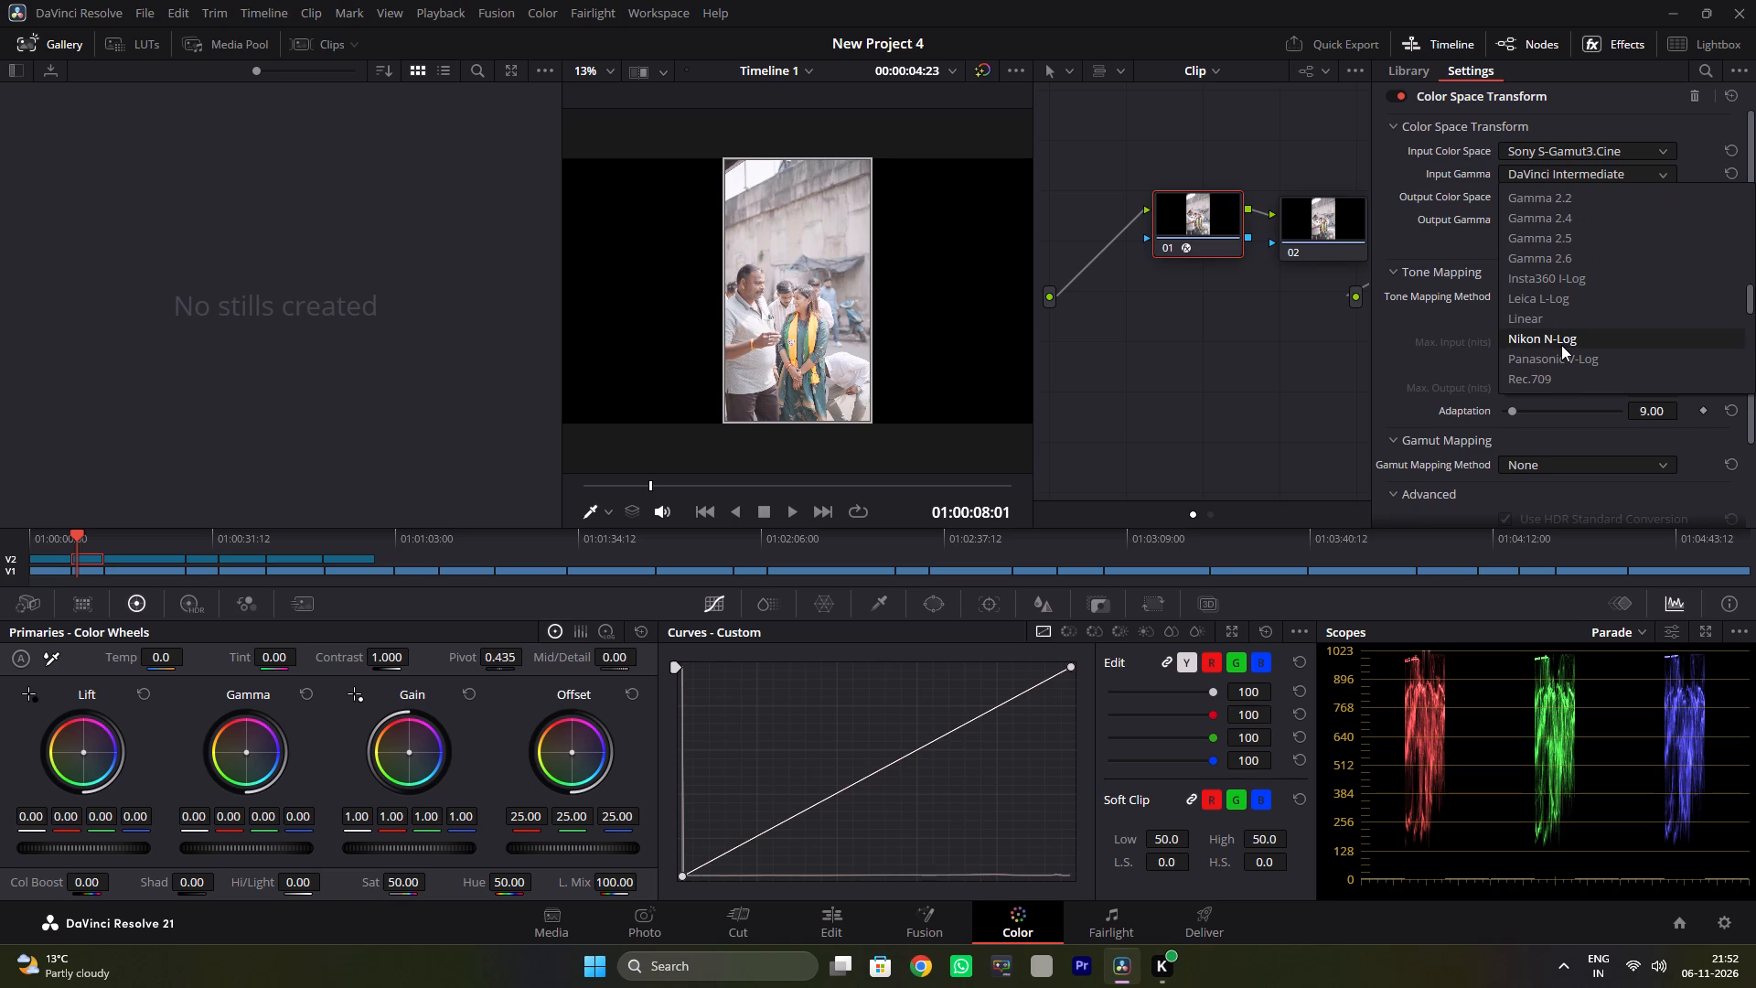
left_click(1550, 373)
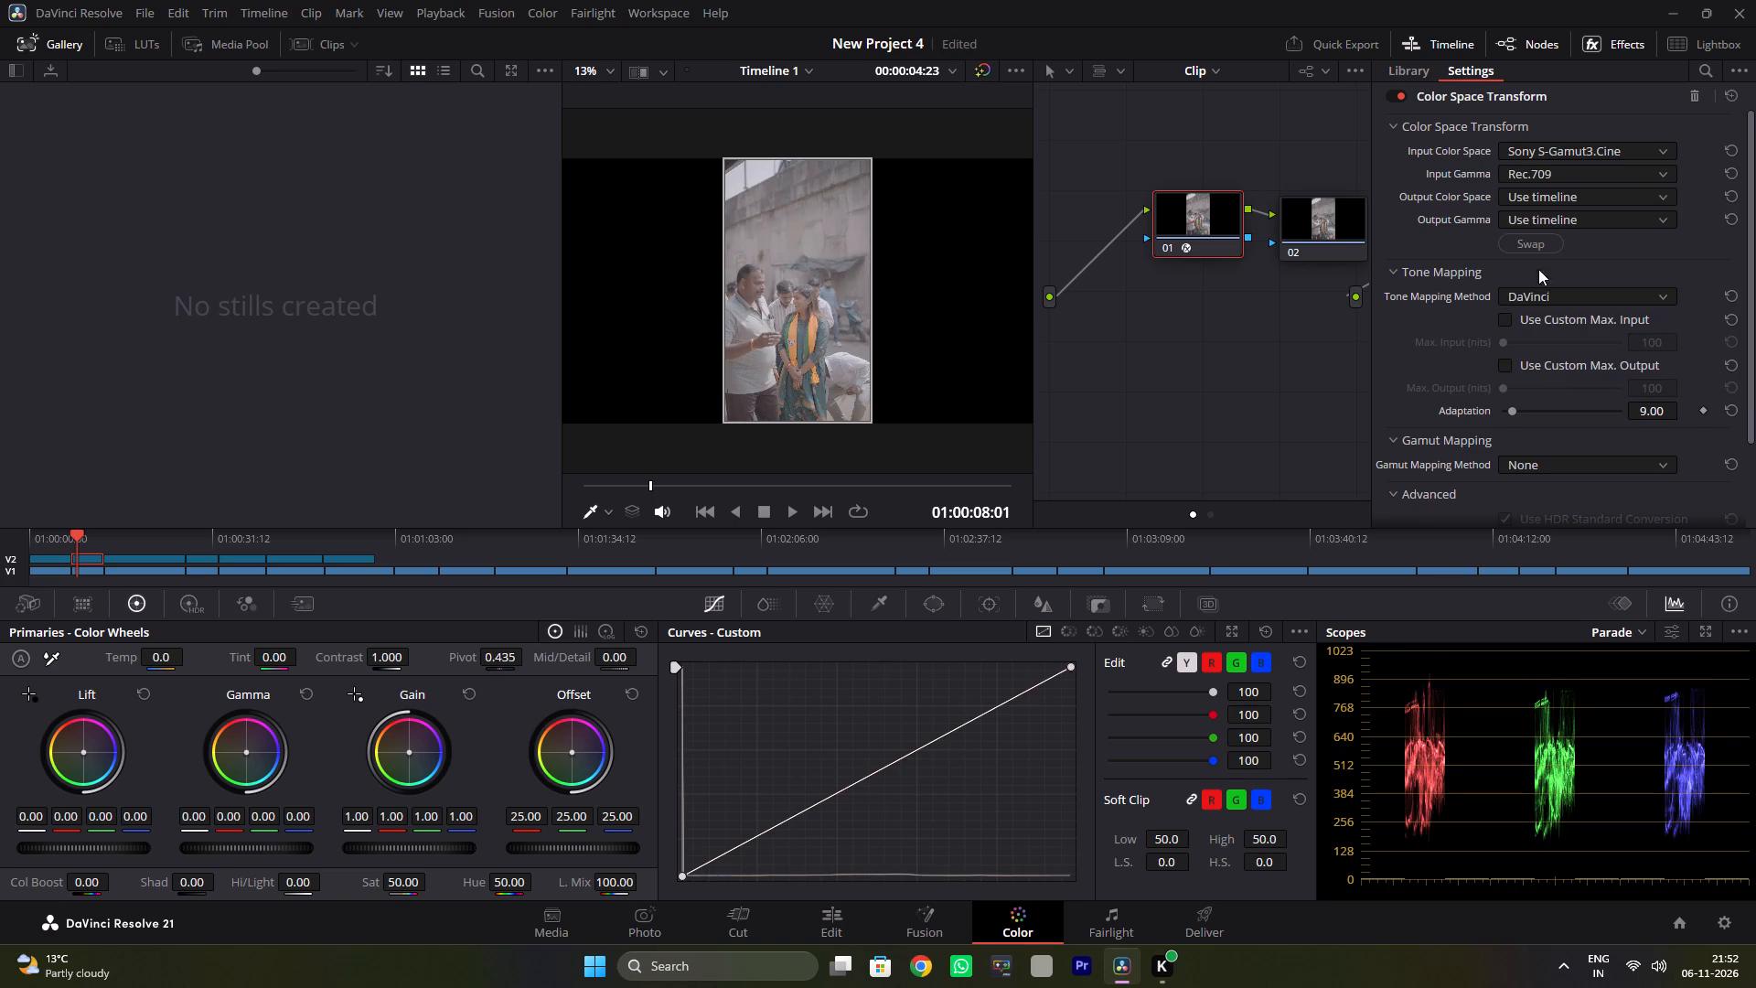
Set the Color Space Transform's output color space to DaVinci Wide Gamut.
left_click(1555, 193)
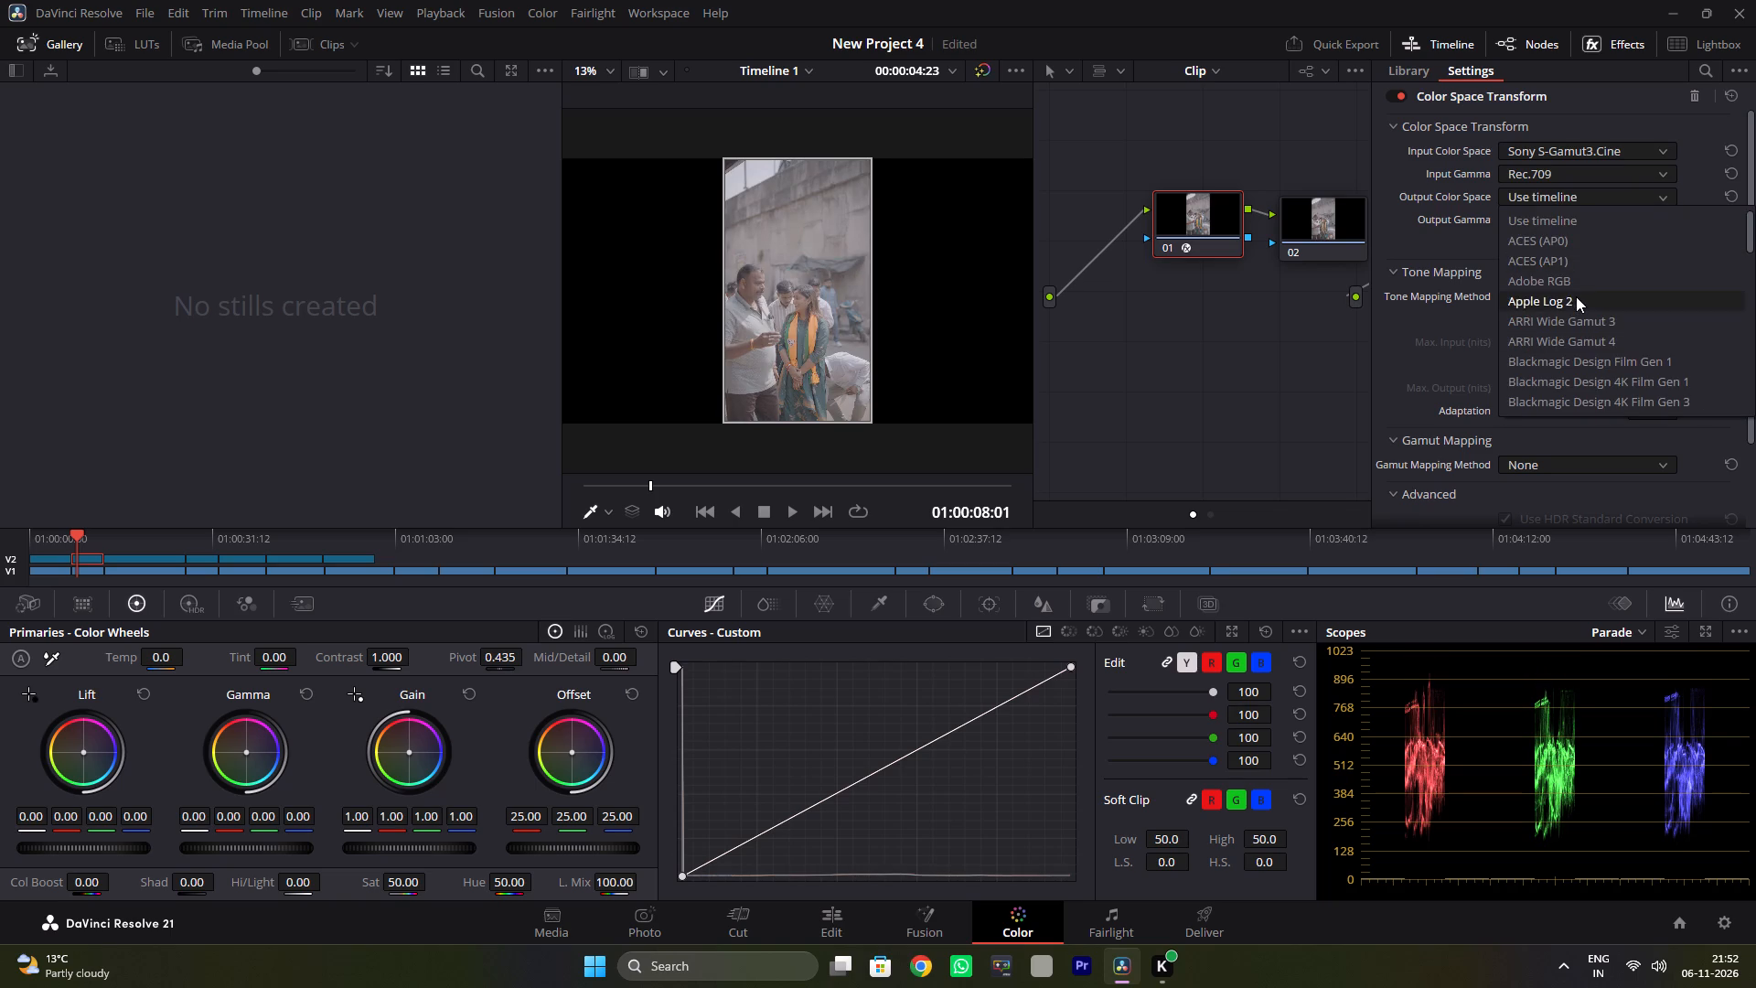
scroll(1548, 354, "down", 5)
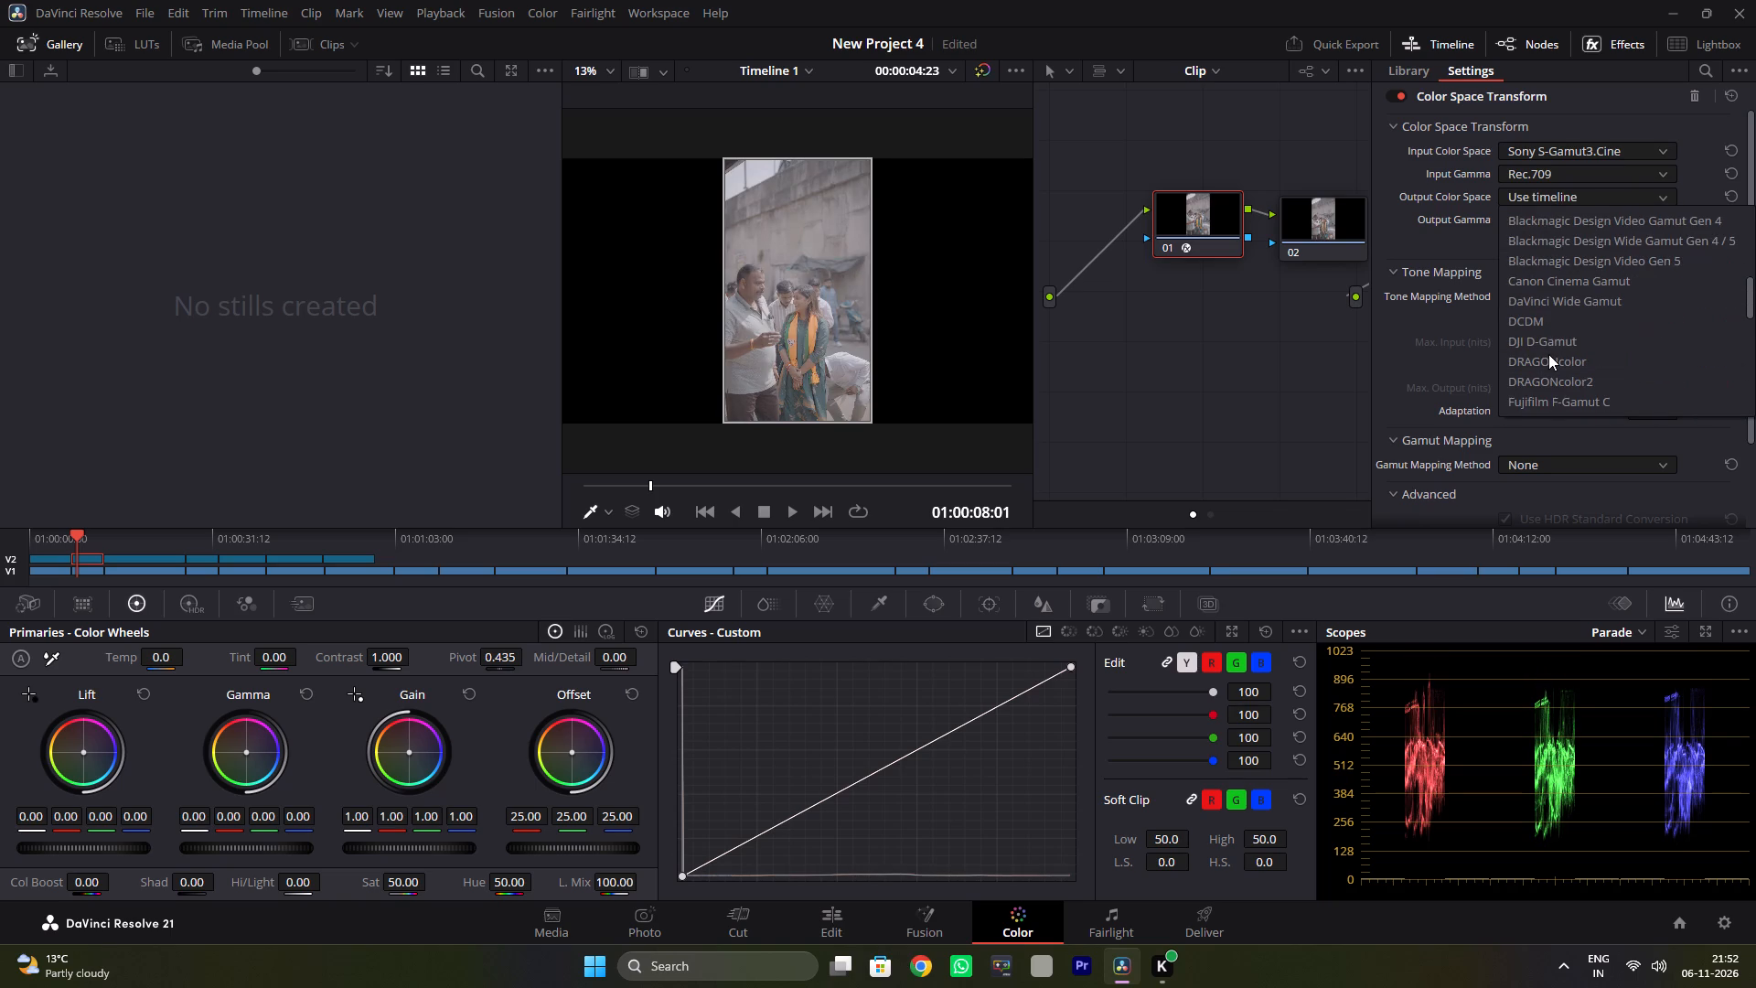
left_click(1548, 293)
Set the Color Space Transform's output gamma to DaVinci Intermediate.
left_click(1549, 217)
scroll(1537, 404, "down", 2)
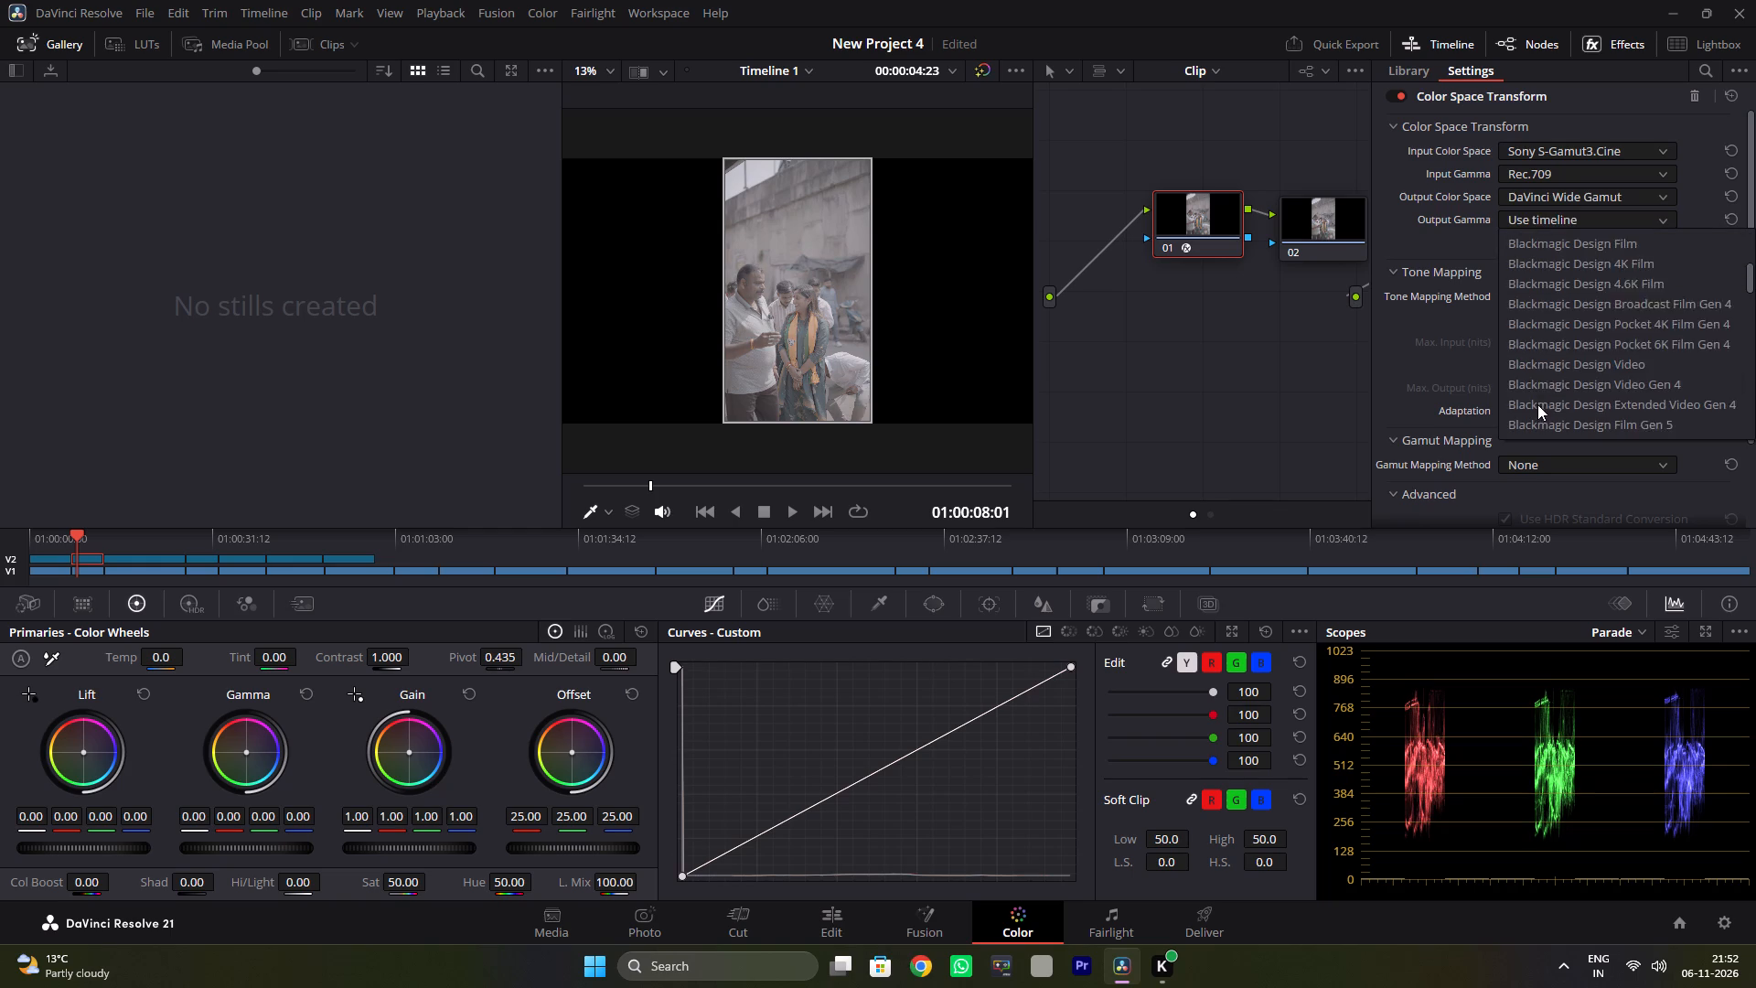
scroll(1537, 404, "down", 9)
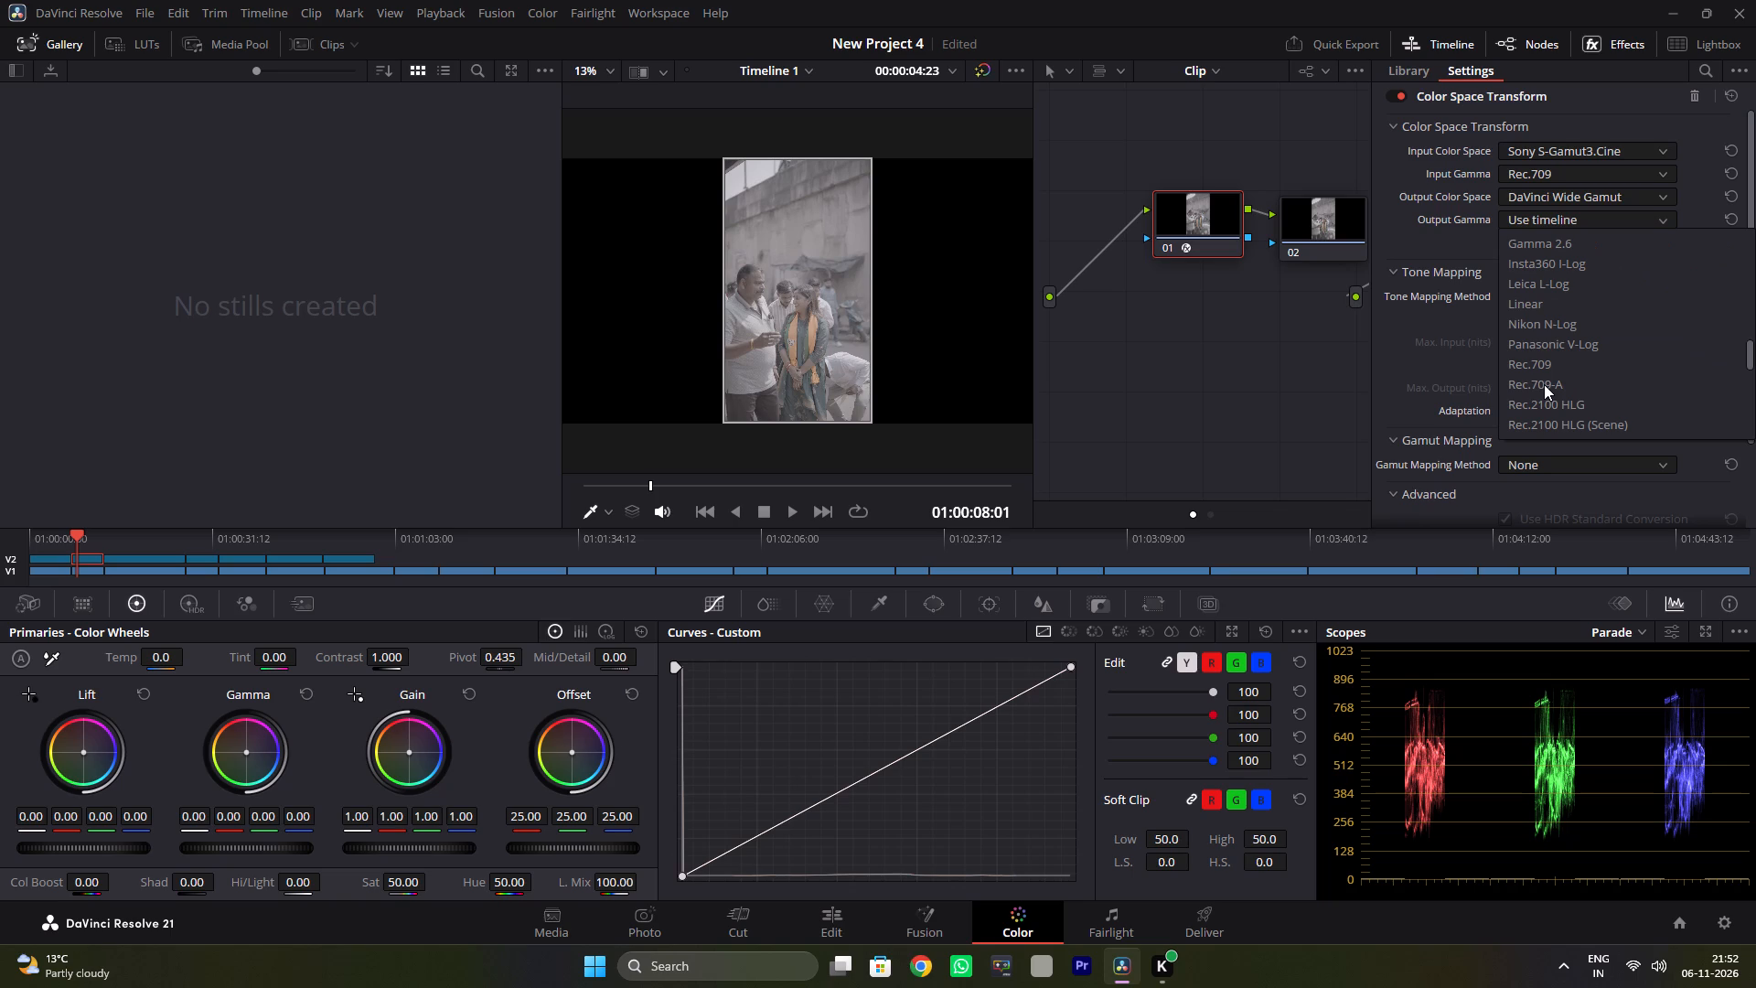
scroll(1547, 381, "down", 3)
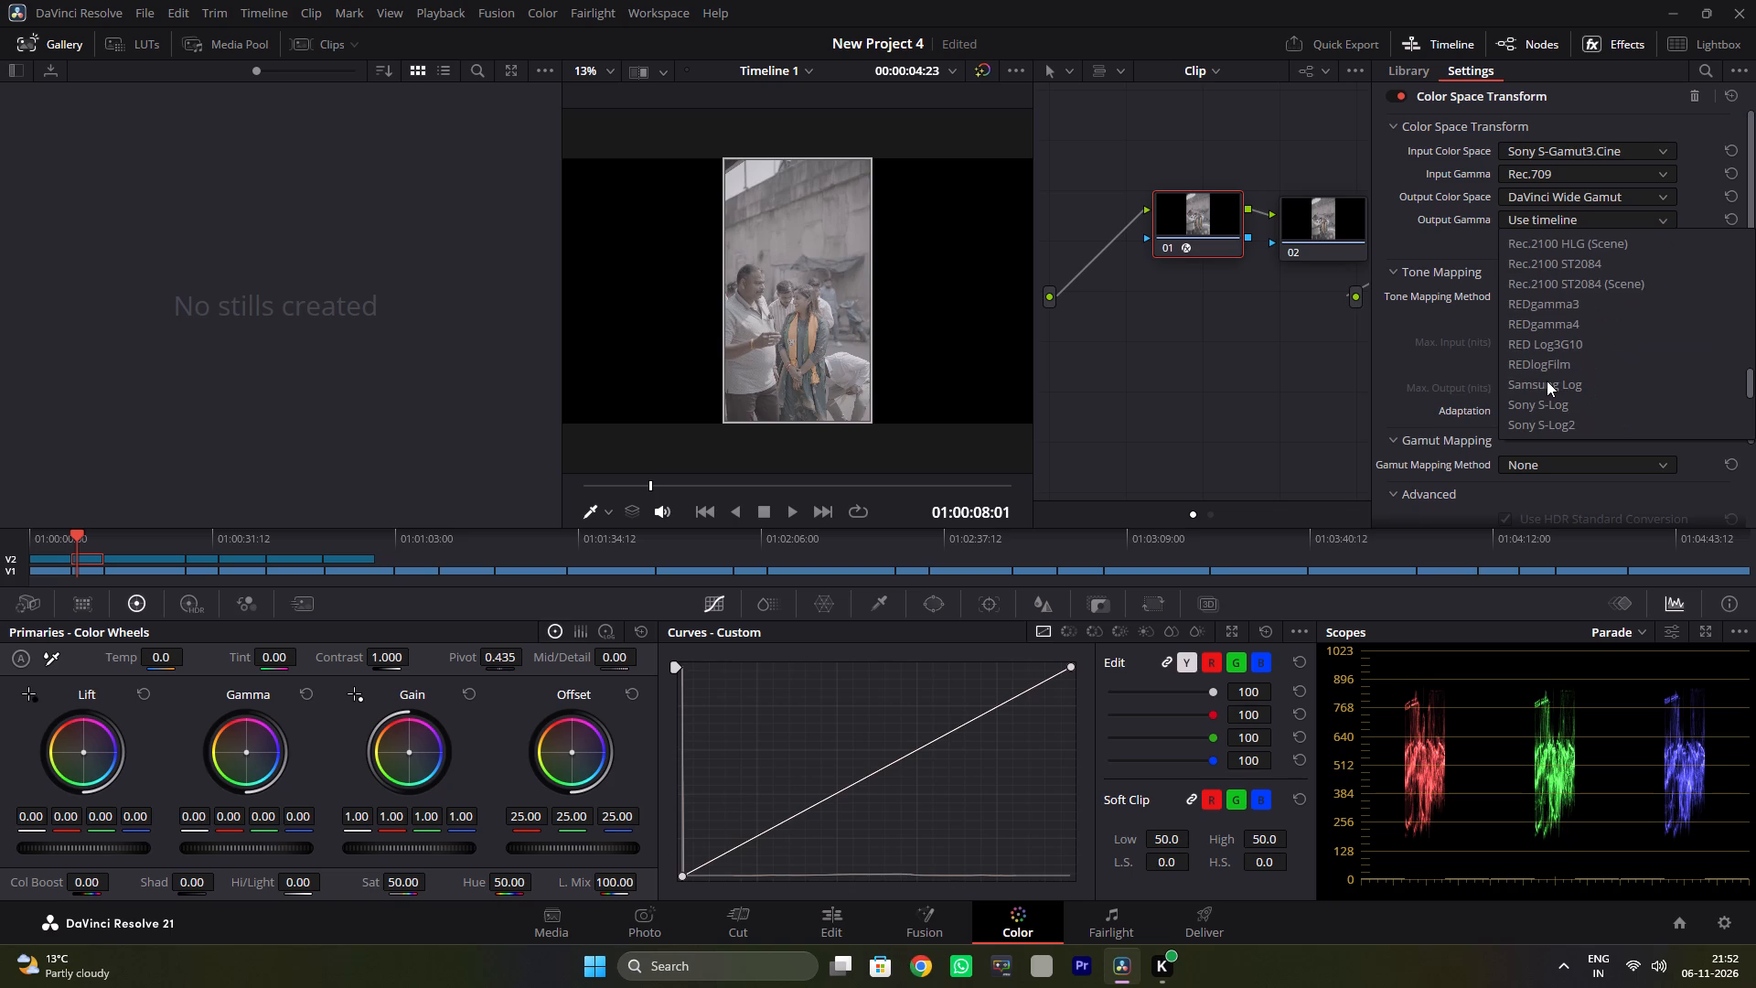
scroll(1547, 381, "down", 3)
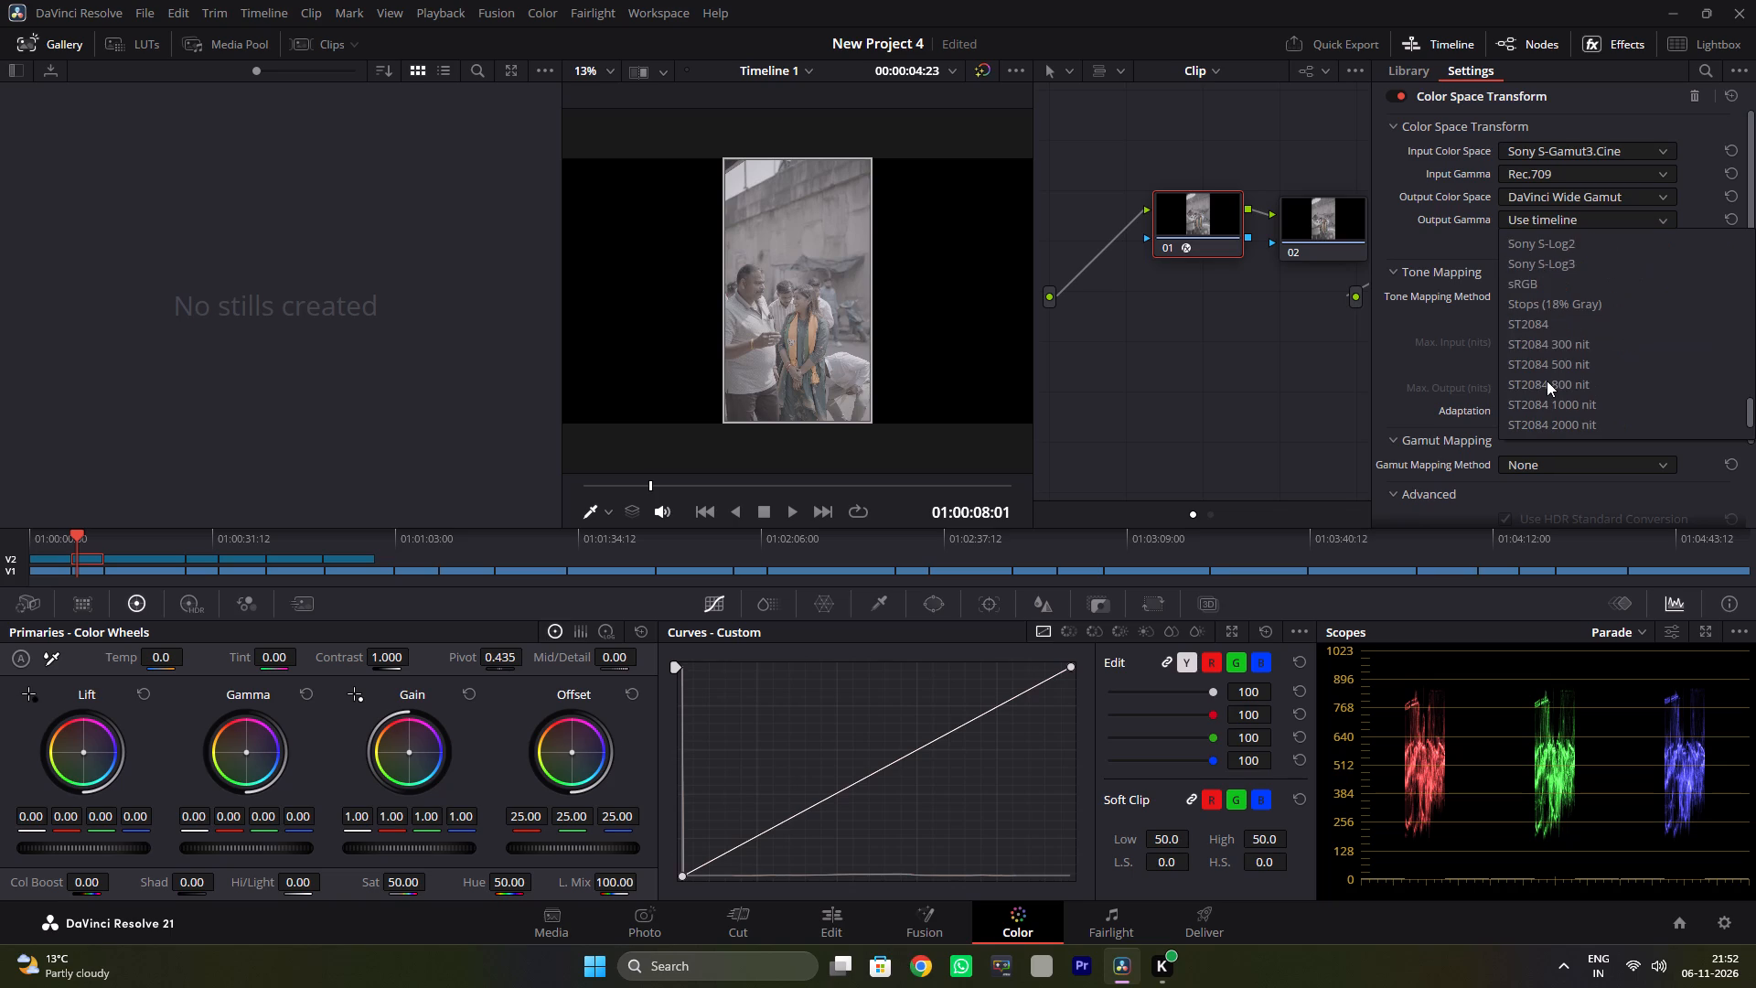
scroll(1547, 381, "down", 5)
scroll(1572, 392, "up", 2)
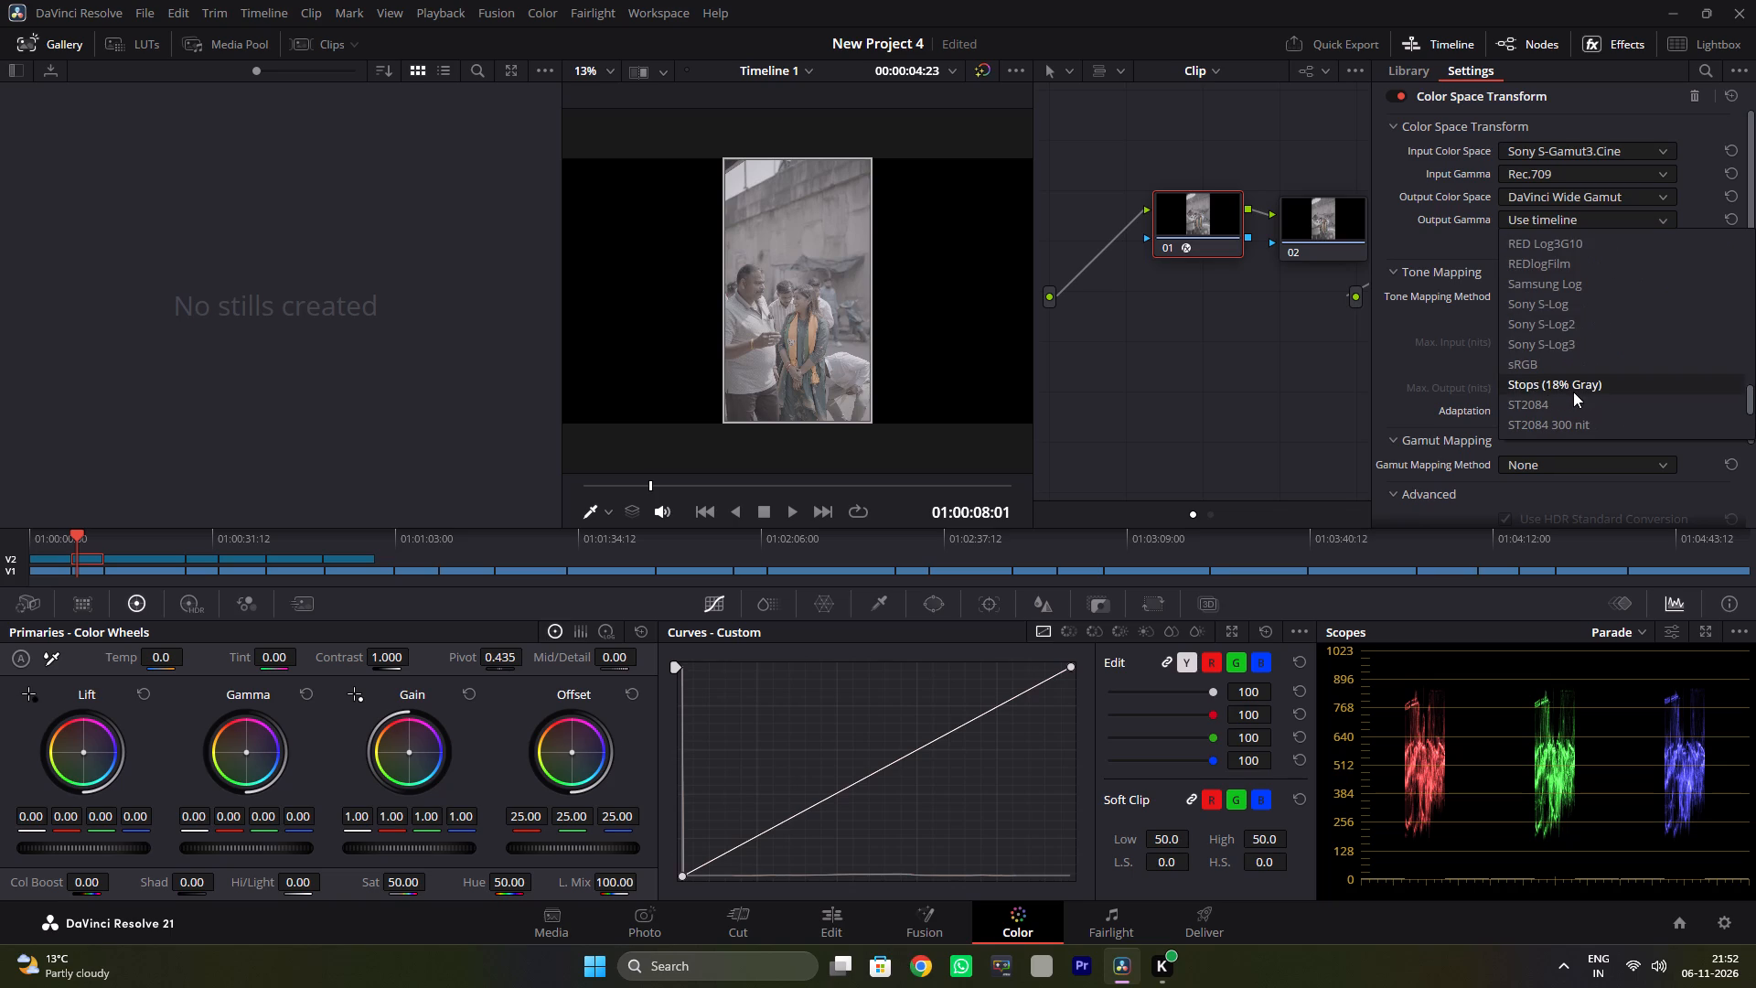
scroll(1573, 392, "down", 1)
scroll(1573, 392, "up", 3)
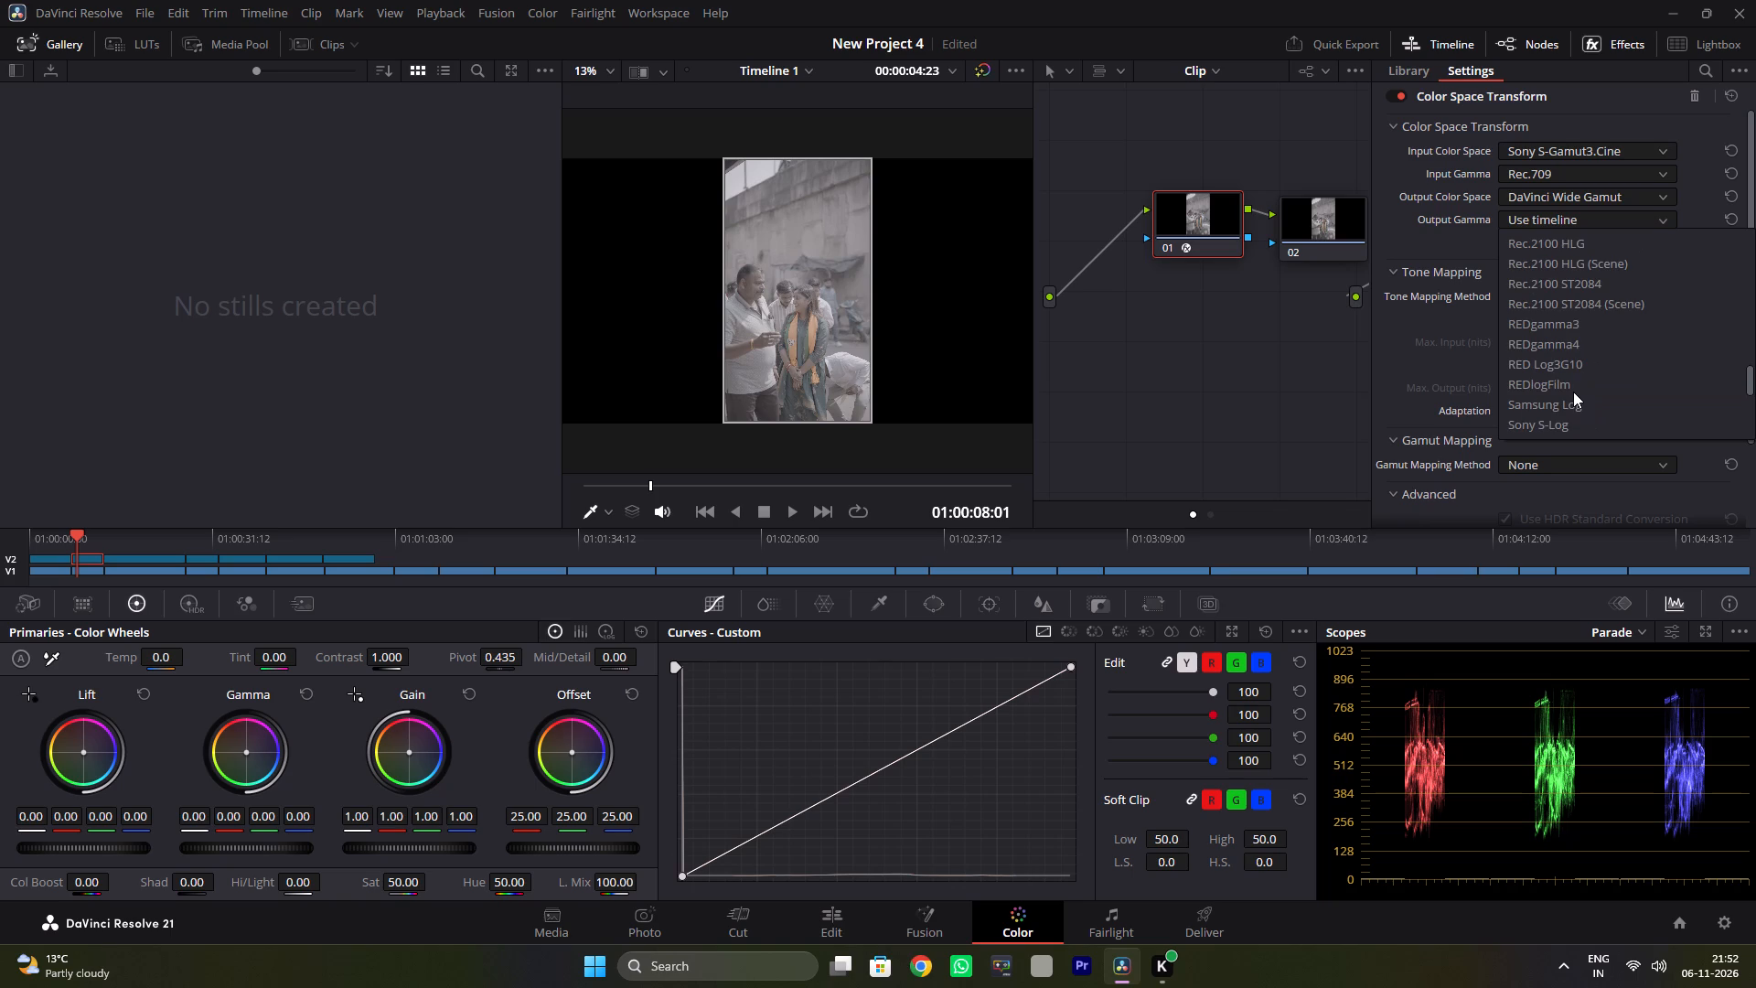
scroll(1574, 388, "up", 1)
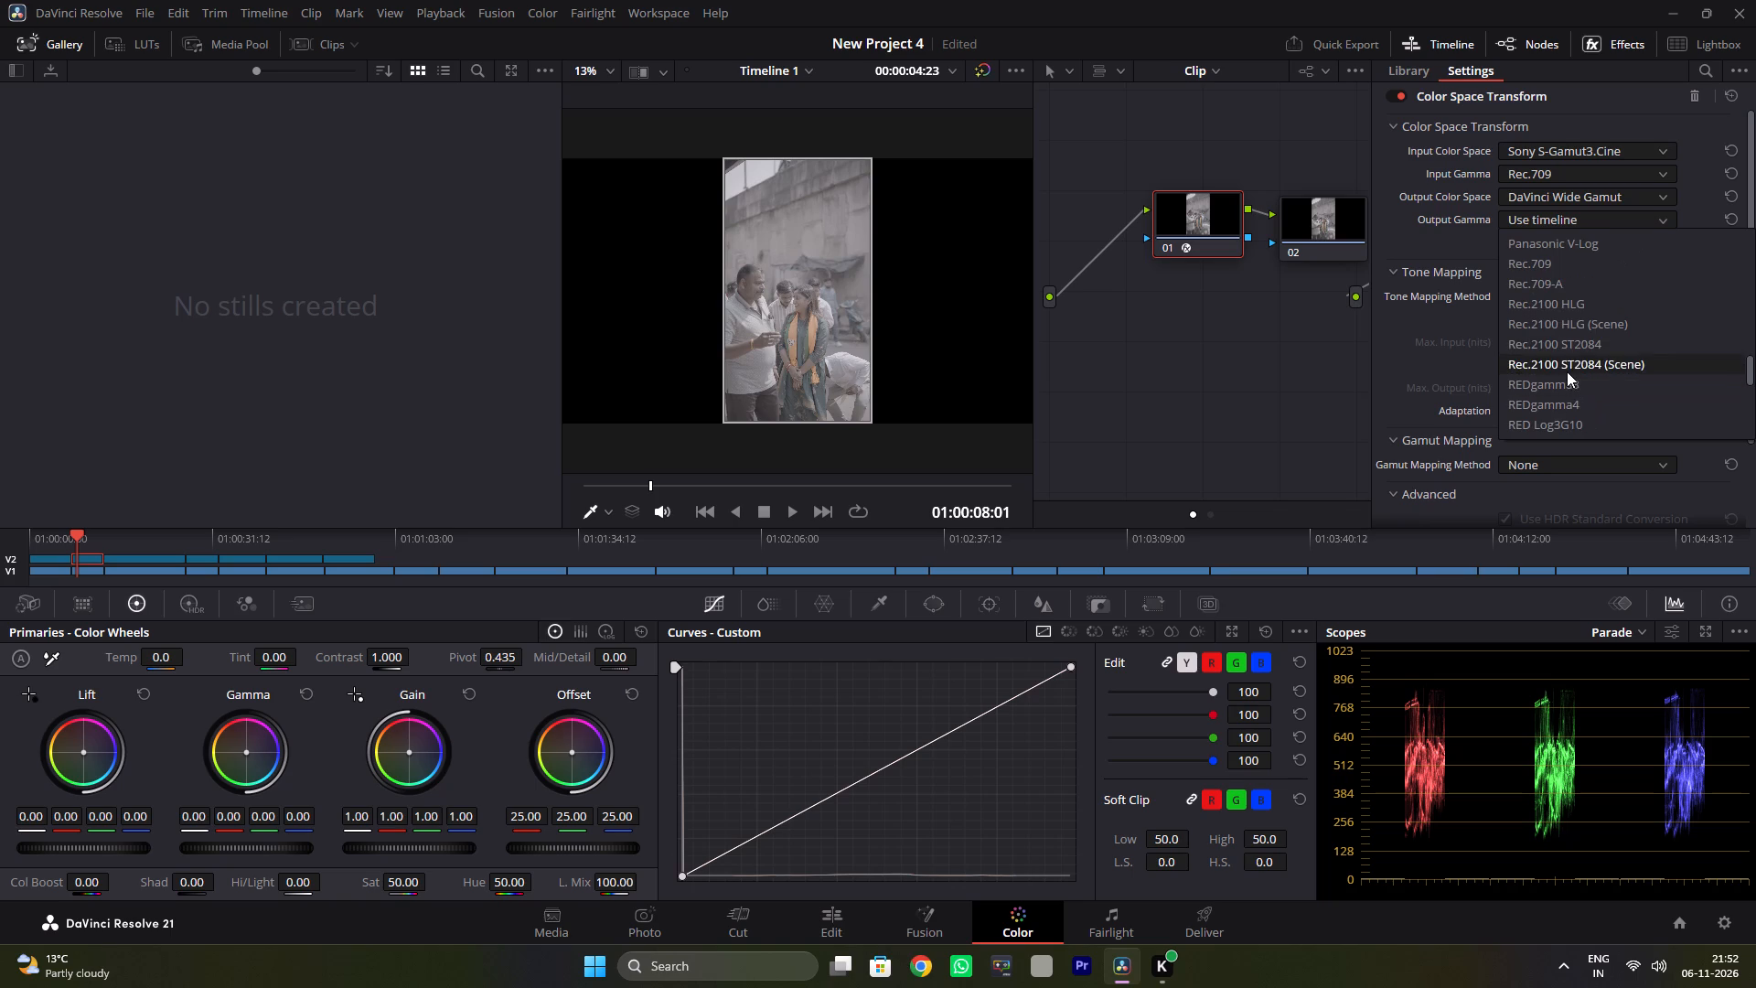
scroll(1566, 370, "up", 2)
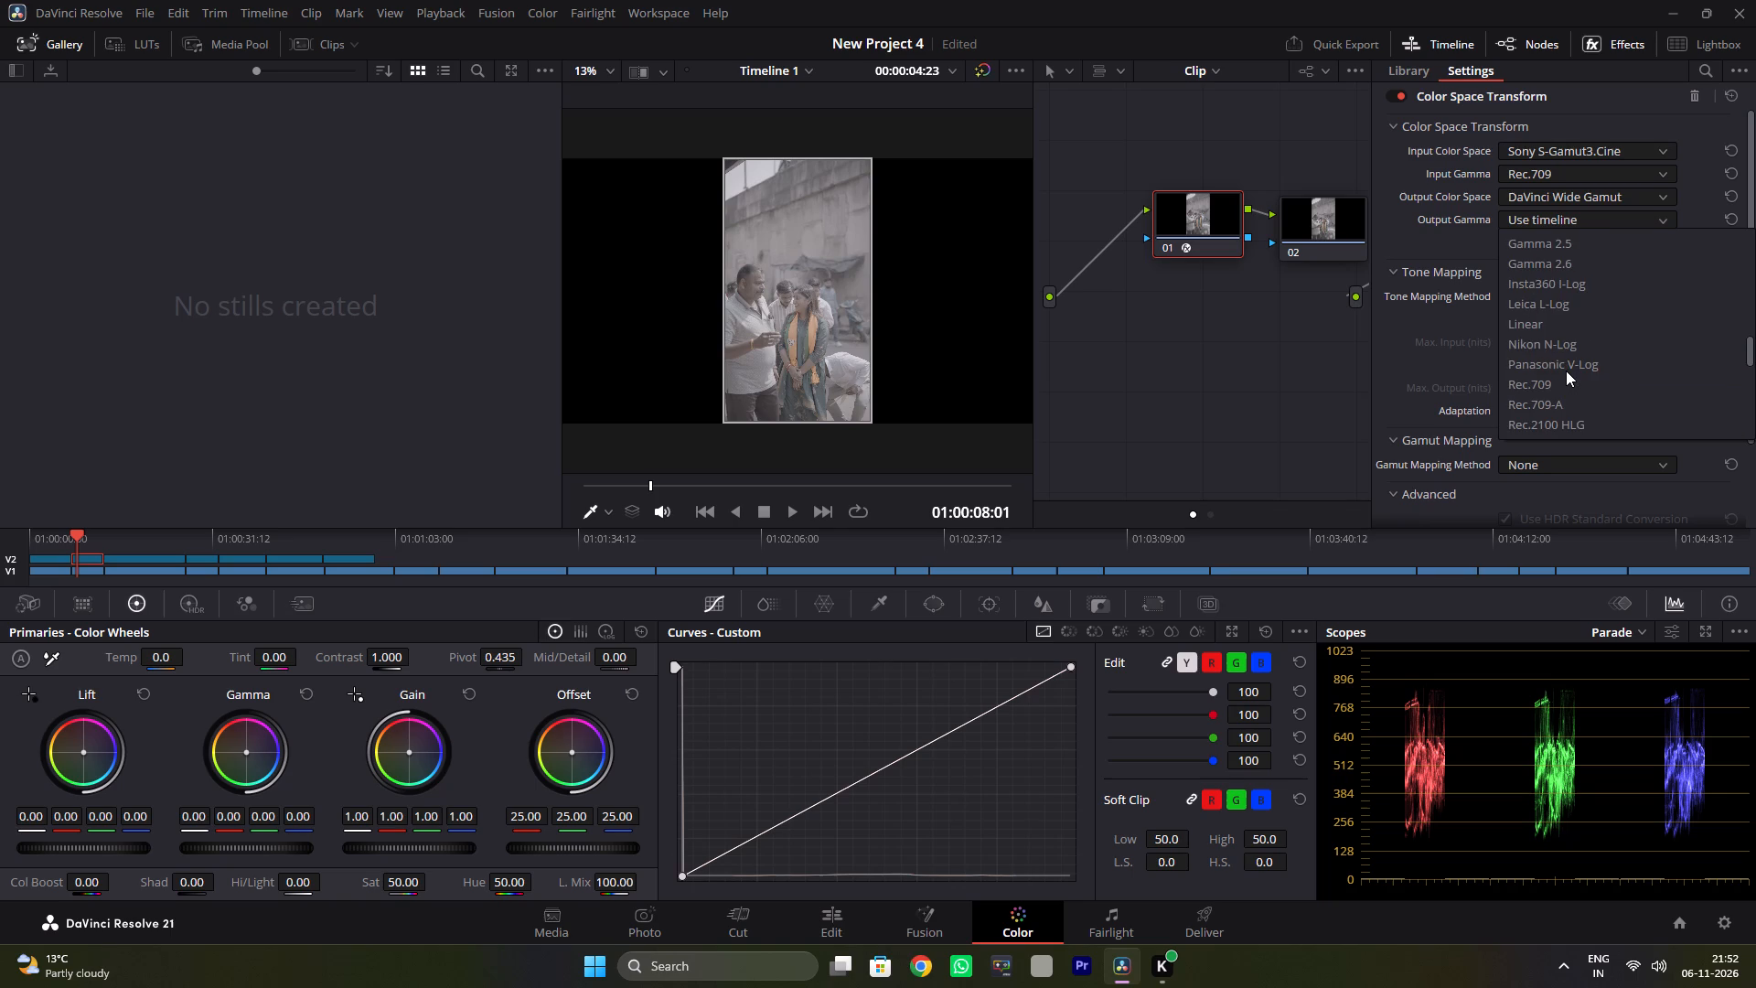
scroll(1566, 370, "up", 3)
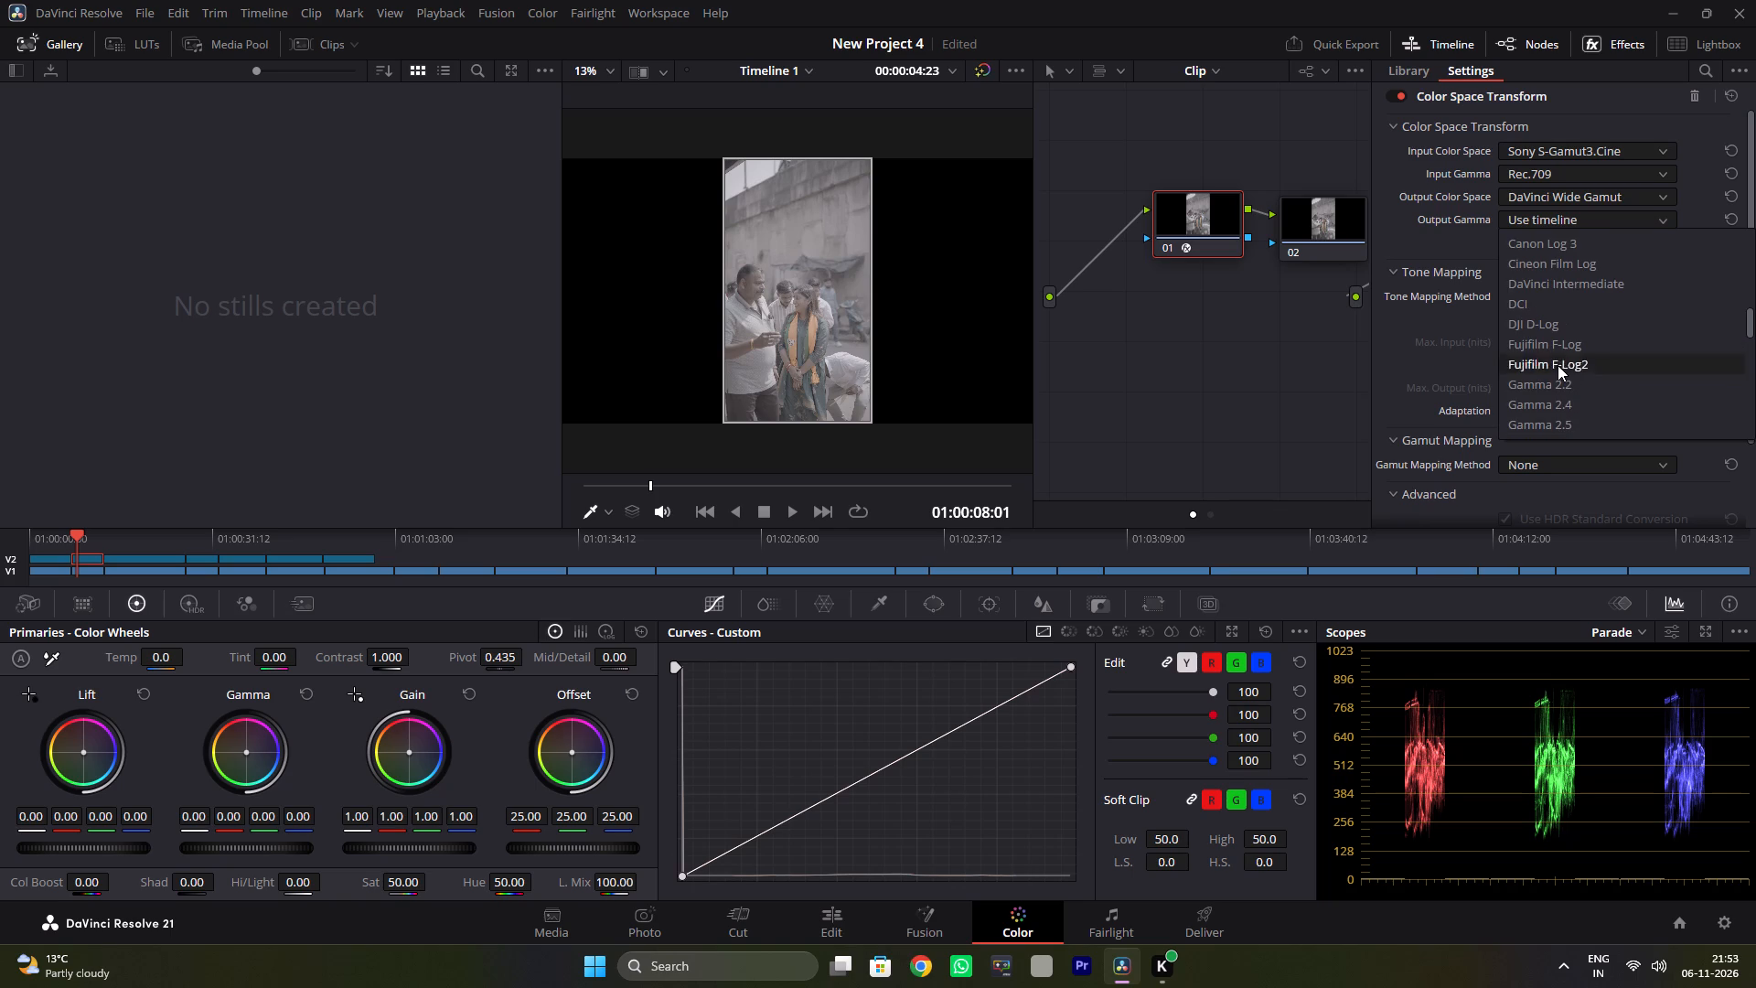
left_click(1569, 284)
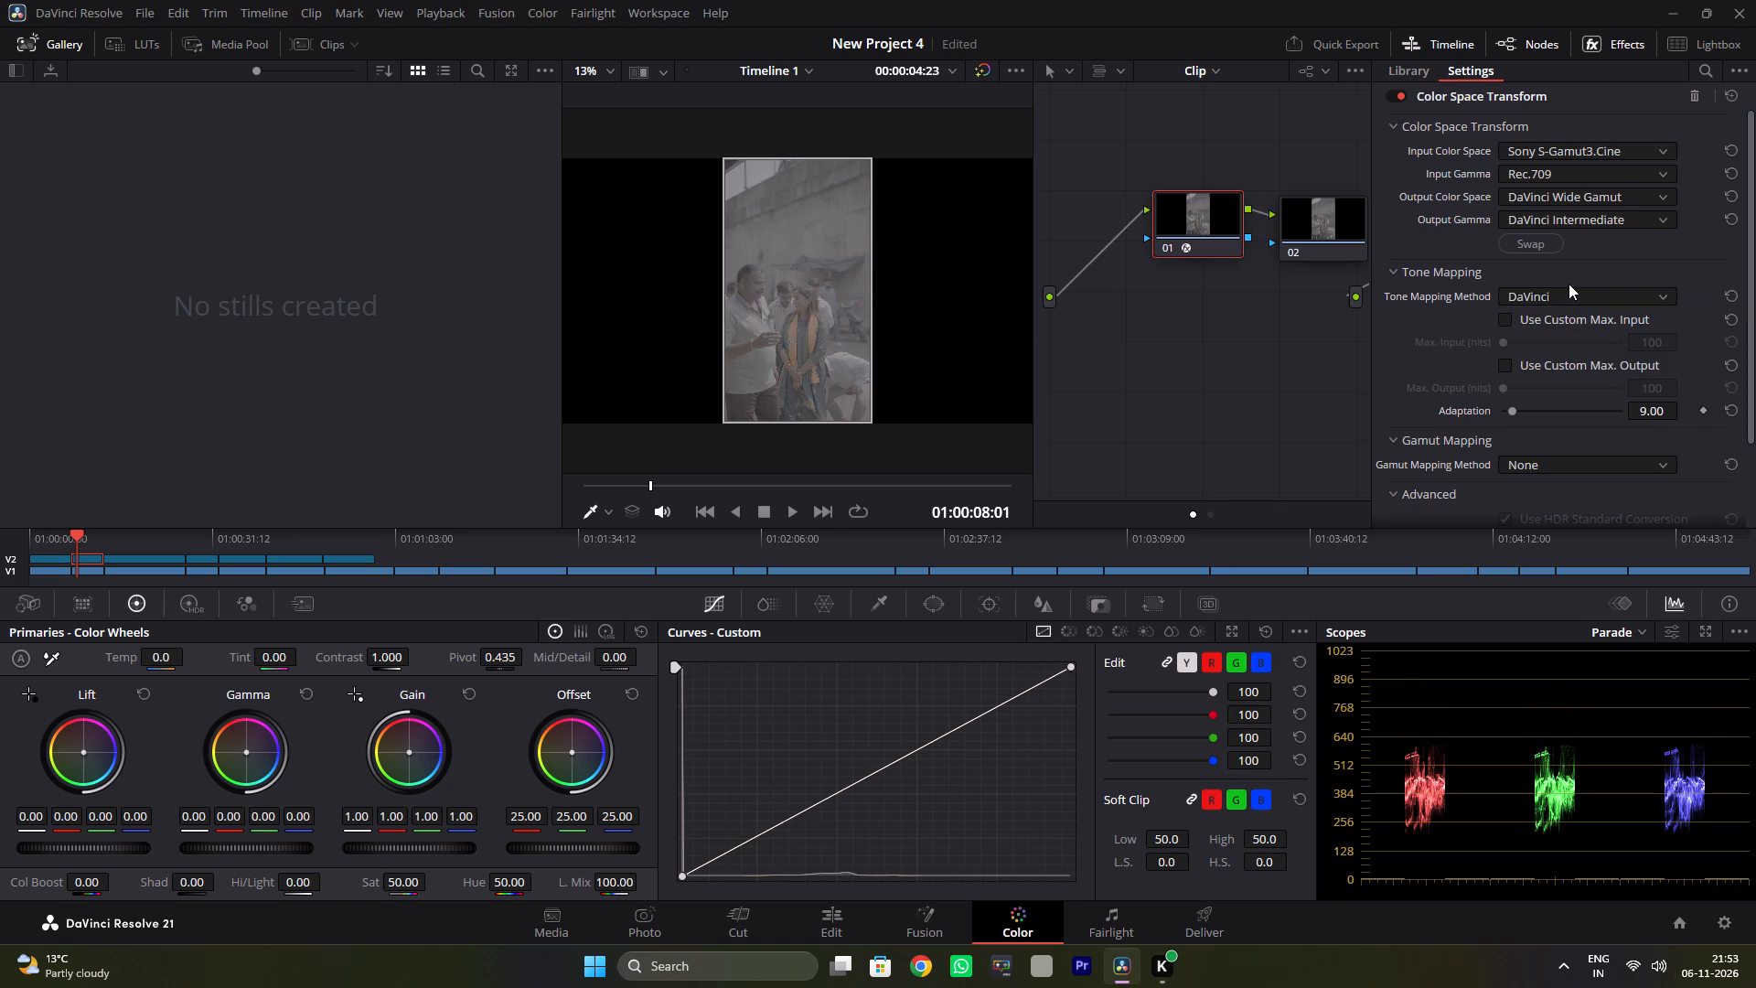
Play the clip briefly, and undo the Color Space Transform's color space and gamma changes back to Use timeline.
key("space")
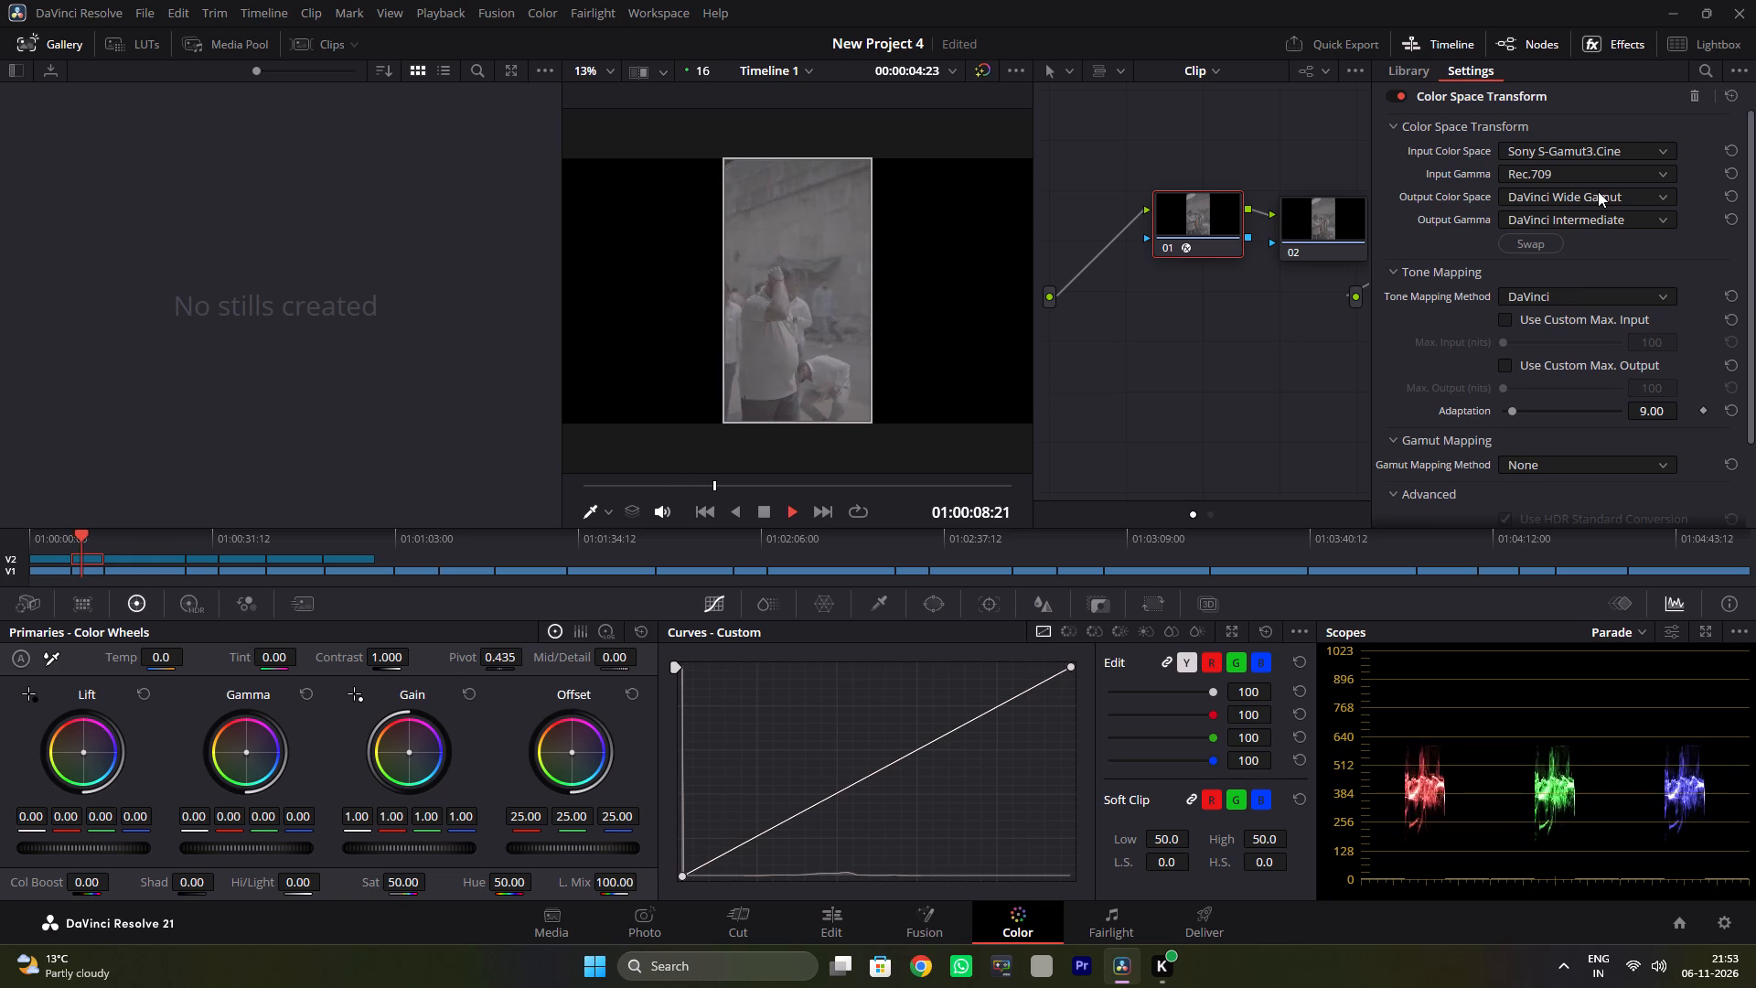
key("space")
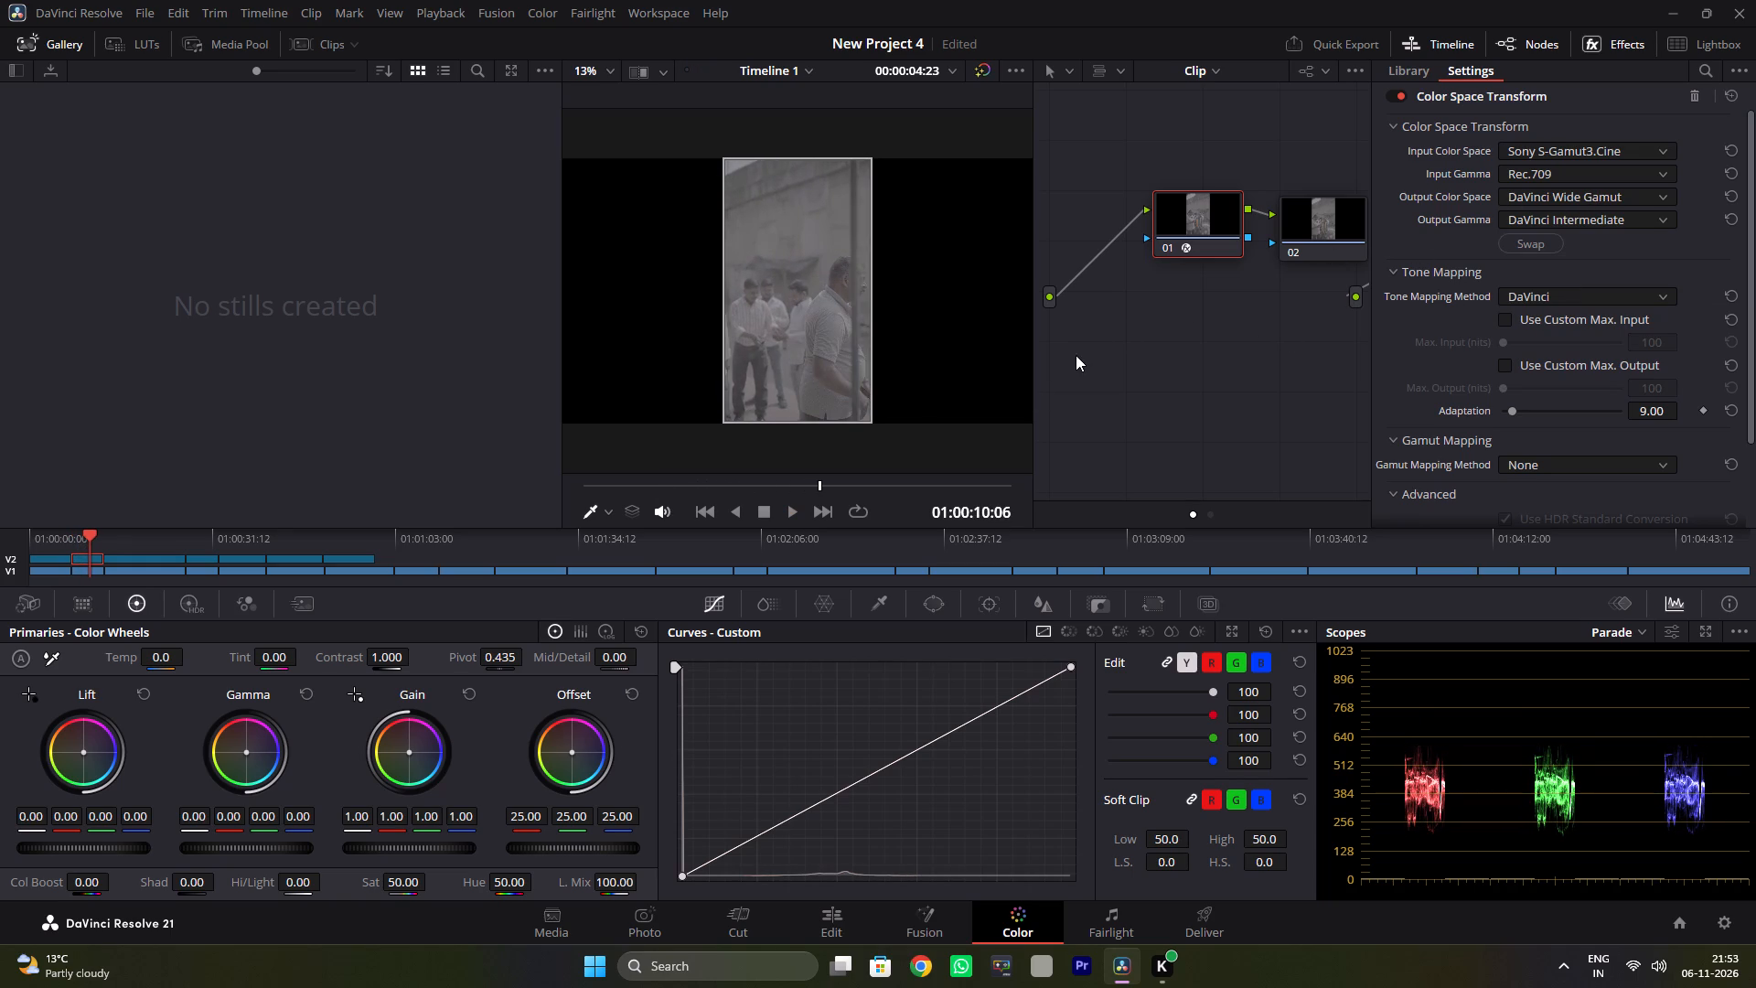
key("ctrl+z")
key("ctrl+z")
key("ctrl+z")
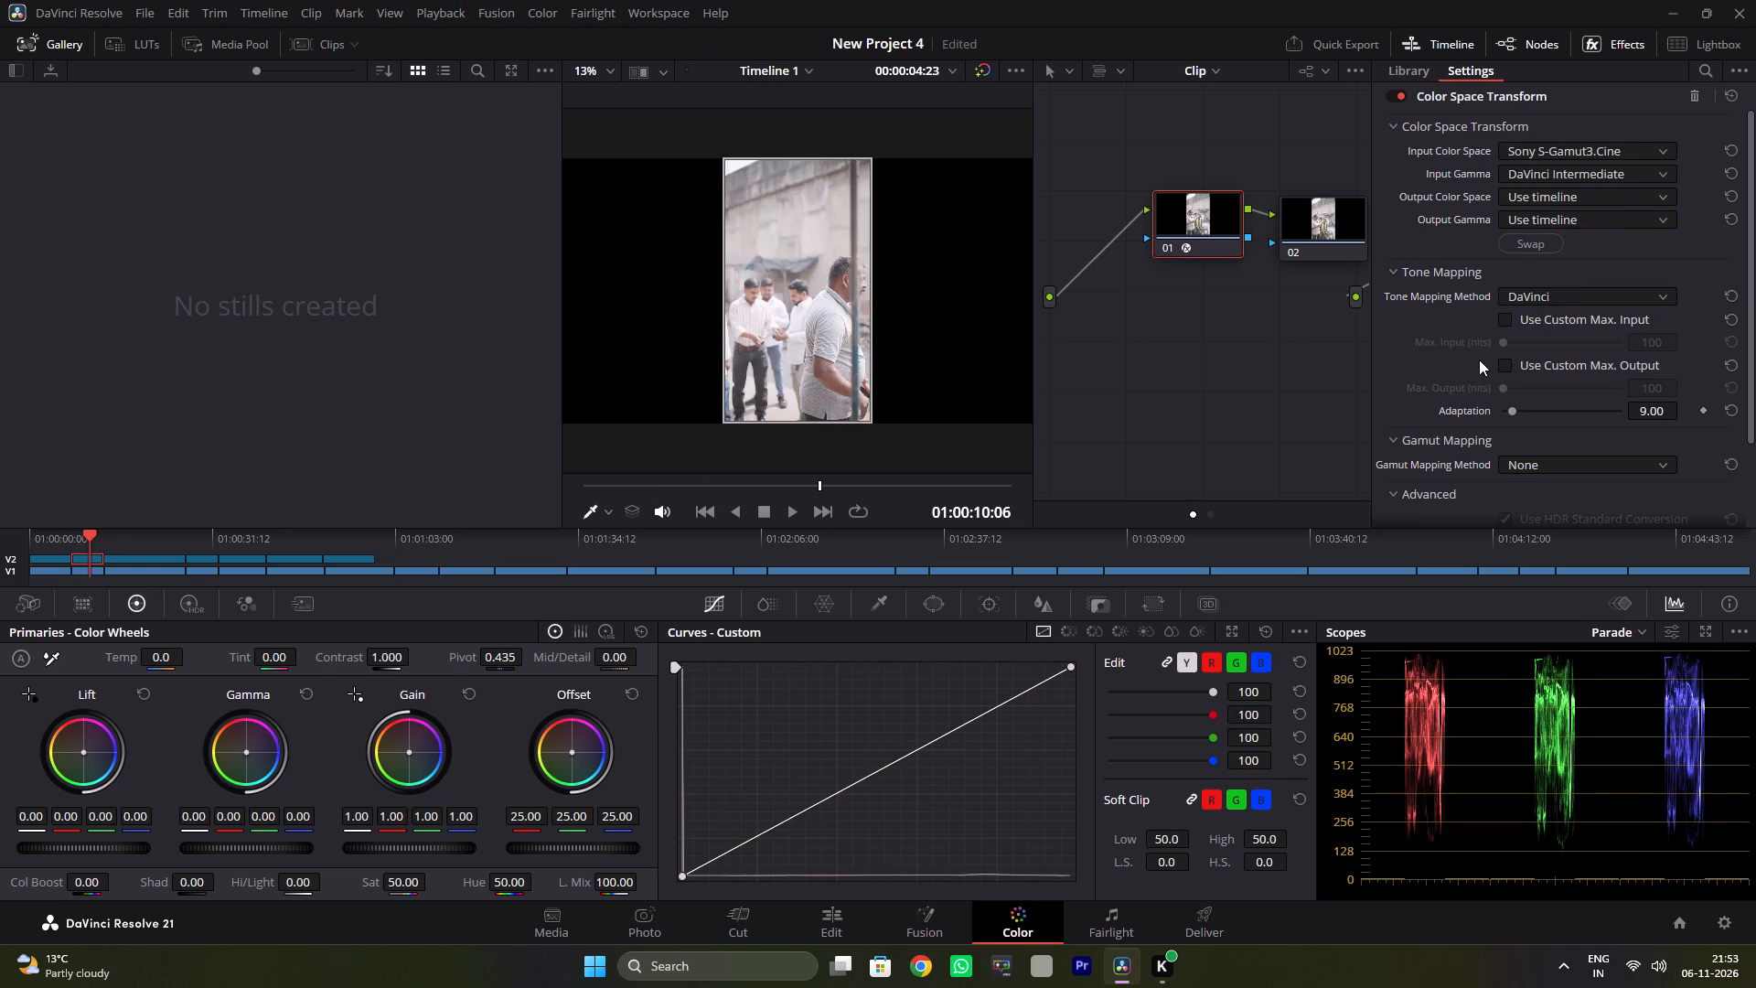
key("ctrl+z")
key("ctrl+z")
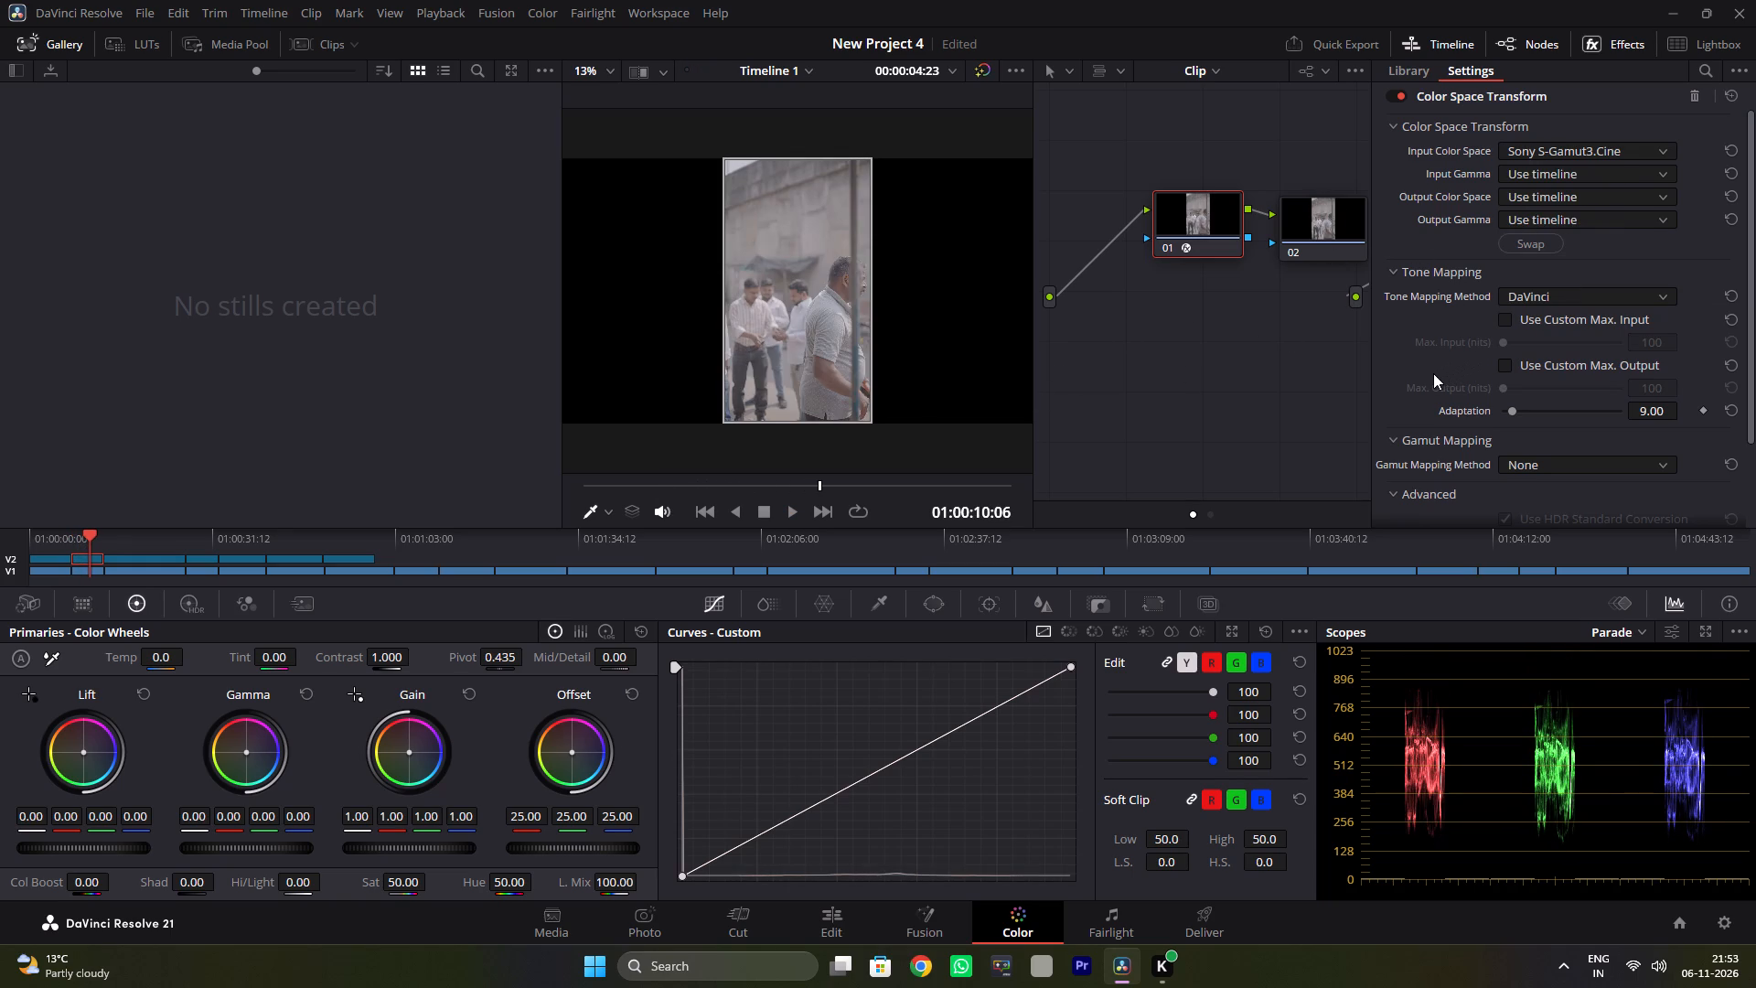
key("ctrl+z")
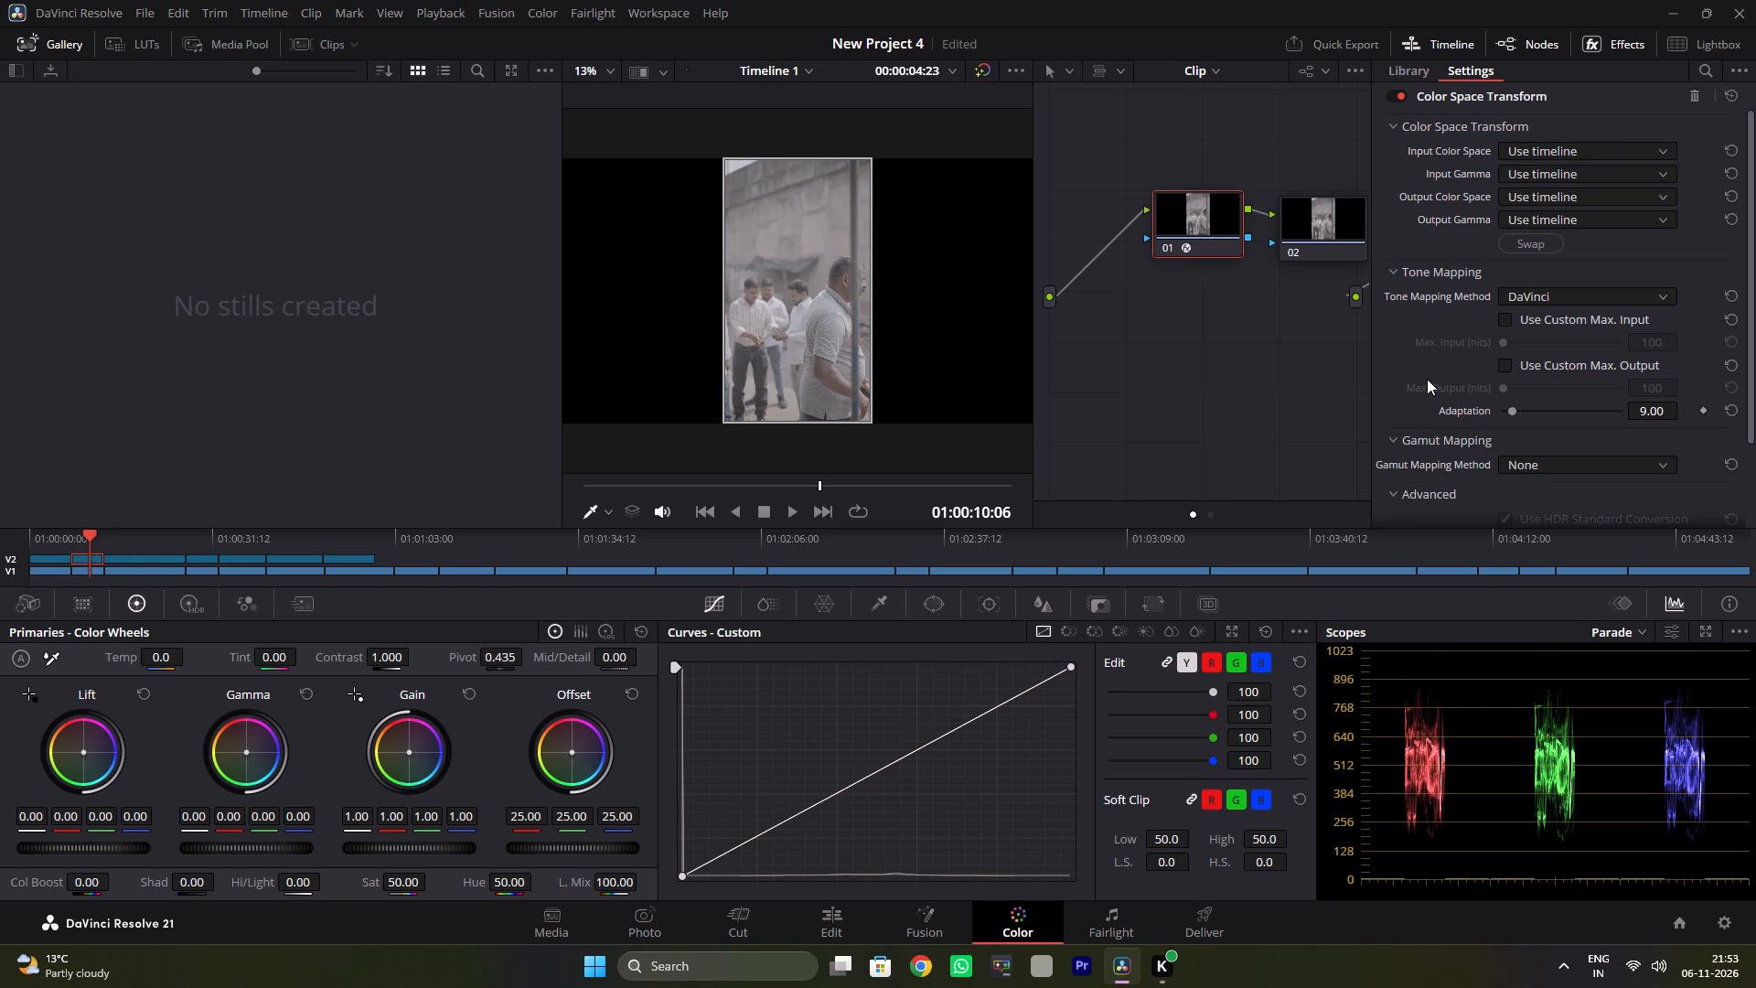
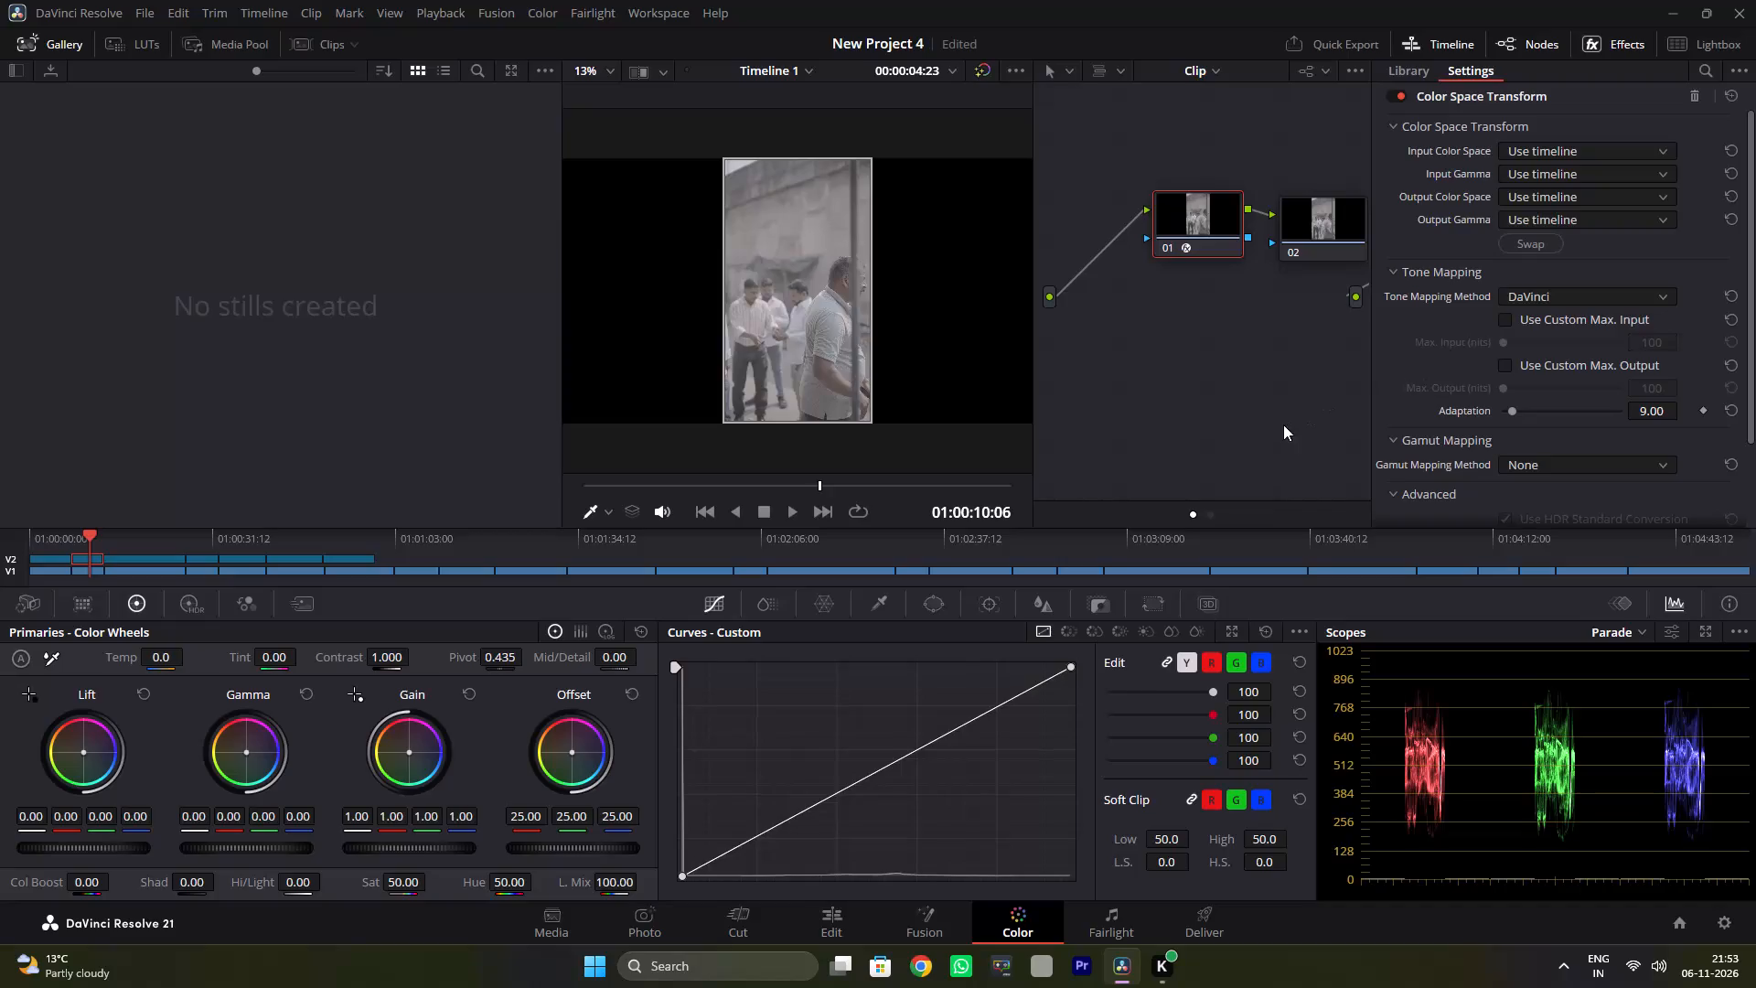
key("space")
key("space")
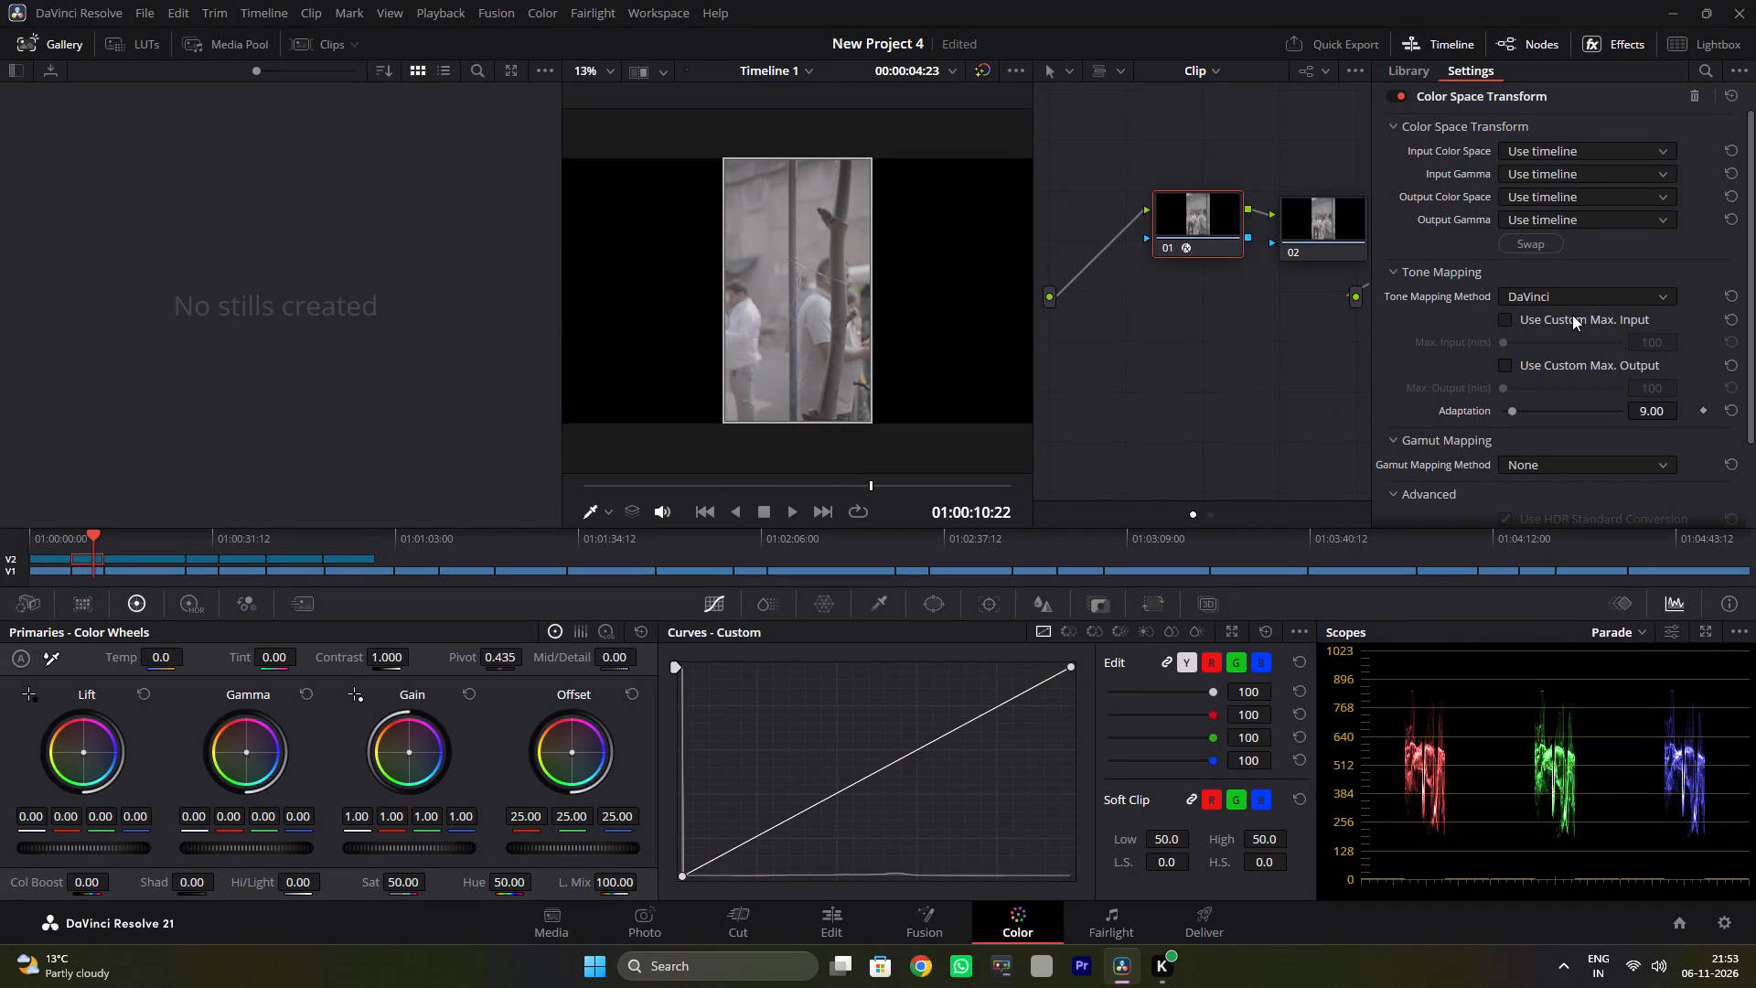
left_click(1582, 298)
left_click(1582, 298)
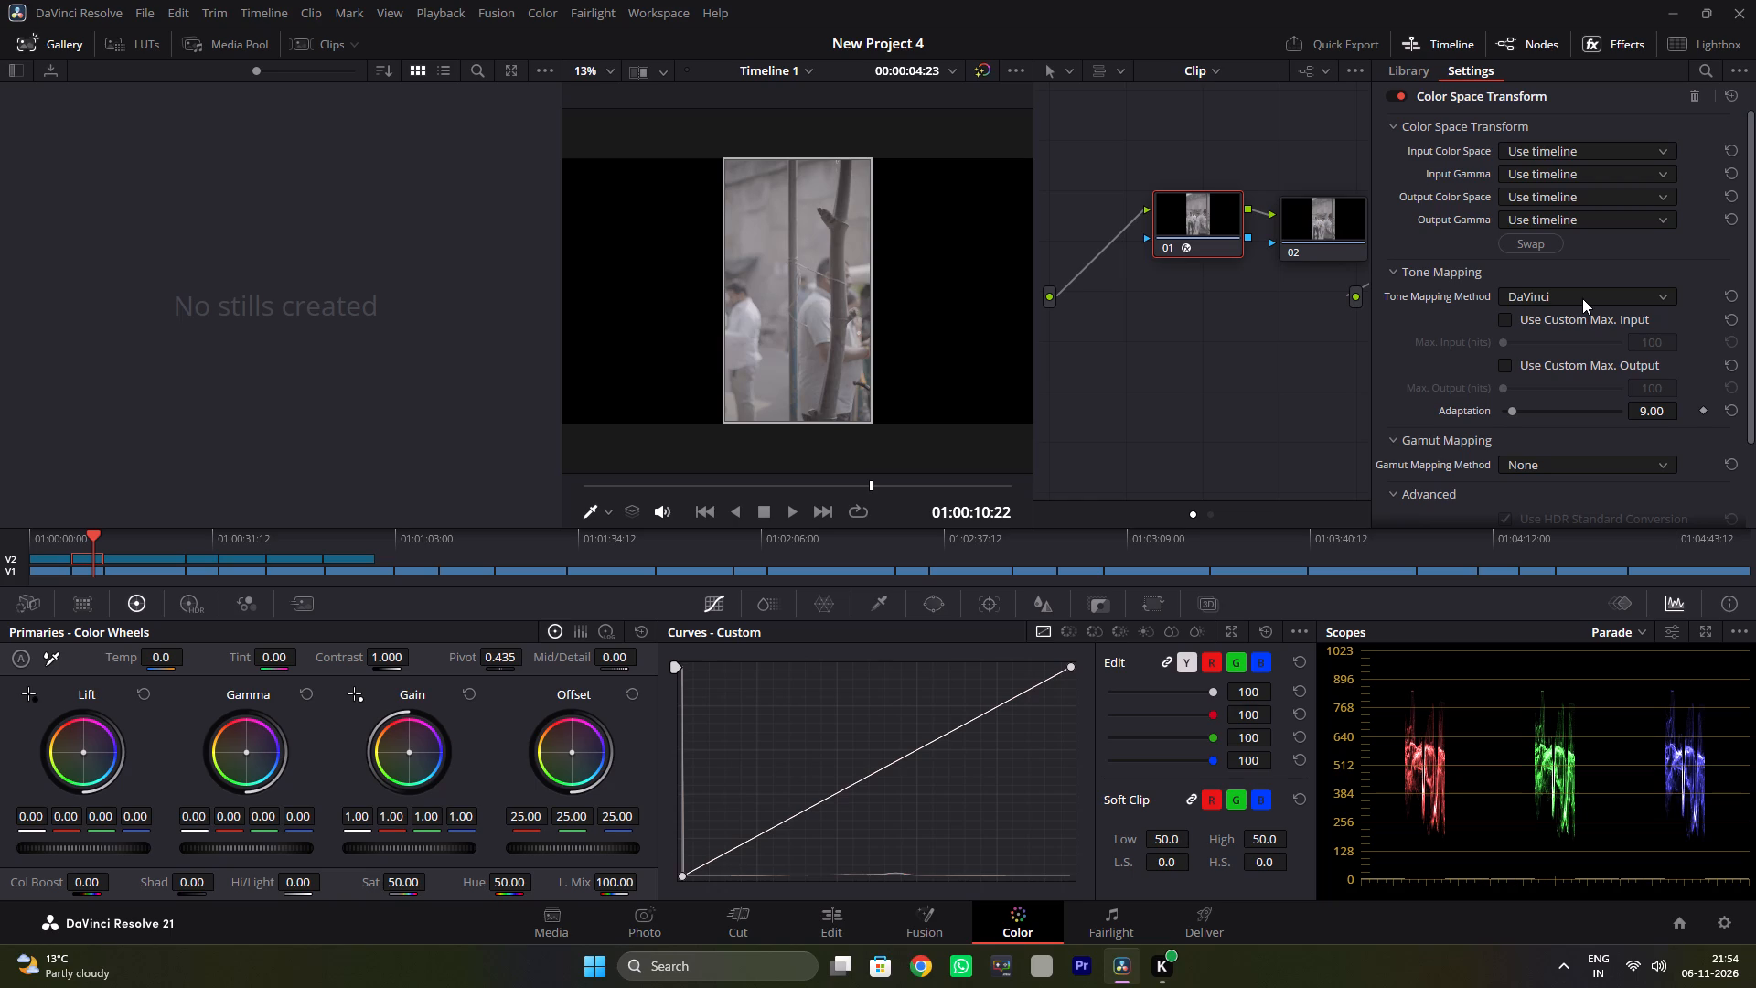
Close DaVinci Resolve.
left_click(1733, 14)
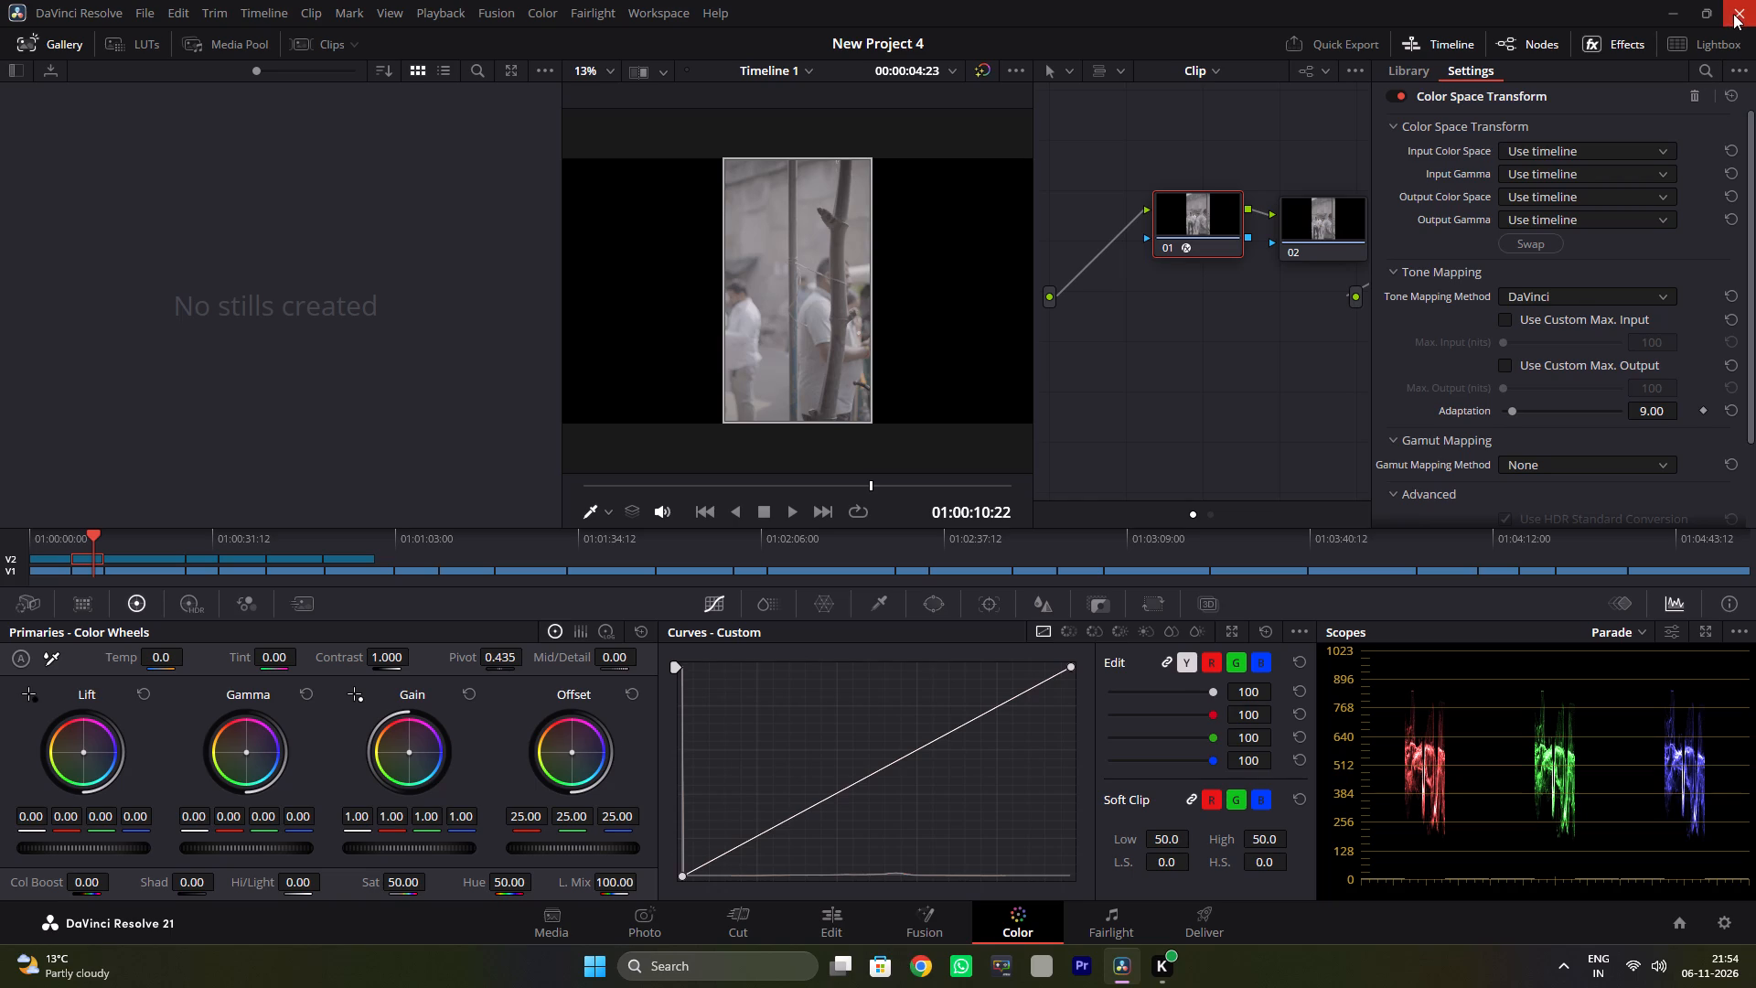
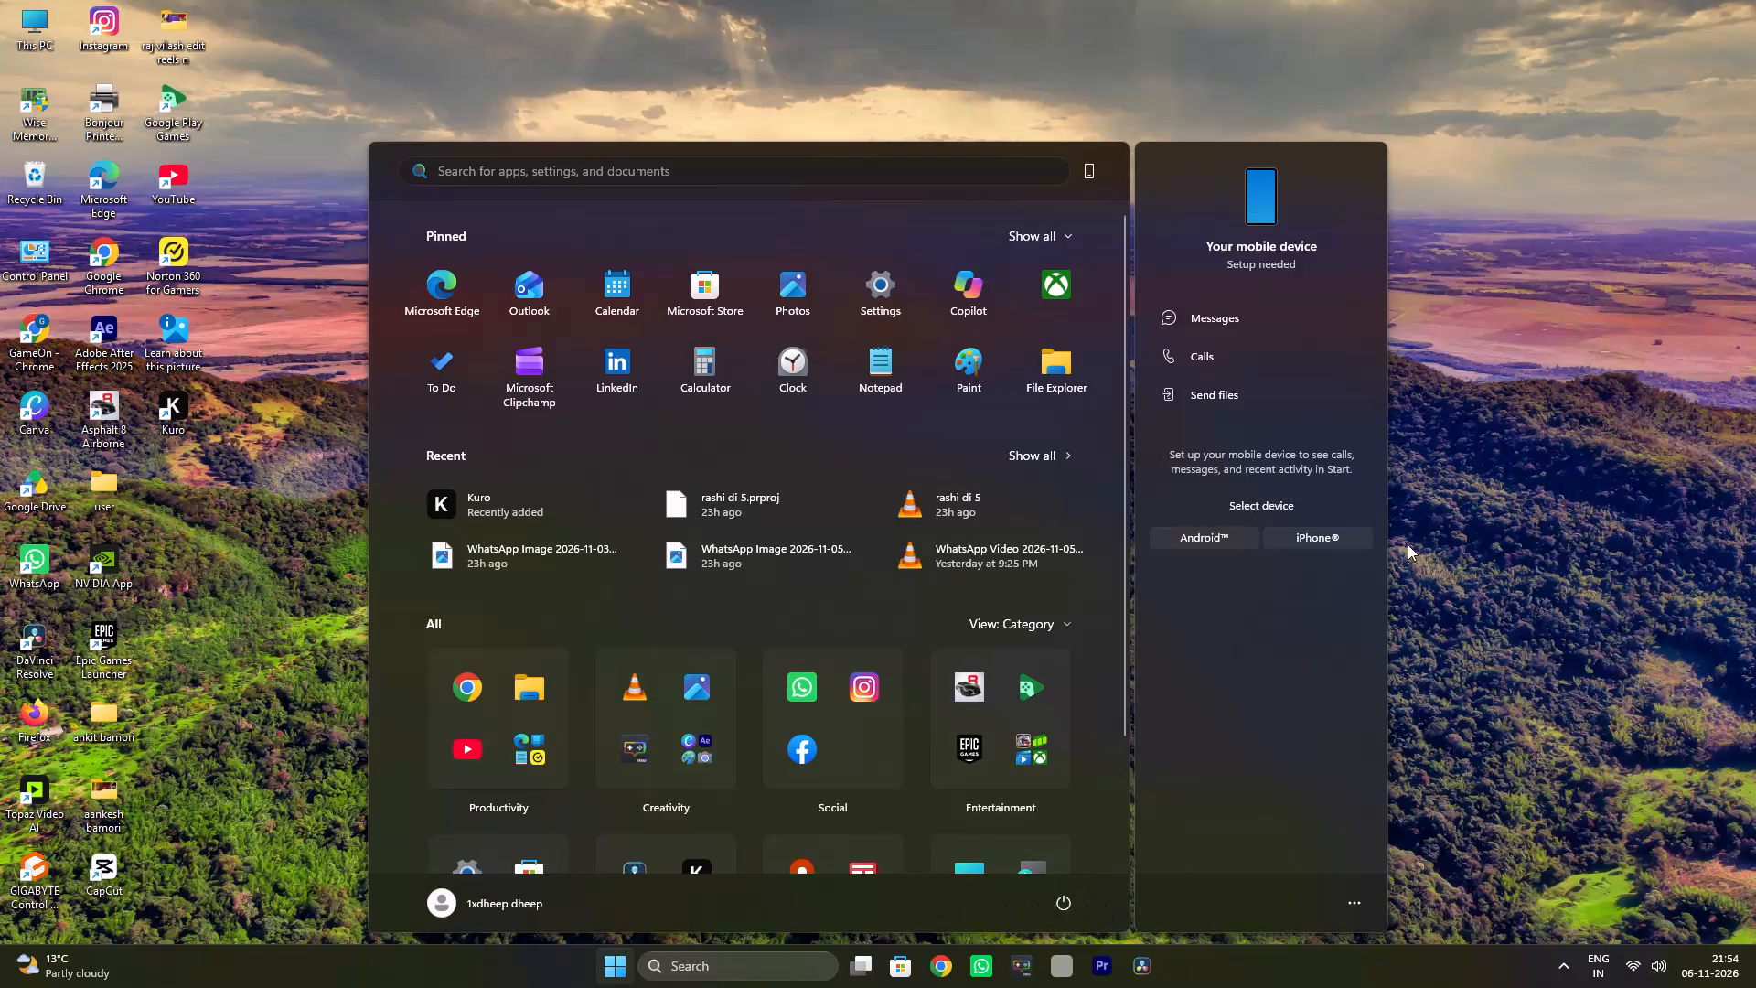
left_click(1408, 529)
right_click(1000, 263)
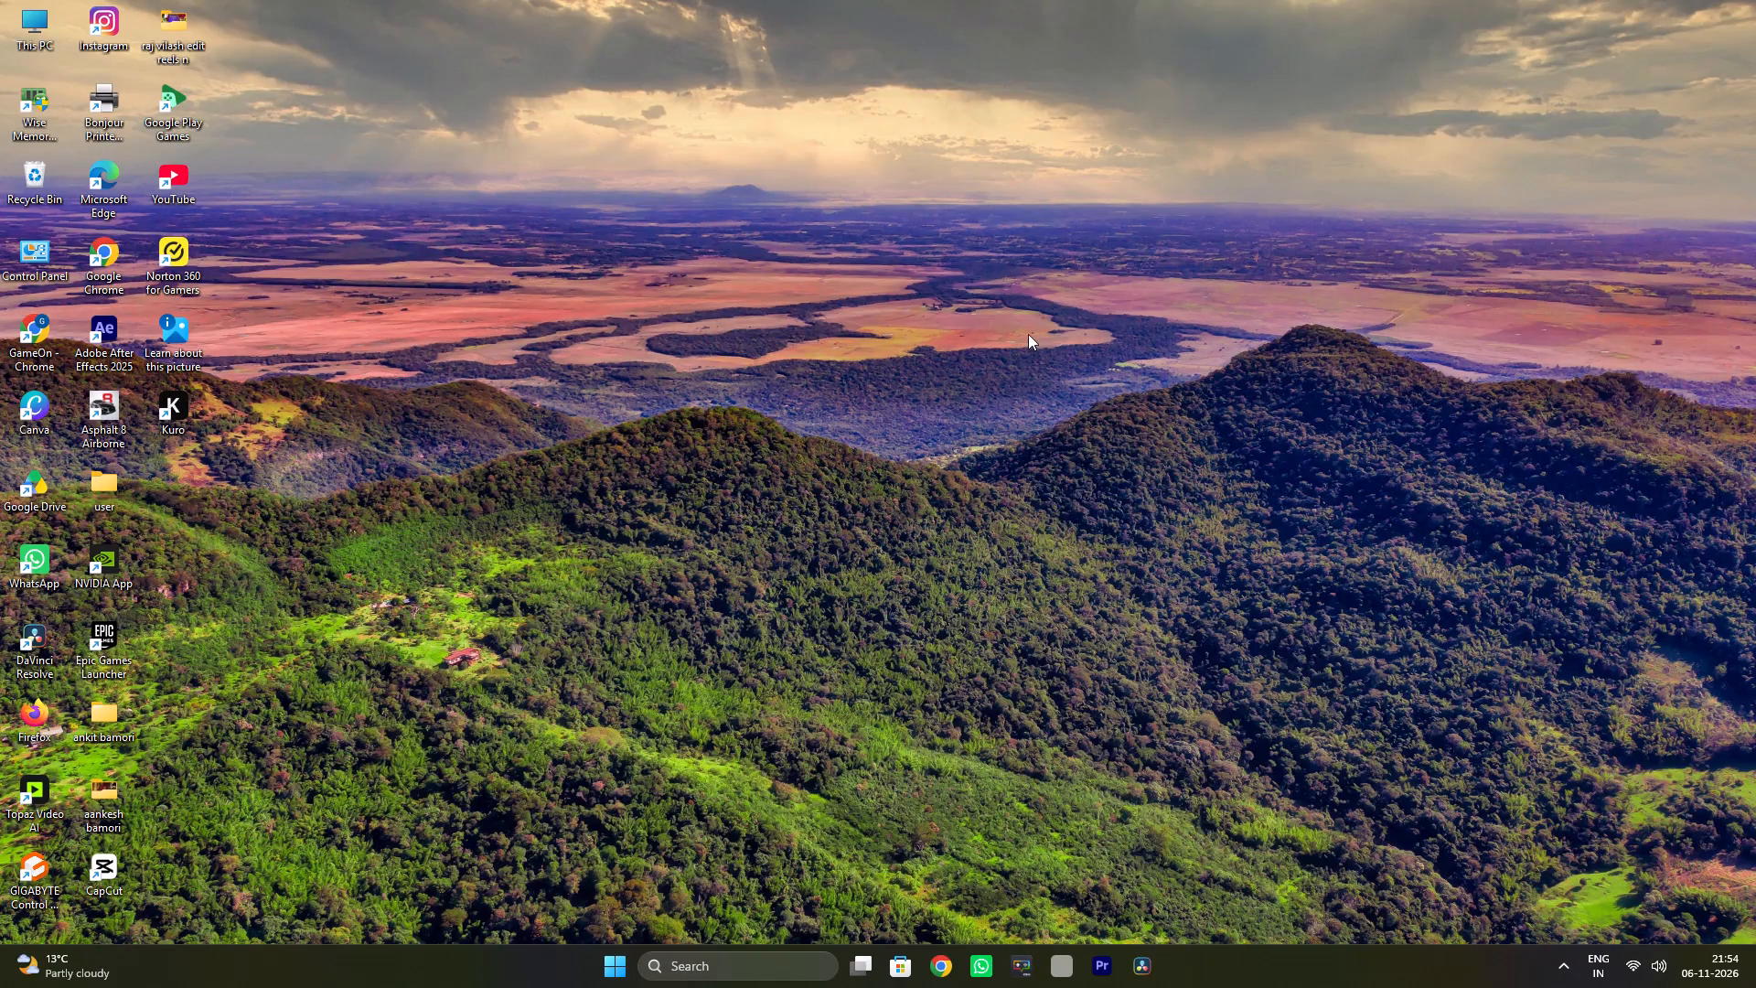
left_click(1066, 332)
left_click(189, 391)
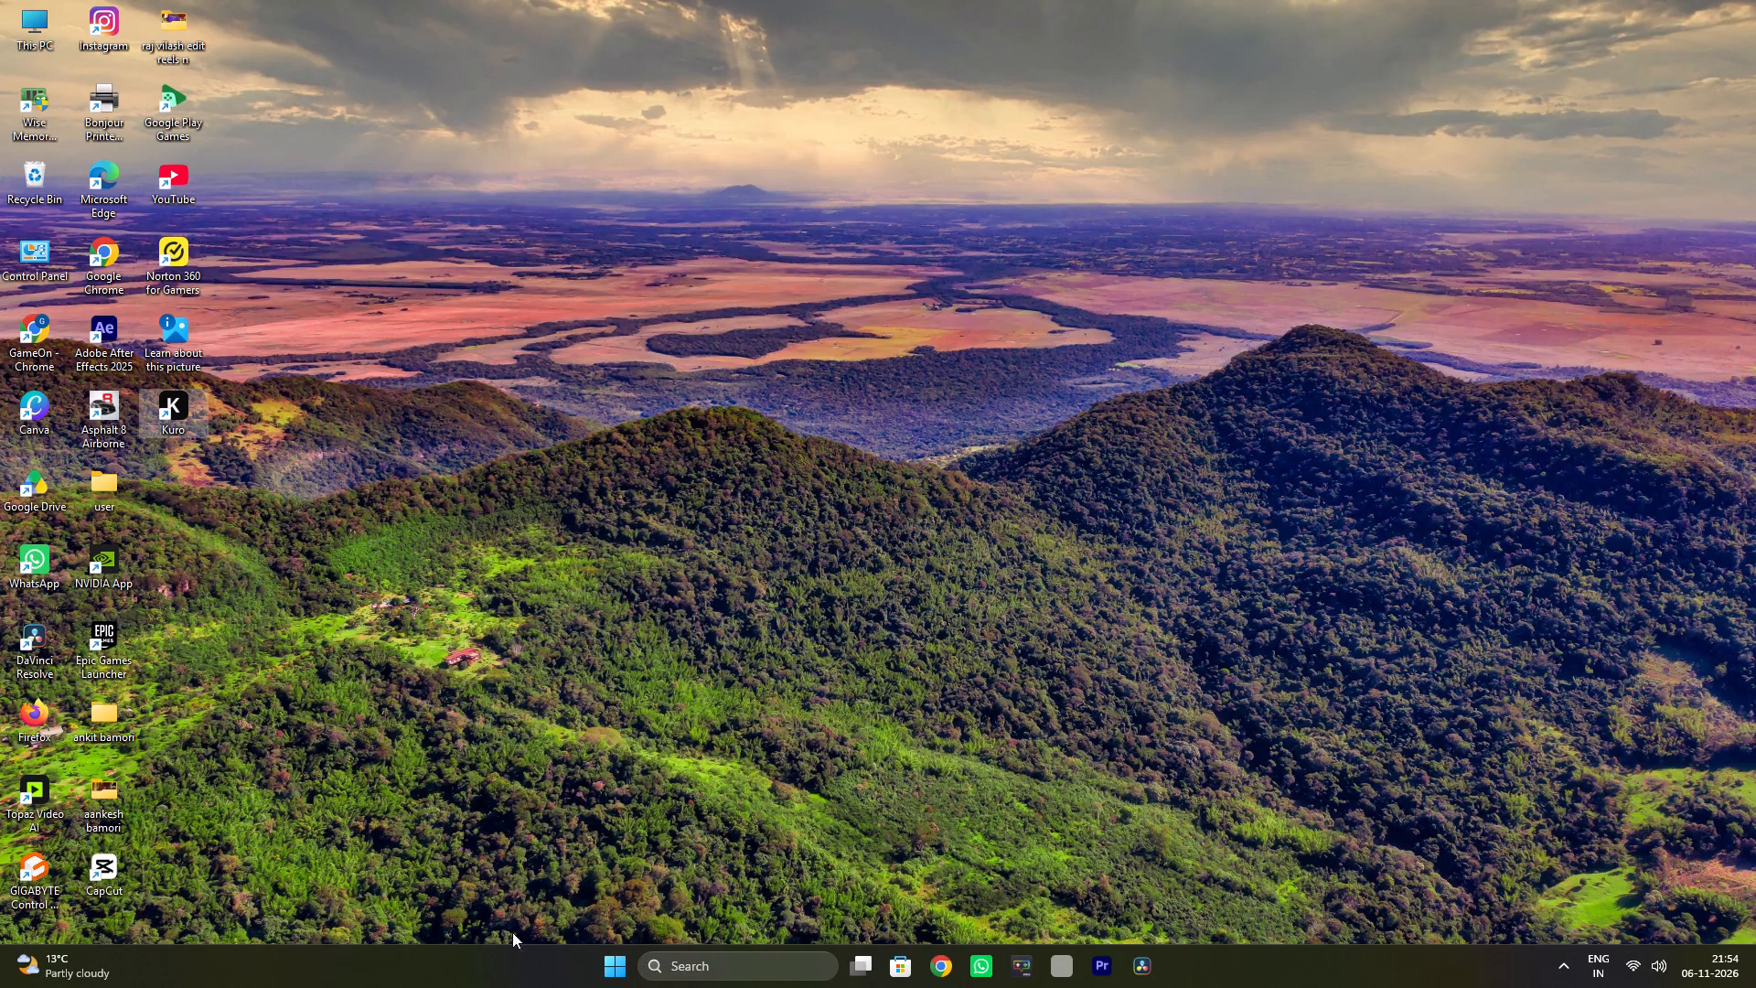
Bring up the Windows power options for the computer.
left_click(613, 983)
left_click(1060, 906)
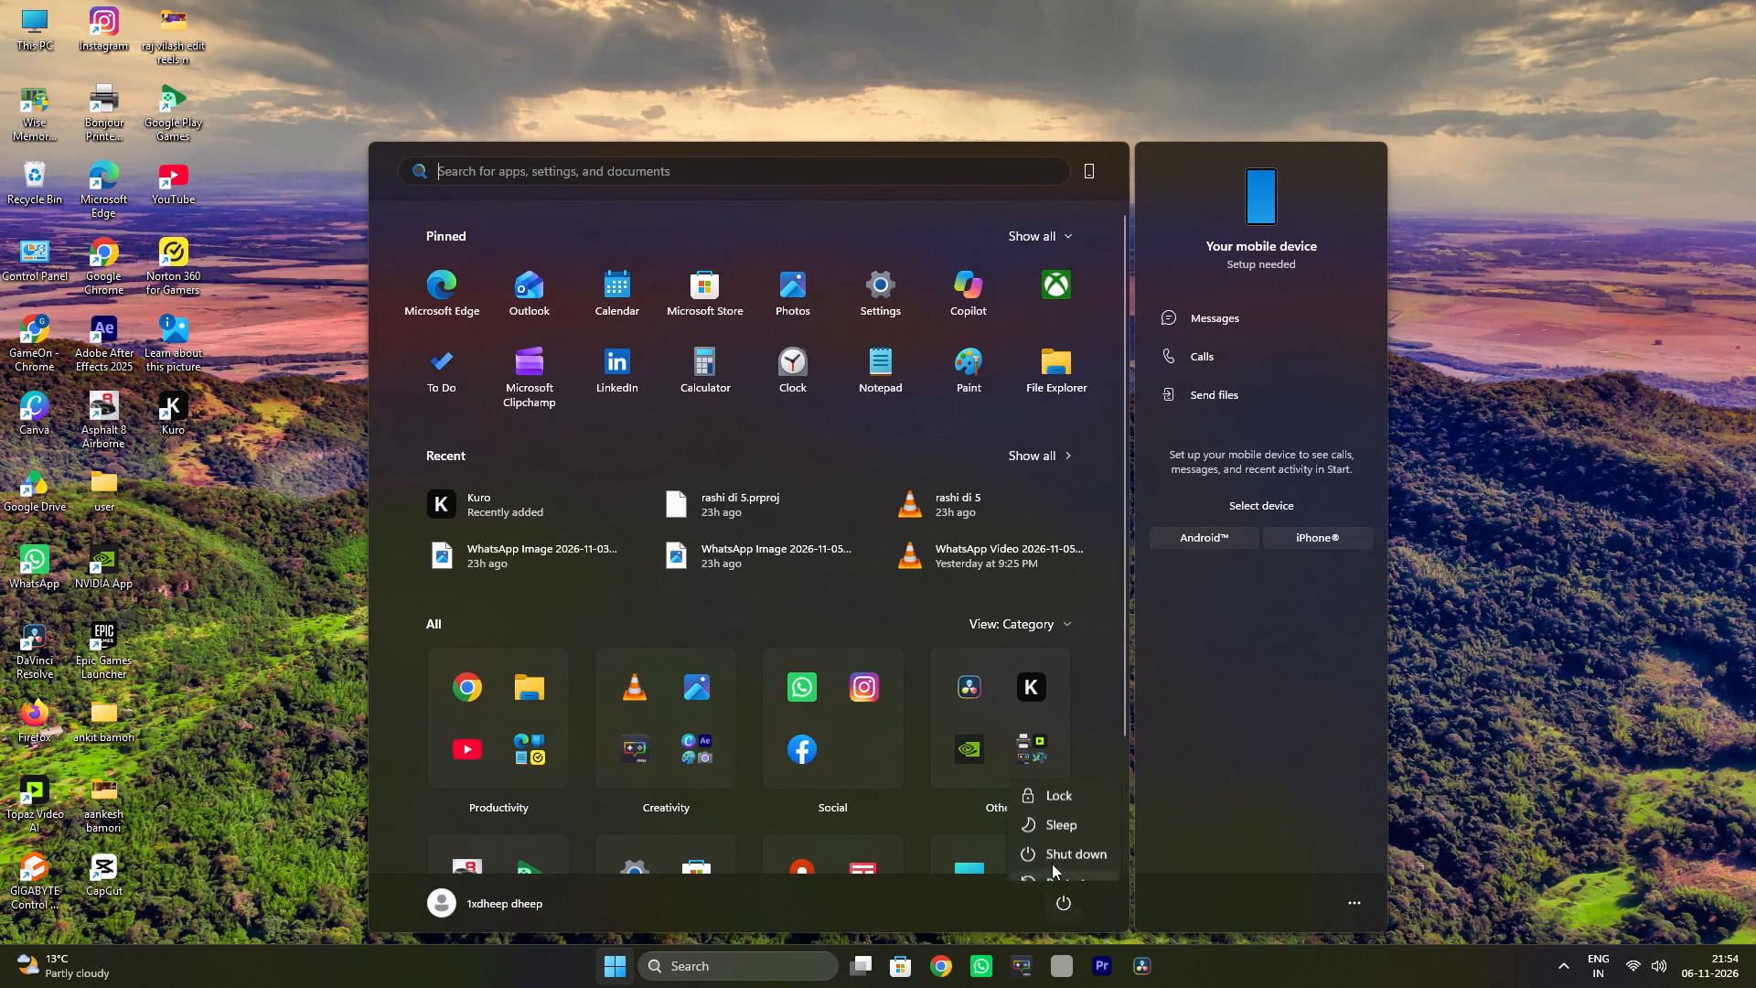